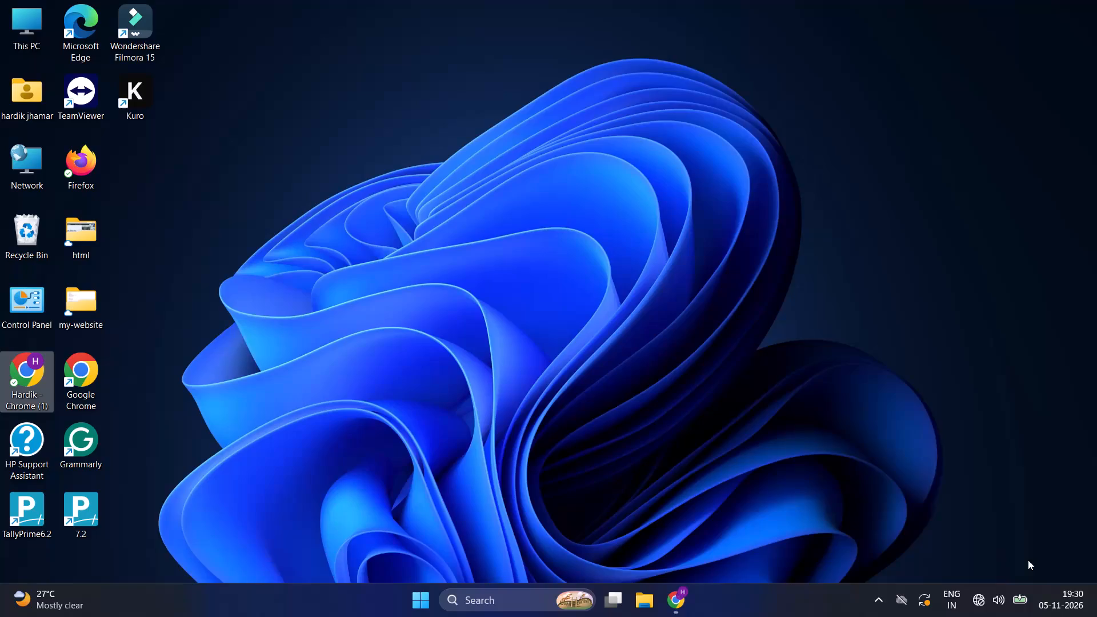
Open the list of available Wi-Fi networks.
left_click(999, 590)
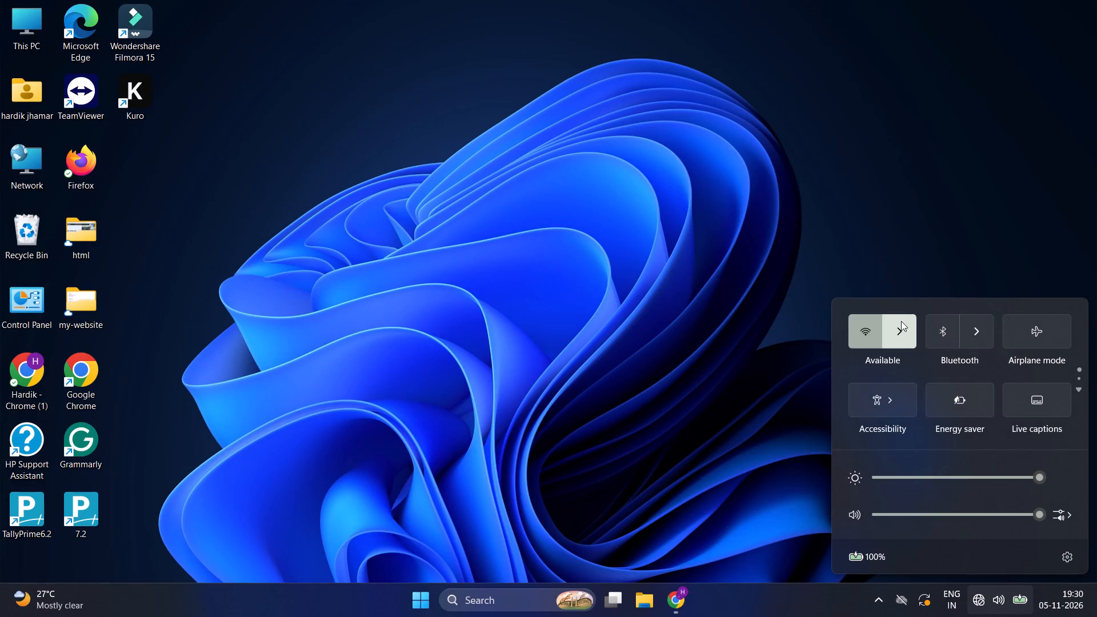
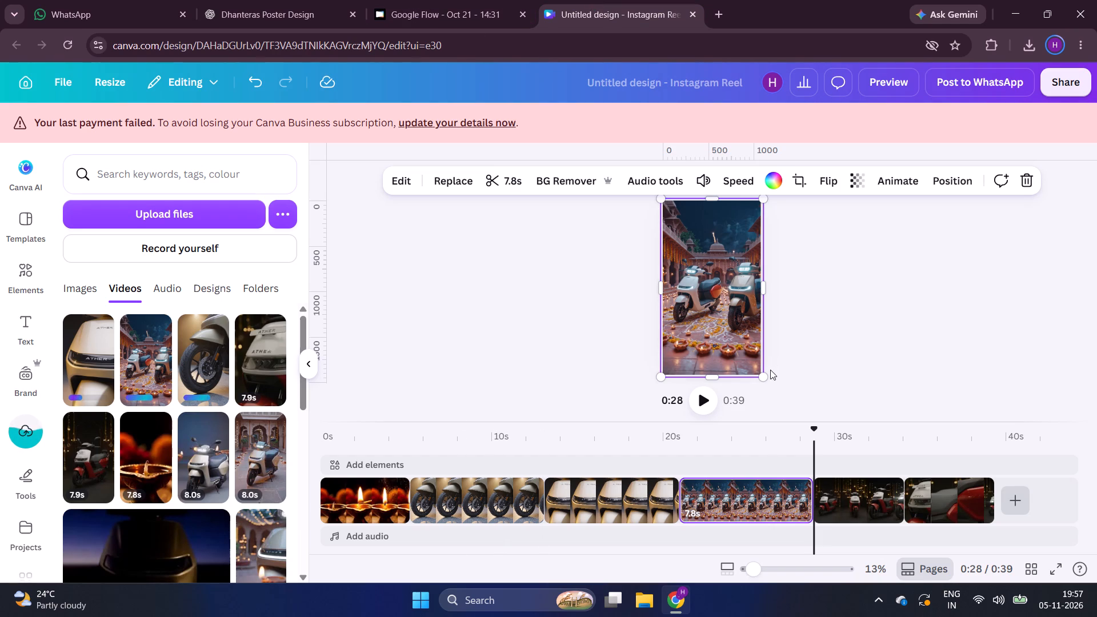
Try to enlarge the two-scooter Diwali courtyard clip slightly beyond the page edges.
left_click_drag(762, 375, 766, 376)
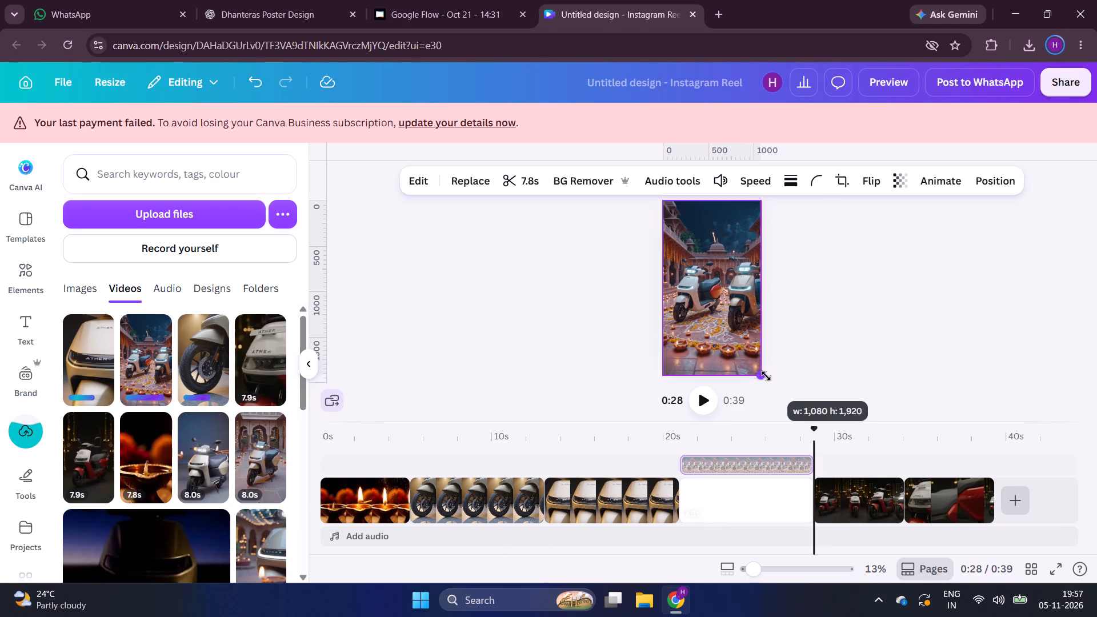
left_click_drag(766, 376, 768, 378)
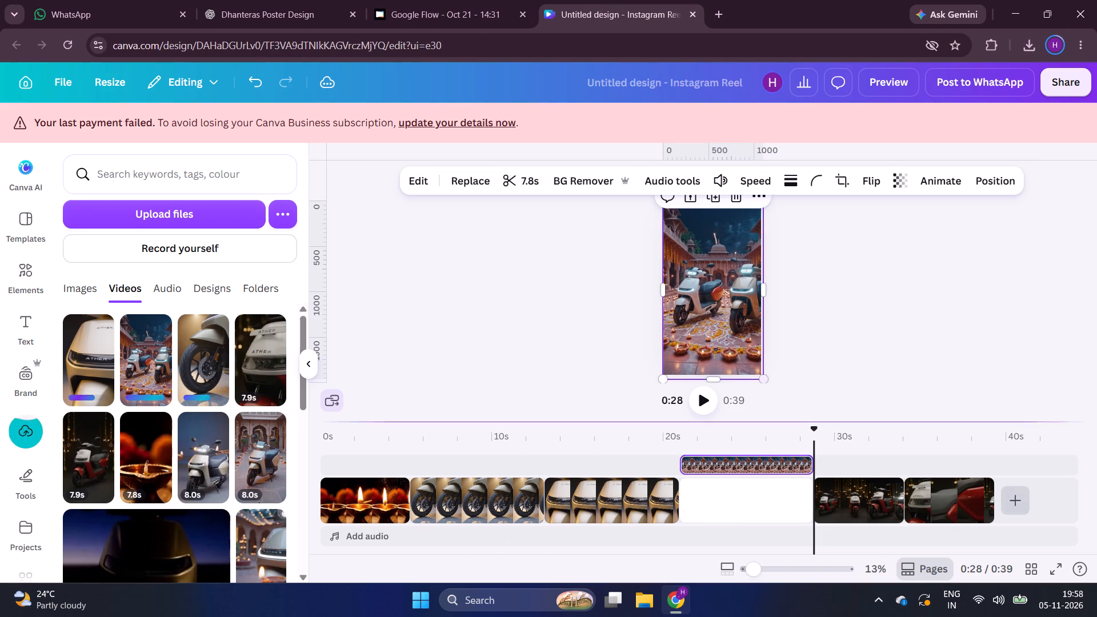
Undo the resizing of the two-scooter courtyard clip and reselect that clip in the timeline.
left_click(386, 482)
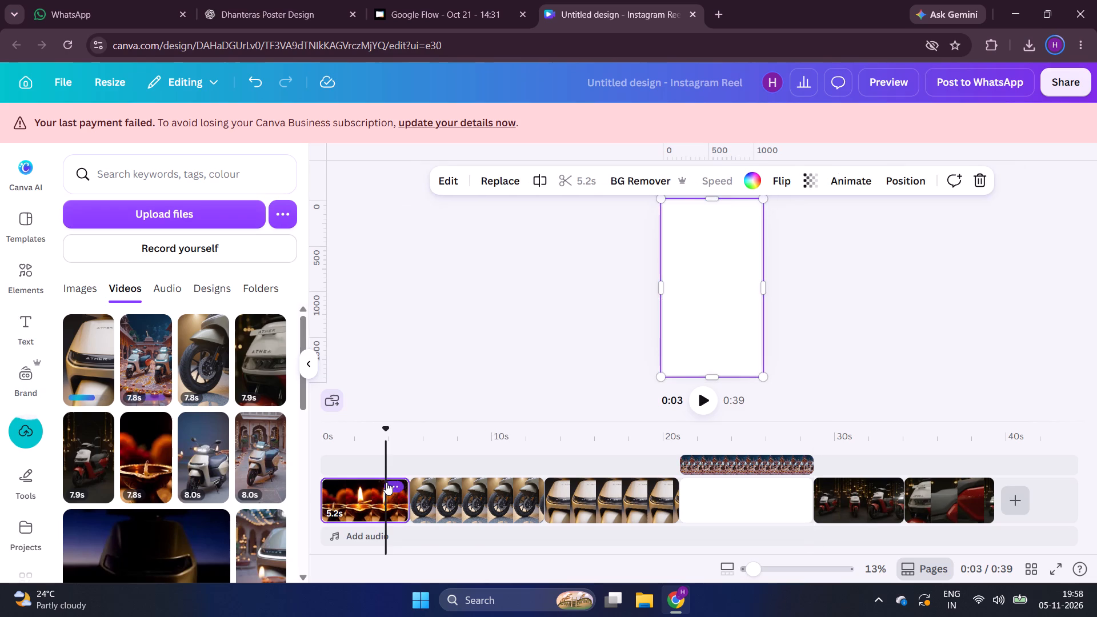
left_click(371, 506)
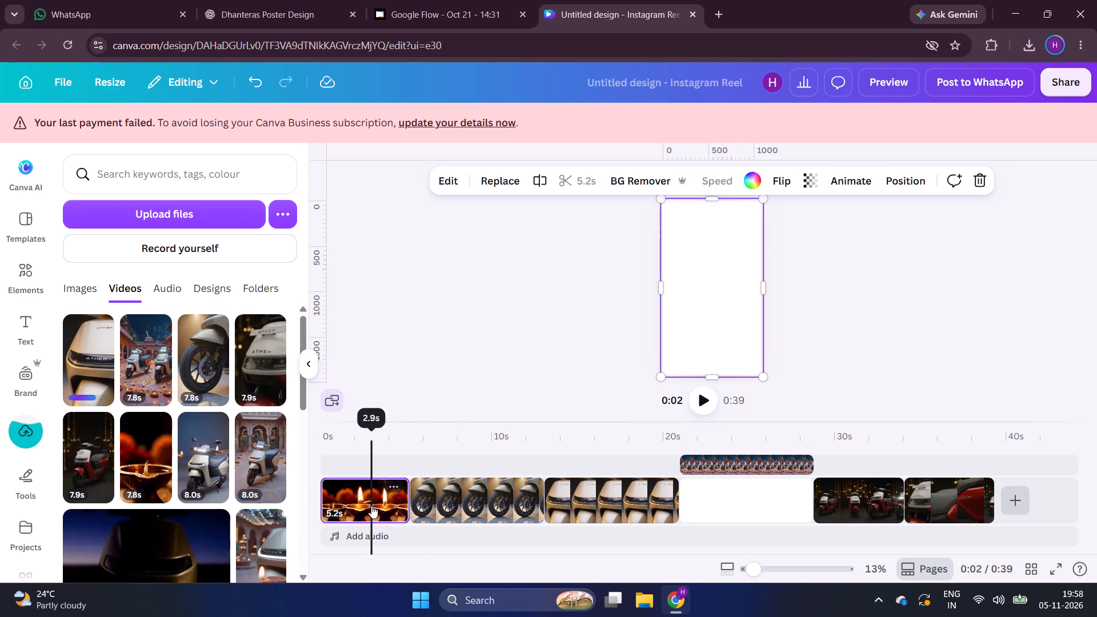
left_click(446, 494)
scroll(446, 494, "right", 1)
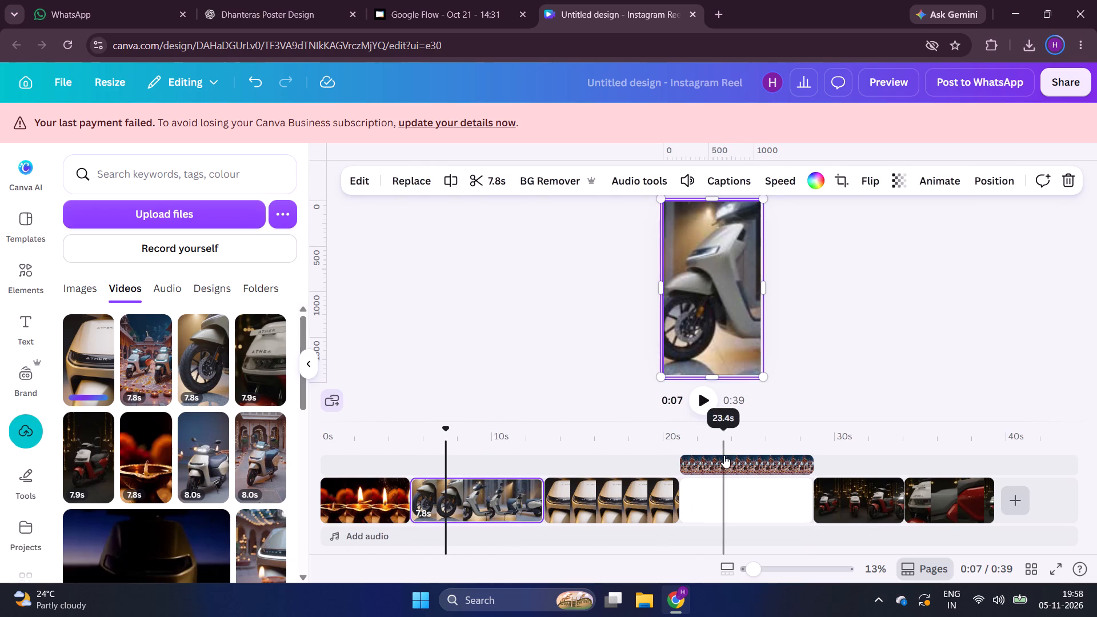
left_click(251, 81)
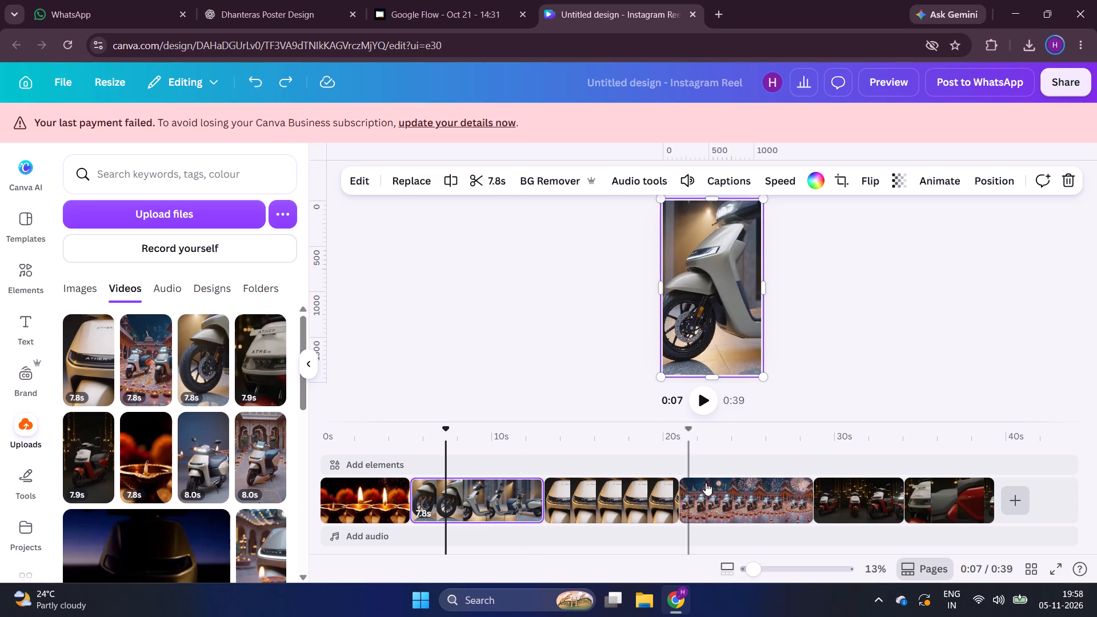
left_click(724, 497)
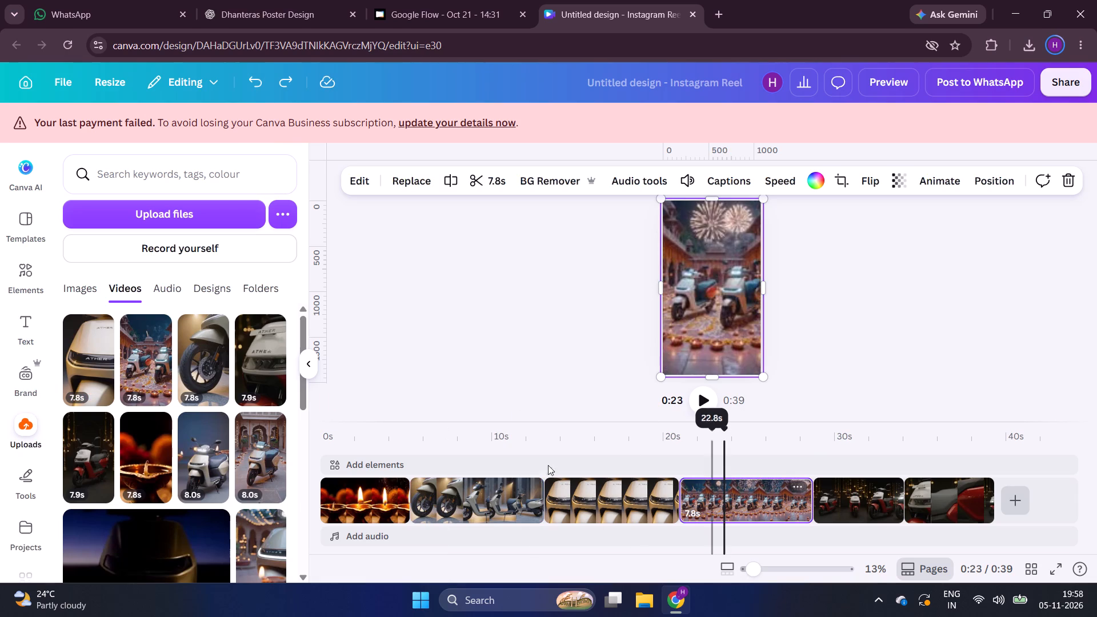
Reorder the timeline so the wheel, headlight and two-scooter Diwali clips follow the two red scooter clips, in that order.
left_click_drag(455, 492, 897, 488)
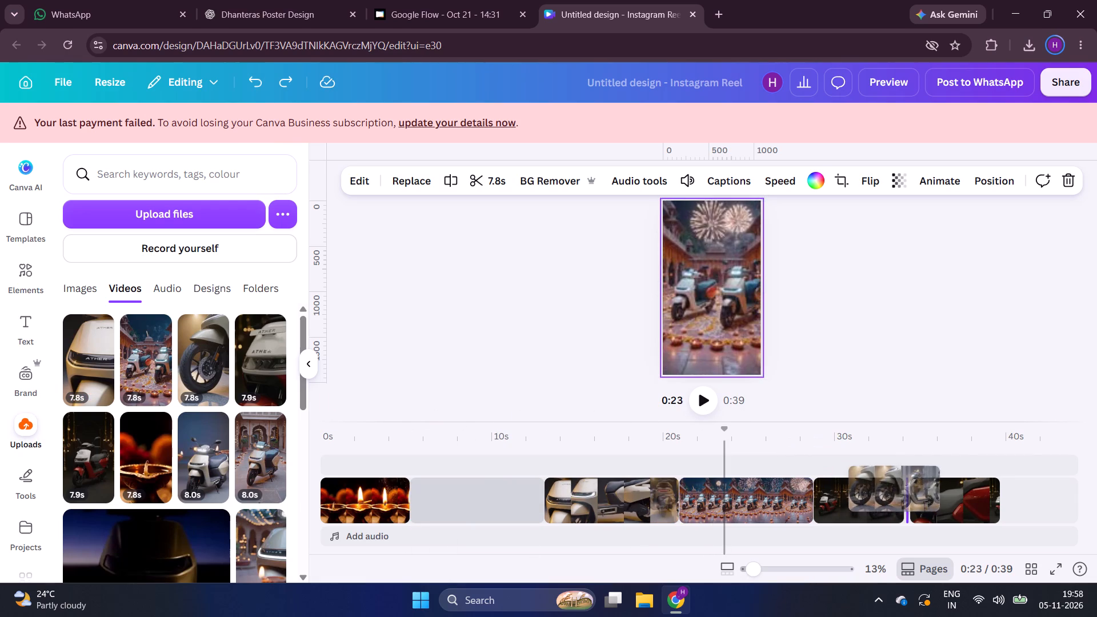
left_click_drag(897, 488, 1045, 499)
left_click_drag(468, 508, 797, 501)
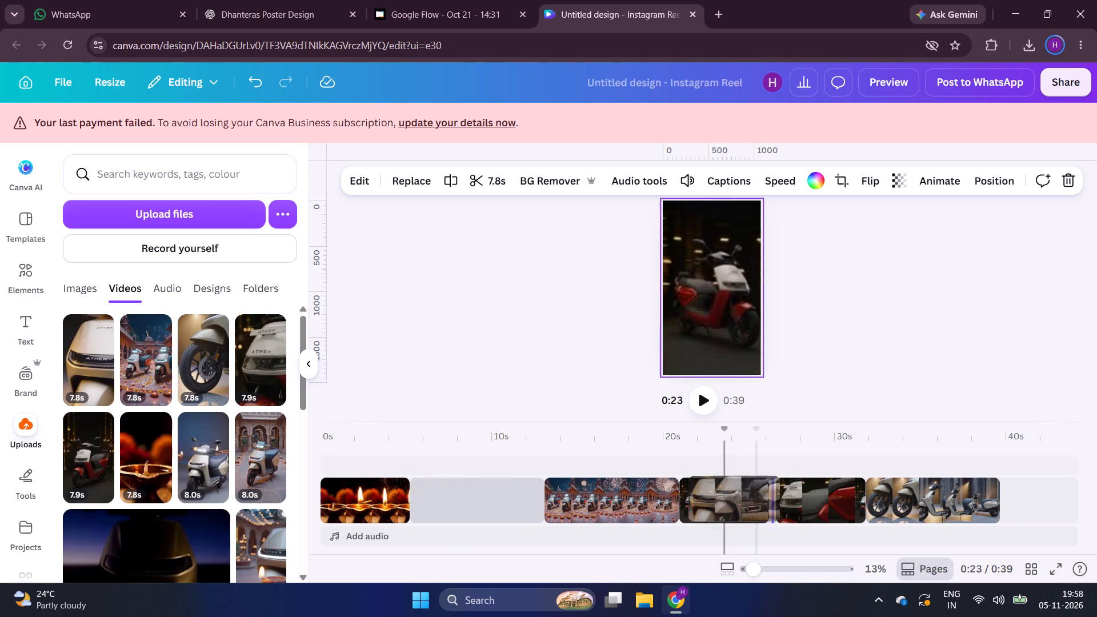
left_click_drag(797, 501, 966, 500)
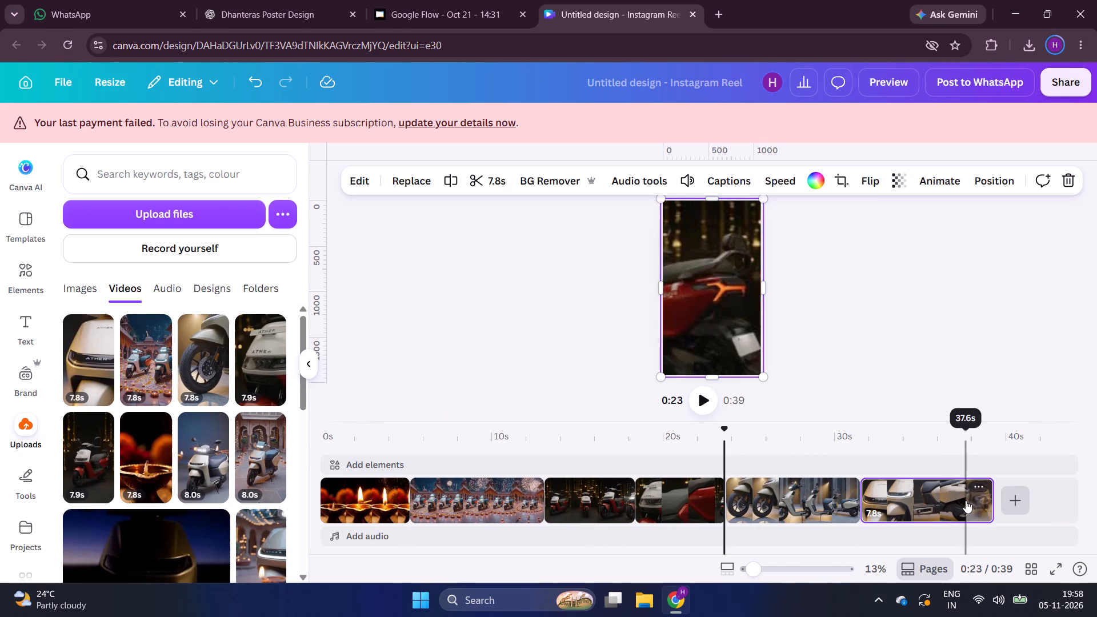
left_click_drag(462, 500, 963, 498)
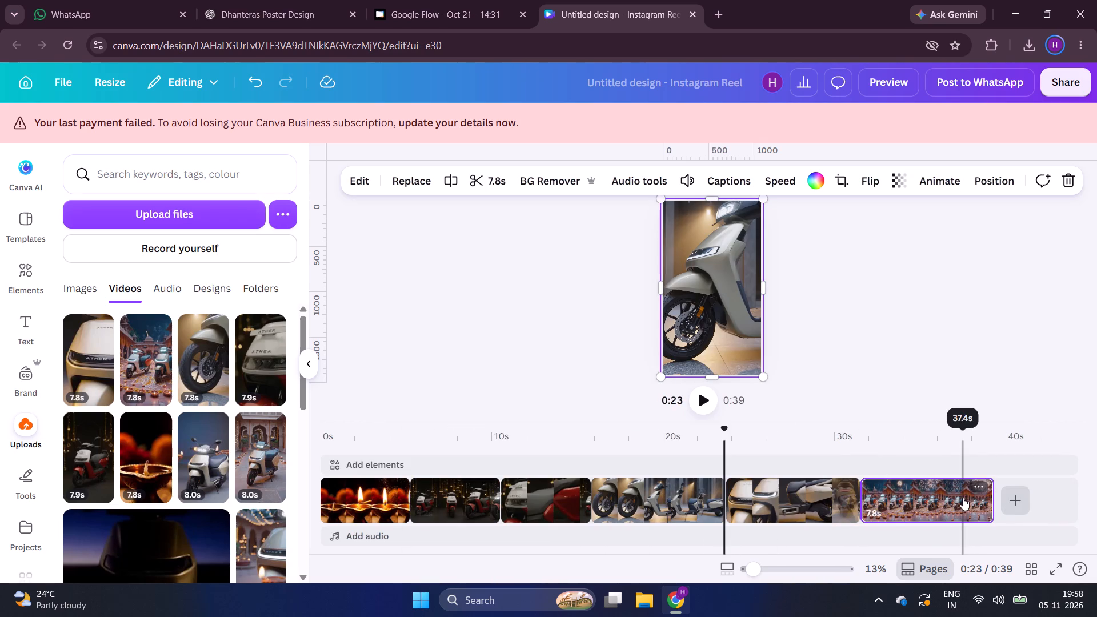
scroll(694, 485, "right", 3)
left_click(666, 485)
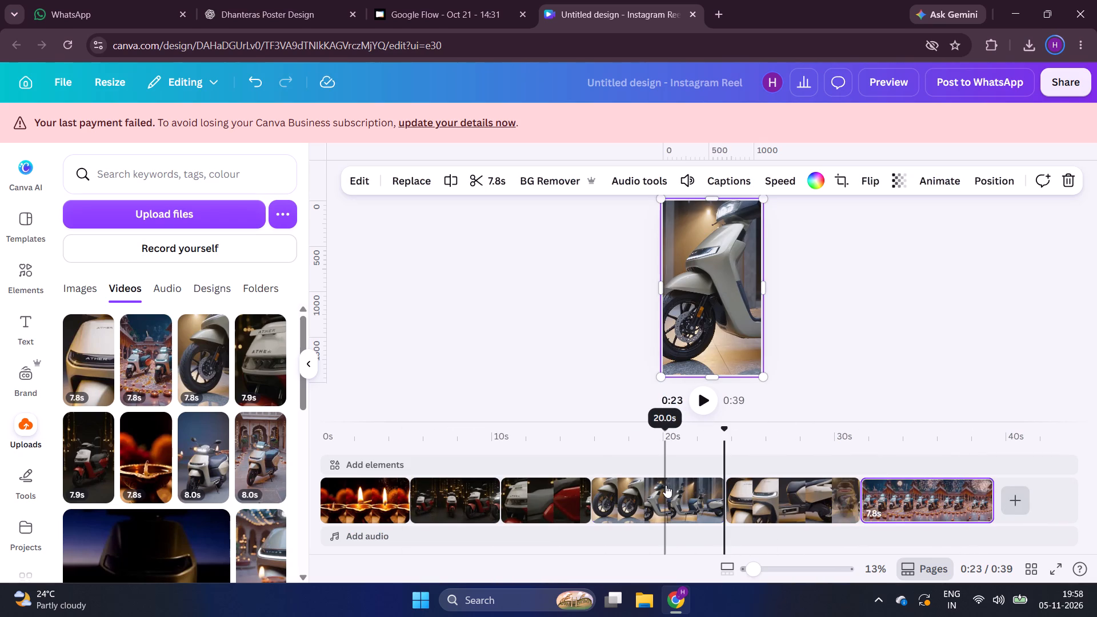
Detach the diya clip and the dark red scooter clip after it from their page backgrounds, resizing each to fill the canvas.
left_click(370, 507)
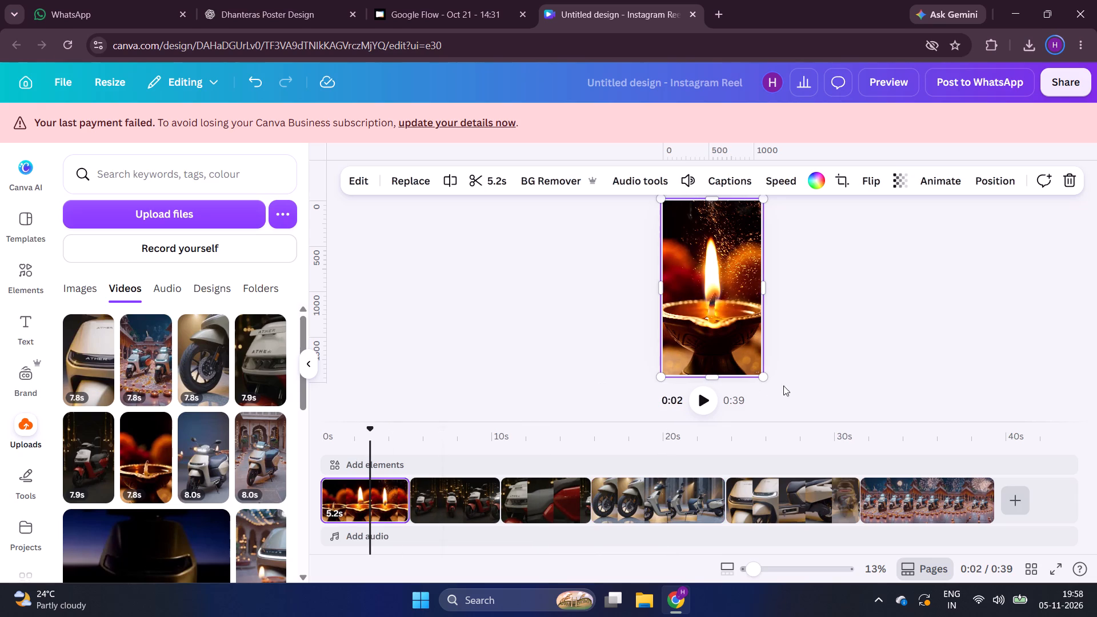
left_click(765, 376)
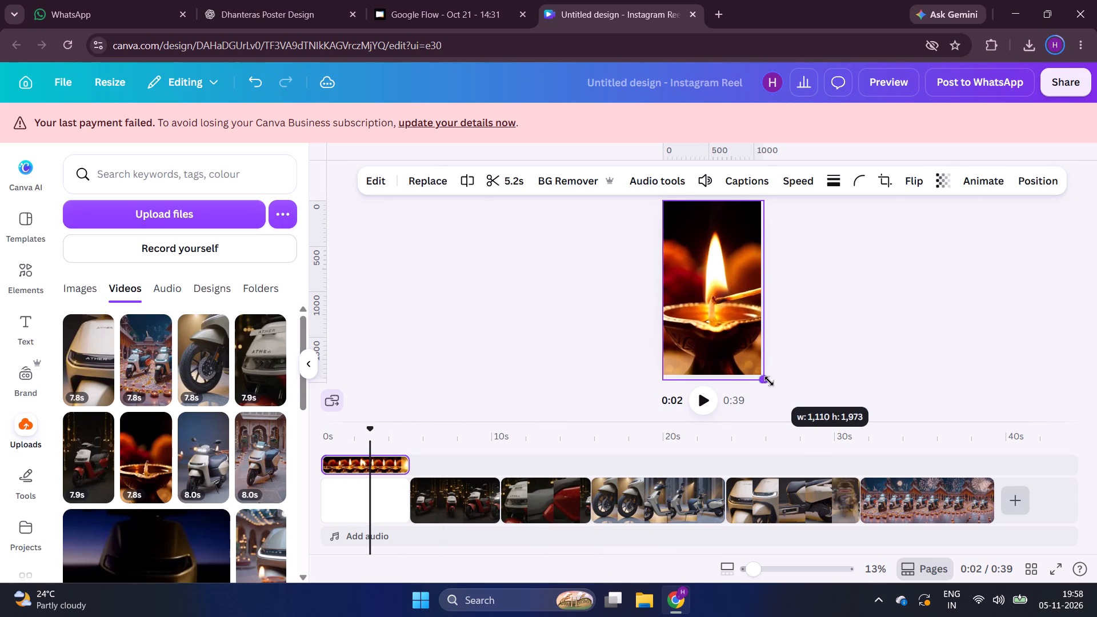
left_click(488, 497)
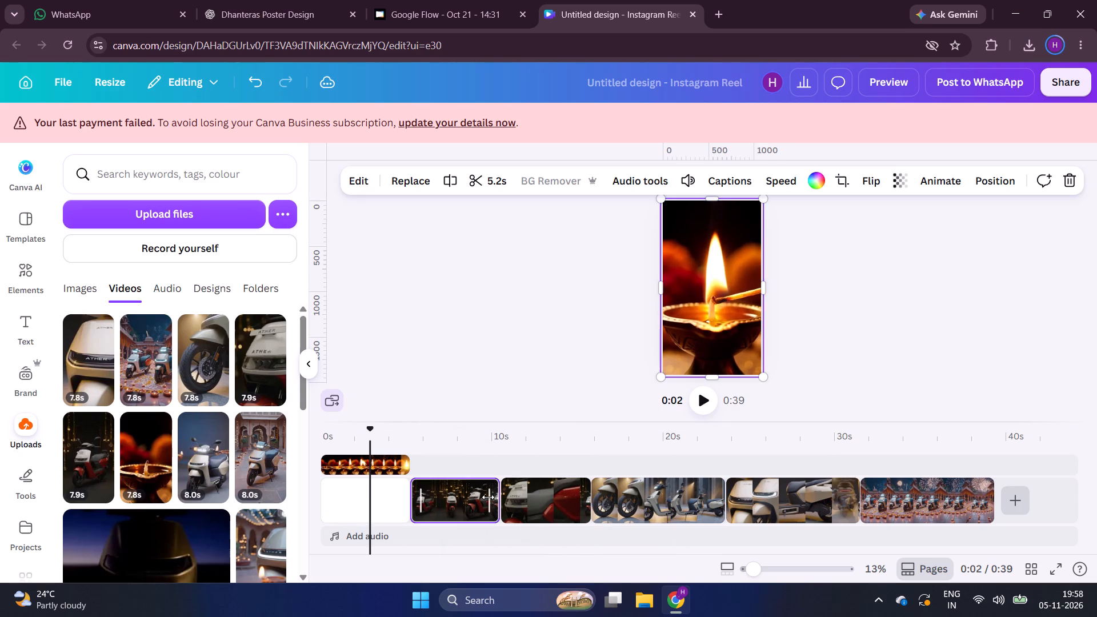
left_click(775, 382)
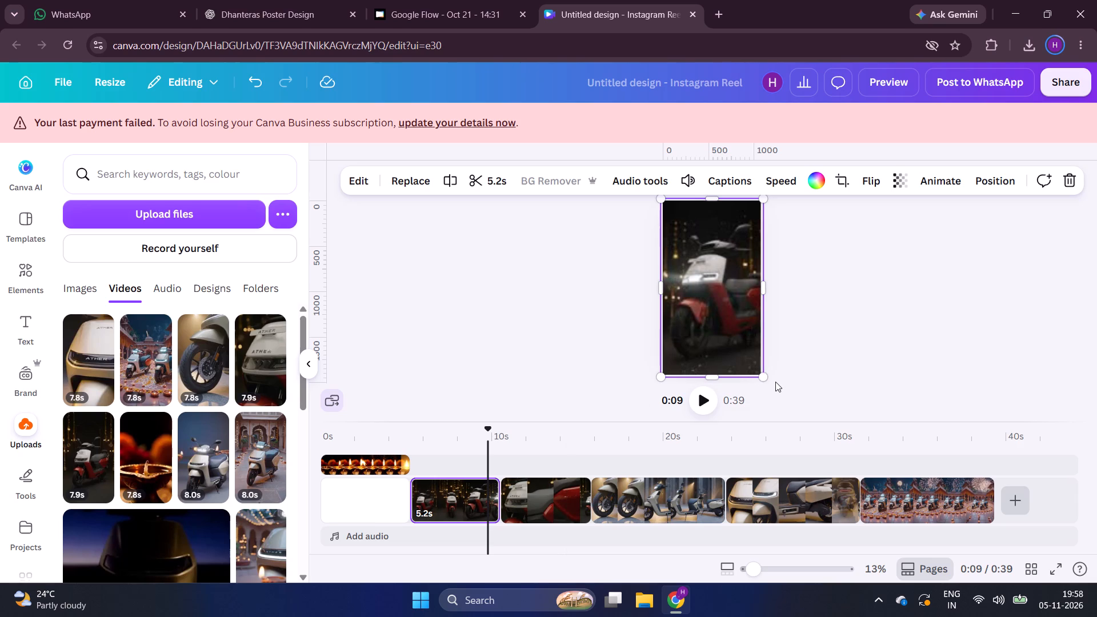
left_click(732, 357)
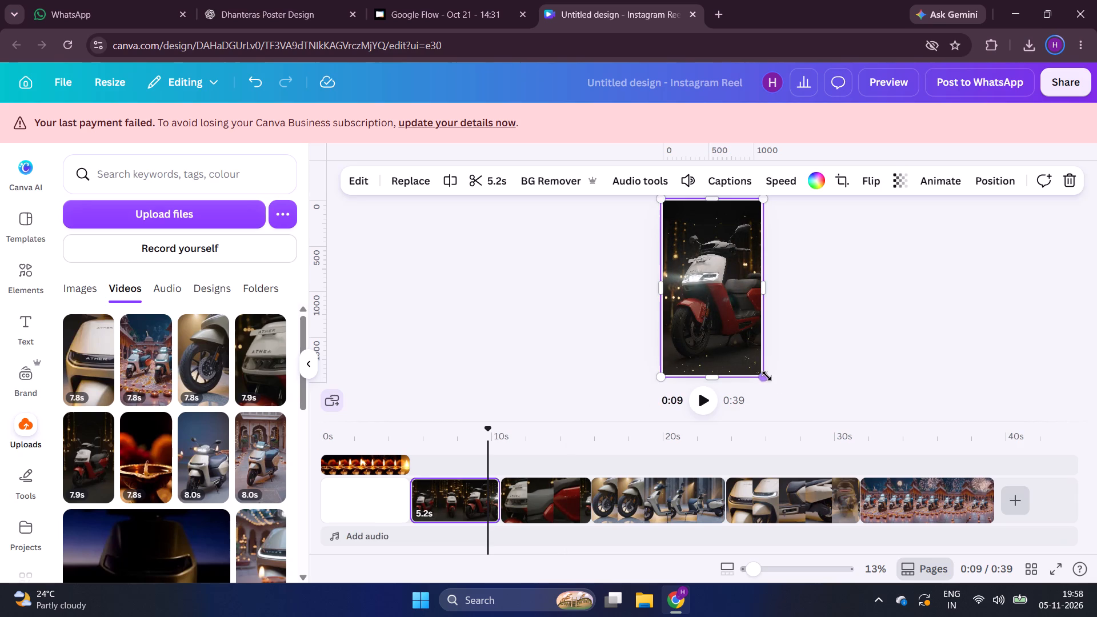
left_click_drag(766, 375, 763, 372)
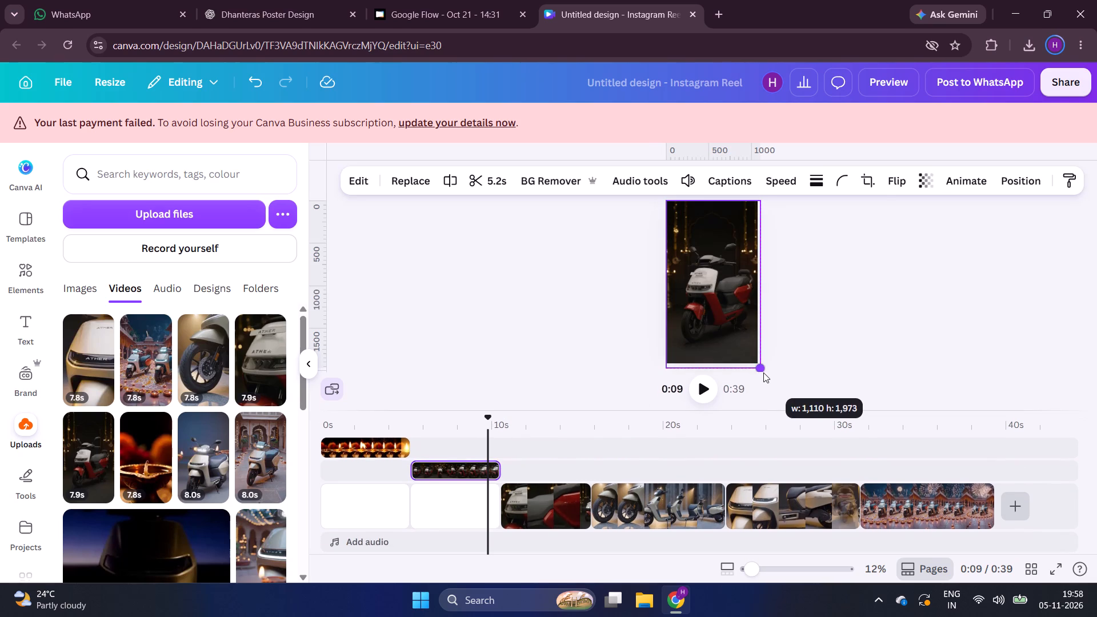
left_click_drag(763, 372, 758, 359)
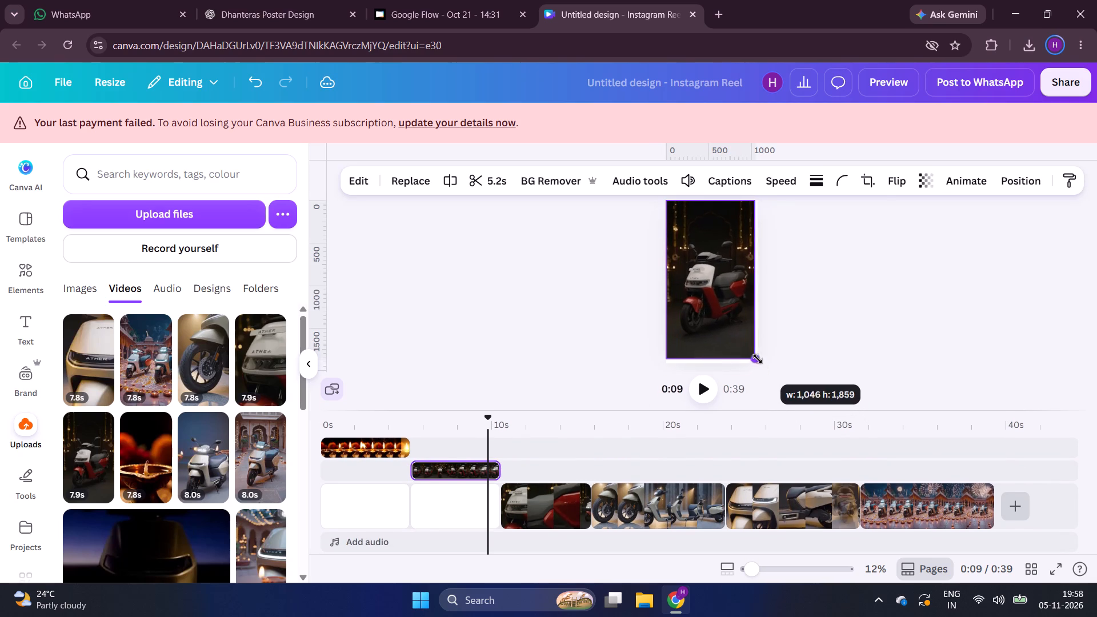
left_click_drag(758, 359, 765, 366)
left_click(842, 348)
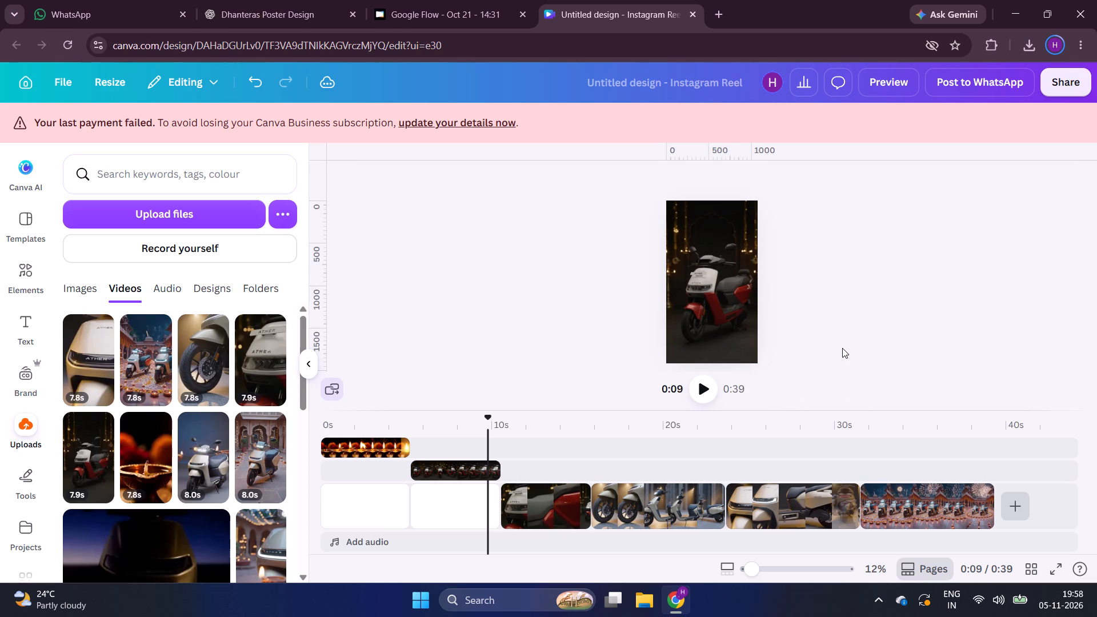
Detach the third clip, the red scooter close-up, from its page background and resize it to cover the canvas.
left_click(570, 519)
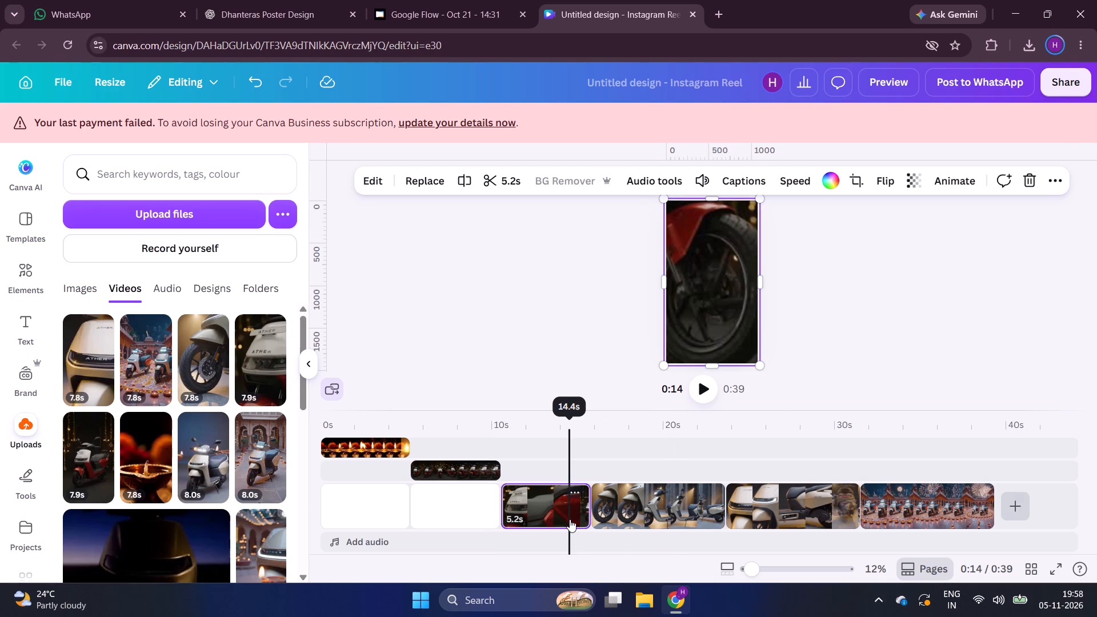
left_click_drag(762, 368, 740, 346)
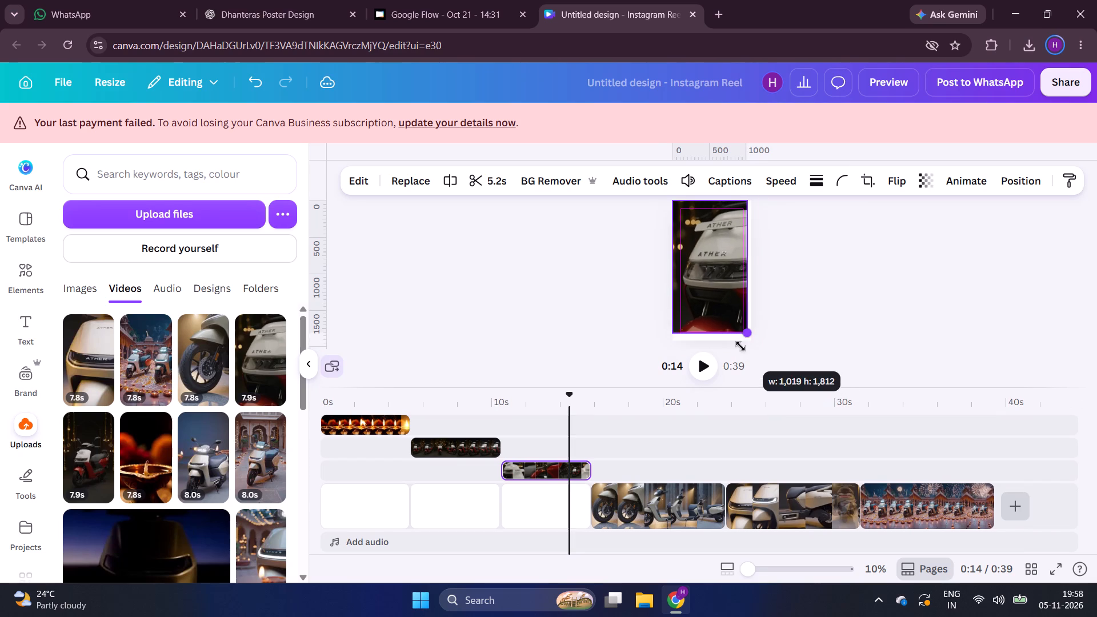
left_click_drag(740, 346, 751, 352)
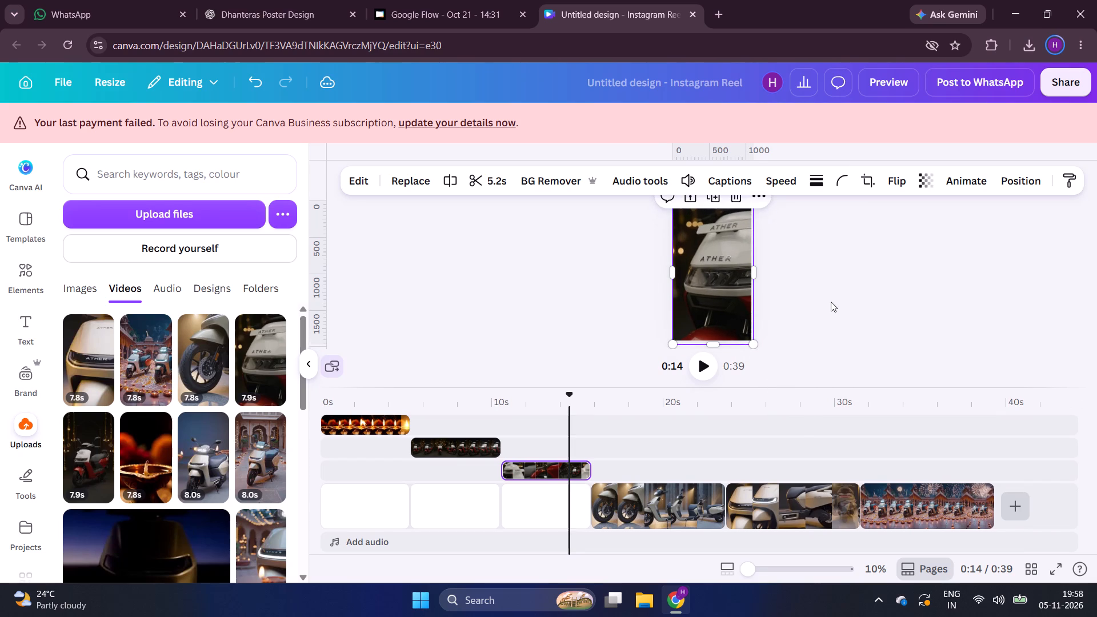
left_click(831, 302)
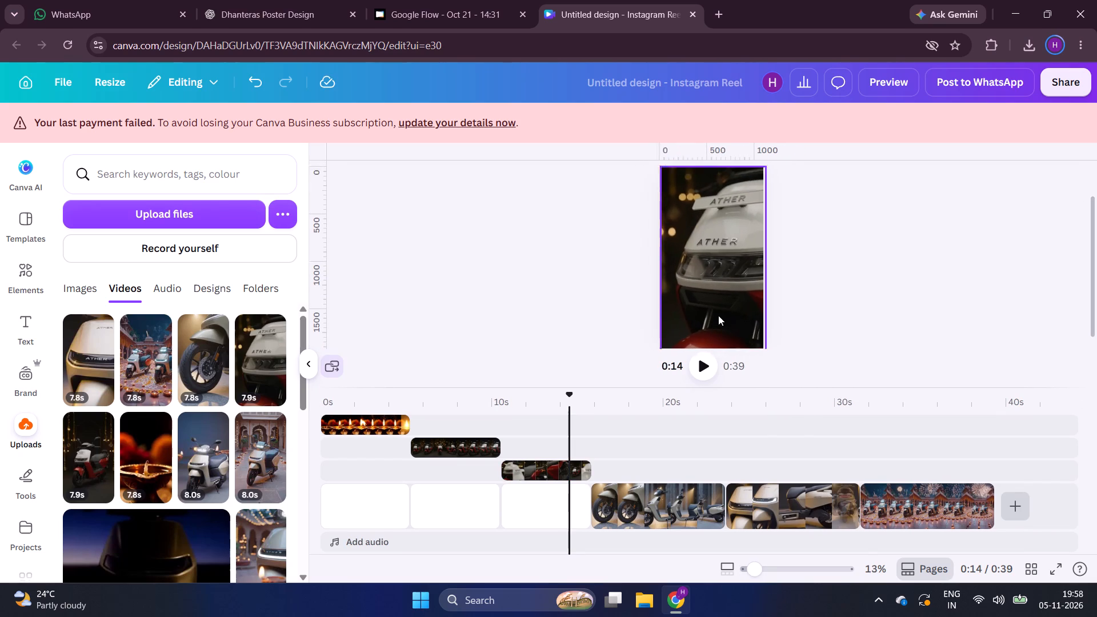
Detach the grey scooter wheel clip from its page background and resize it to fill the canvas down to its bottom corner.
scroll(850, 326, "down", 2)
left_click(660, 504)
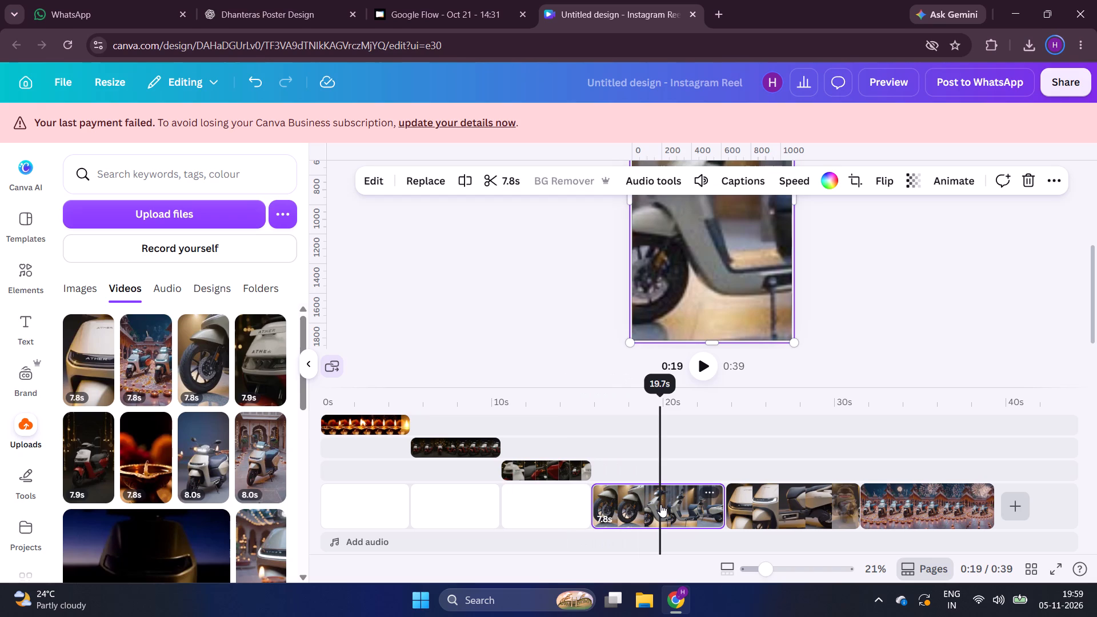
left_click(848, 317)
left_click(718, 293)
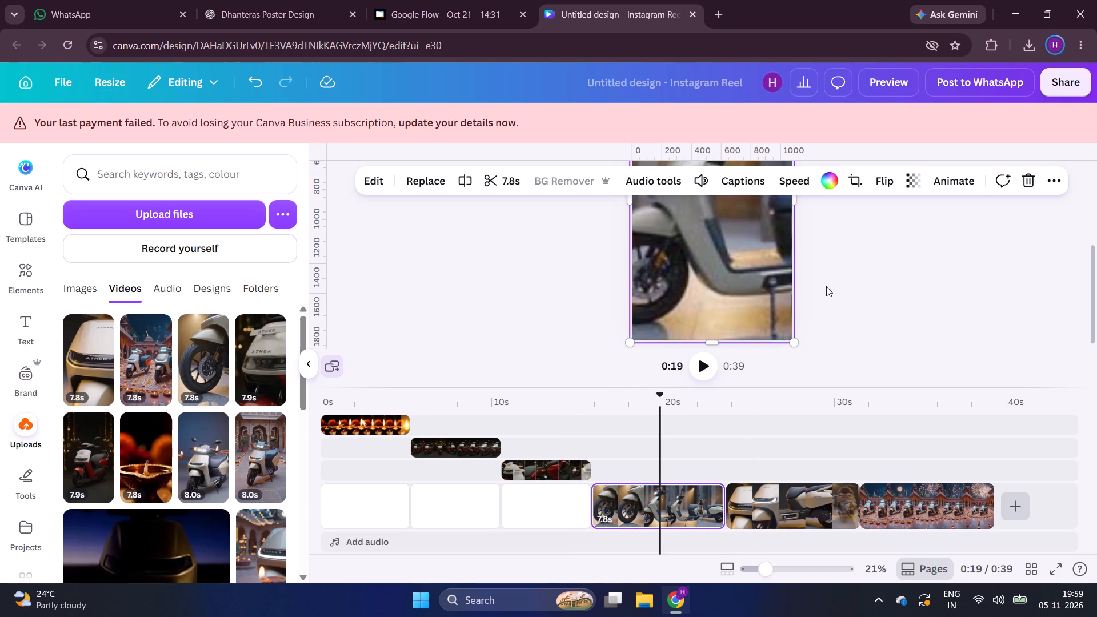
left_click(857, 293)
left_click(720, 300)
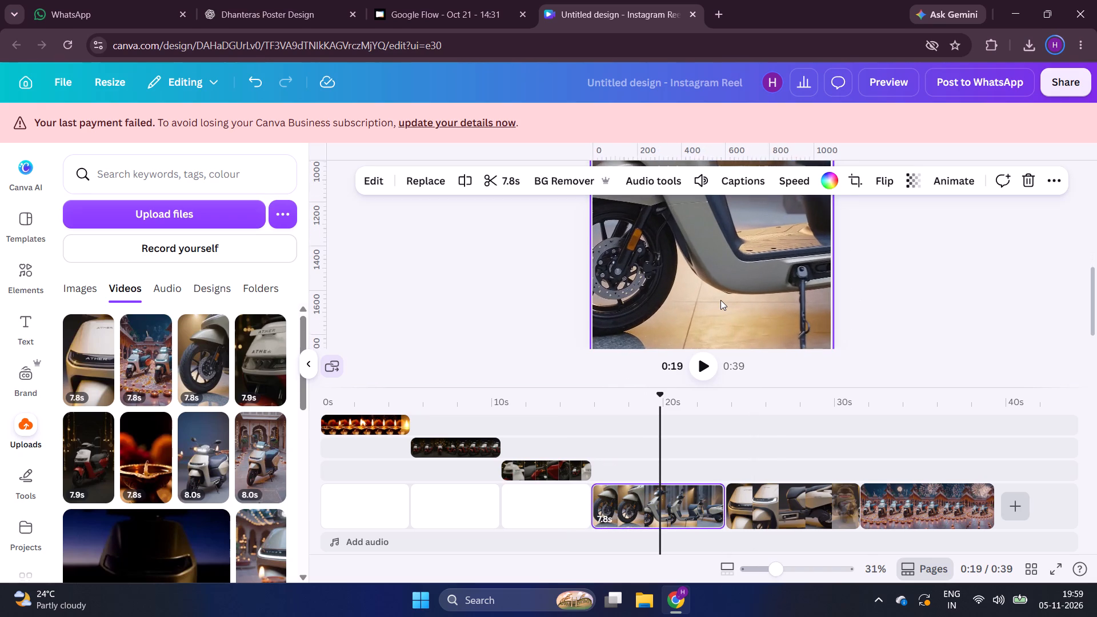
scroll(720, 300, "down", 1)
left_click_drag(834, 339, 830, 318)
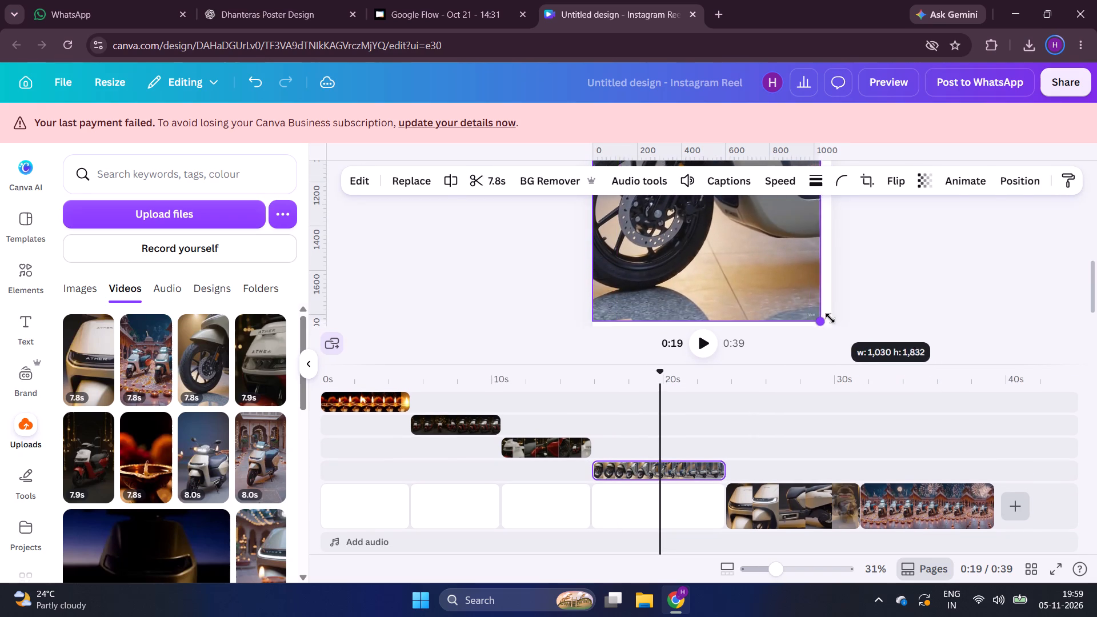
left_click_drag(830, 318, 855, 325)
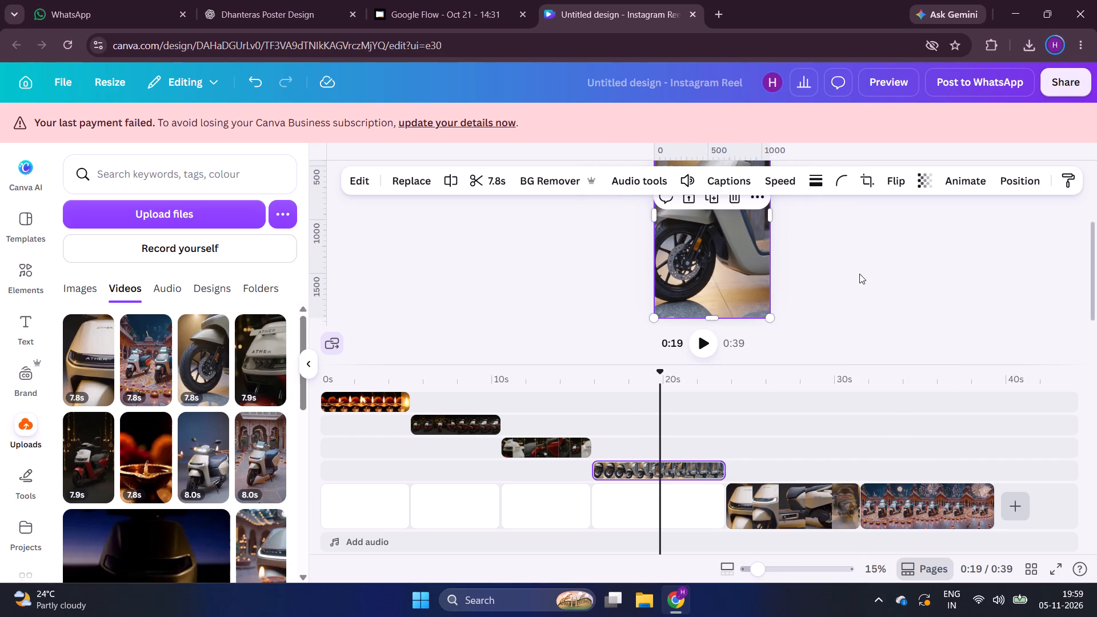
left_click_drag(769, 320, 774, 323)
Detach the grey scooter headlight clip from its page background and resize it to fit the canvas width.
left_click(763, 493)
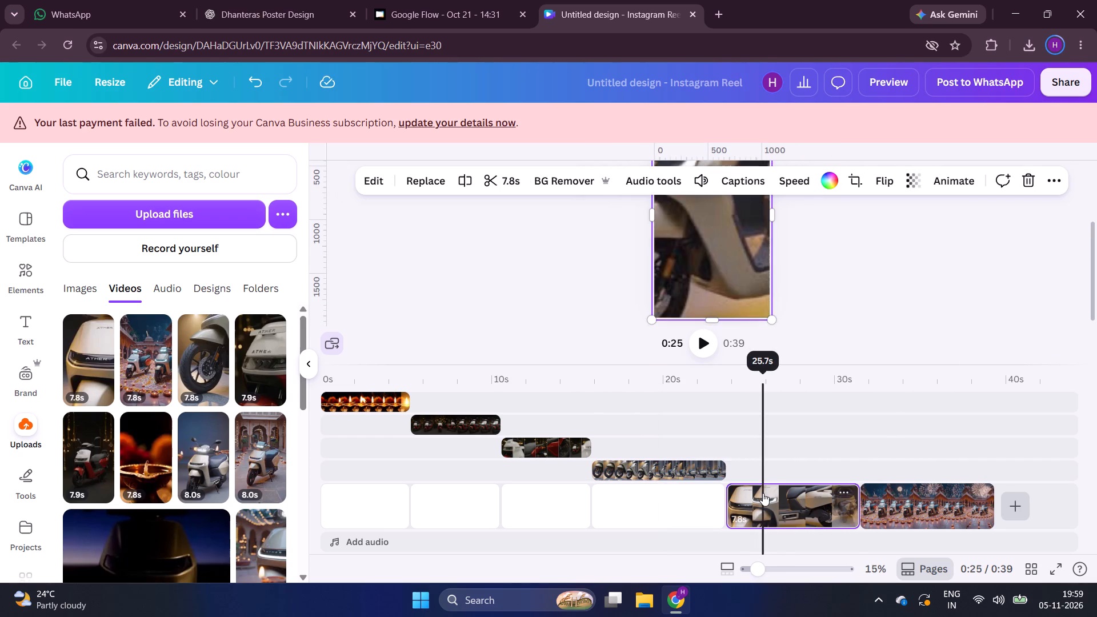
left_click_drag(774, 323, 775, 326)
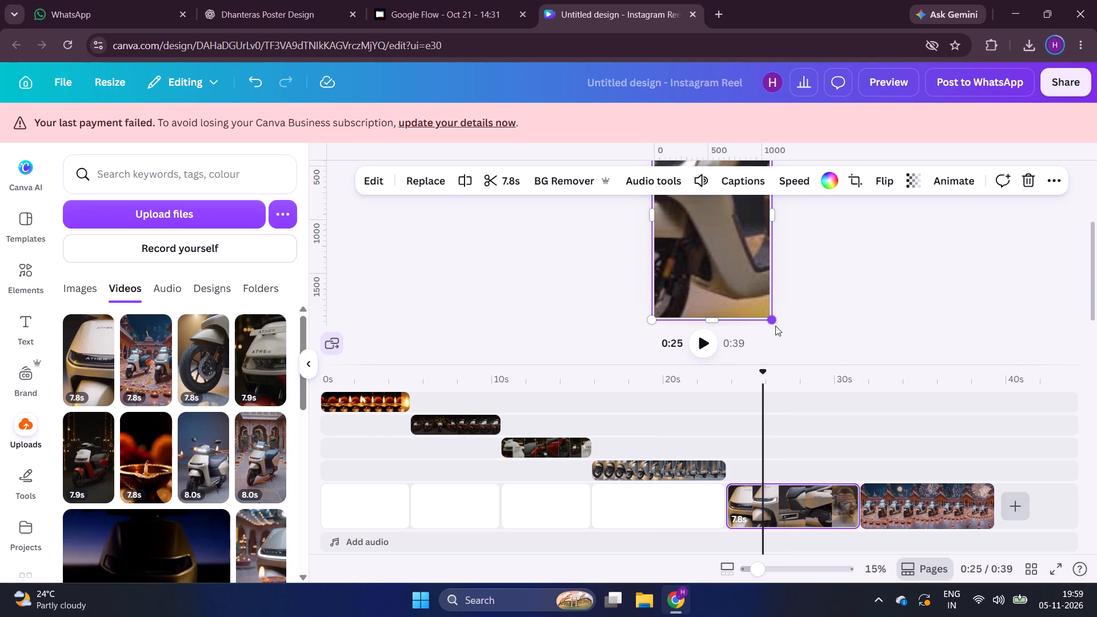
left_click_drag(775, 326, 779, 314)
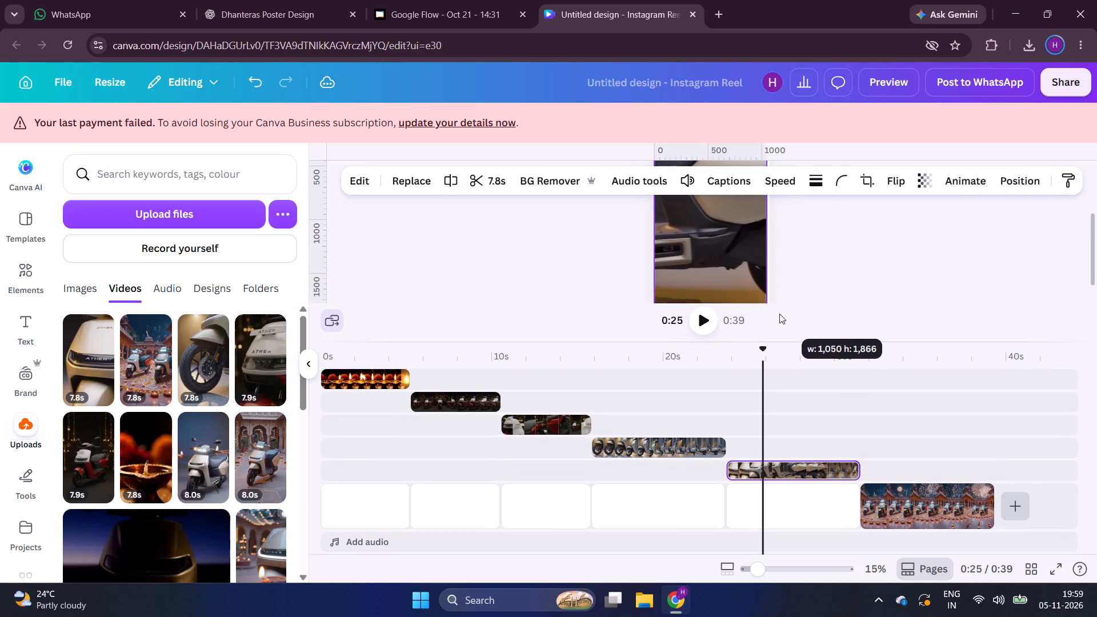
left_click_drag(779, 314, 781, 316)
scroll(848, 269, "down", 1)
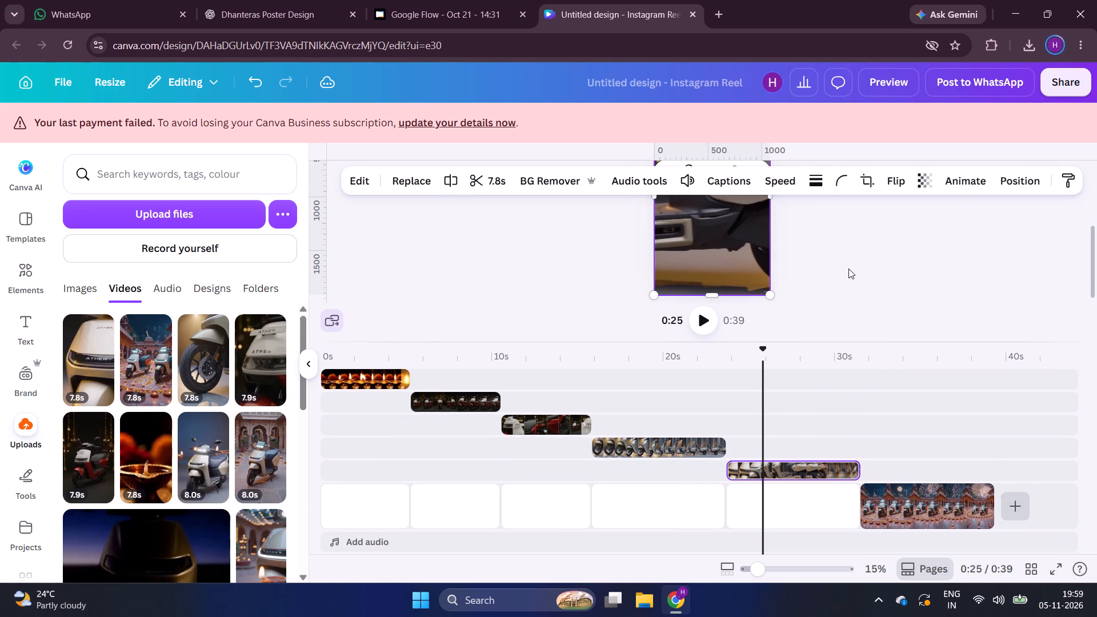
Move the second to fifth clips onto the diya clip's timeline track so all five run end to end.
left_click_drag(451, 402, 452, 380)
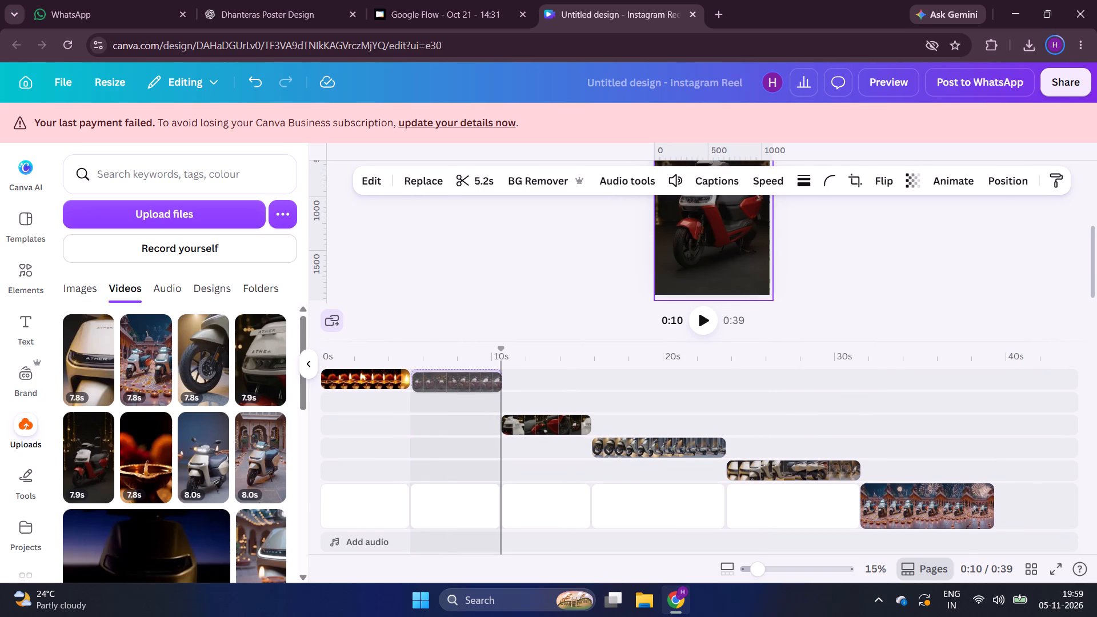
left_click_drag(452, 380, 451, 379)
left_click_drag(530, 424, 535, 398)
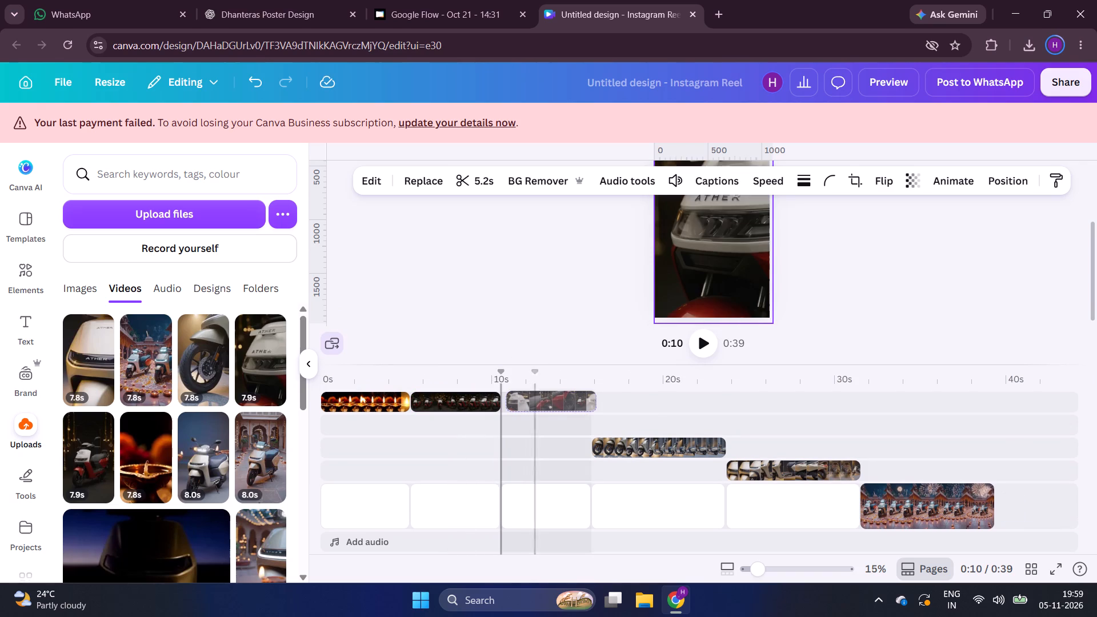
left_click_drag(535, 398, 530, 400)
left_click_drag(530, 402, 533, 411)
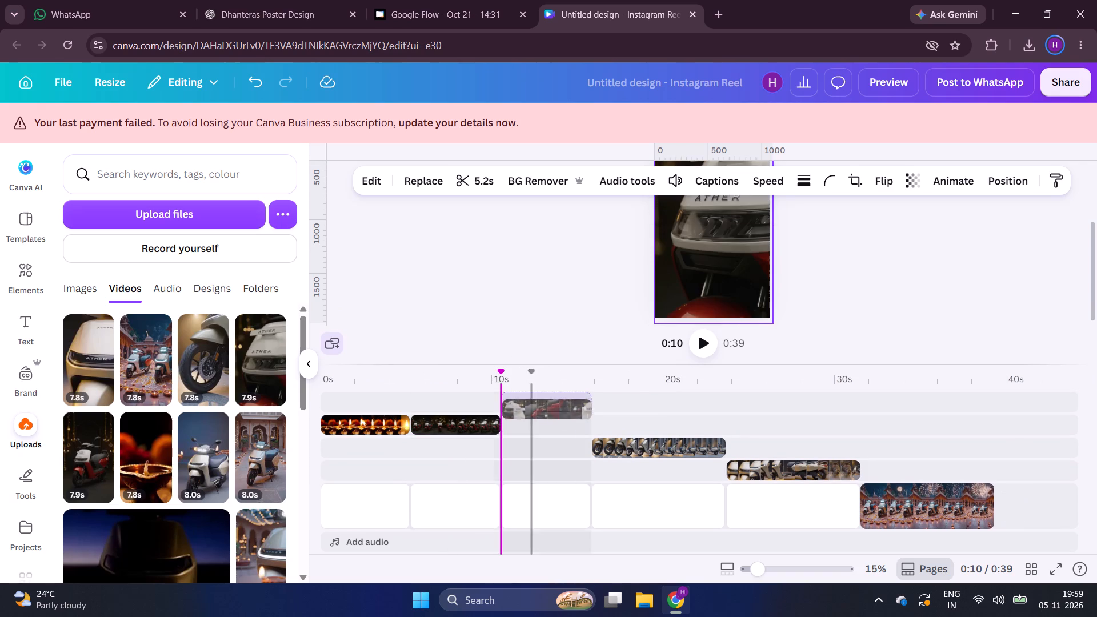
left_click_drag(533, 411, 533, 419)
left_click_drag(626, 450, 627, 435)
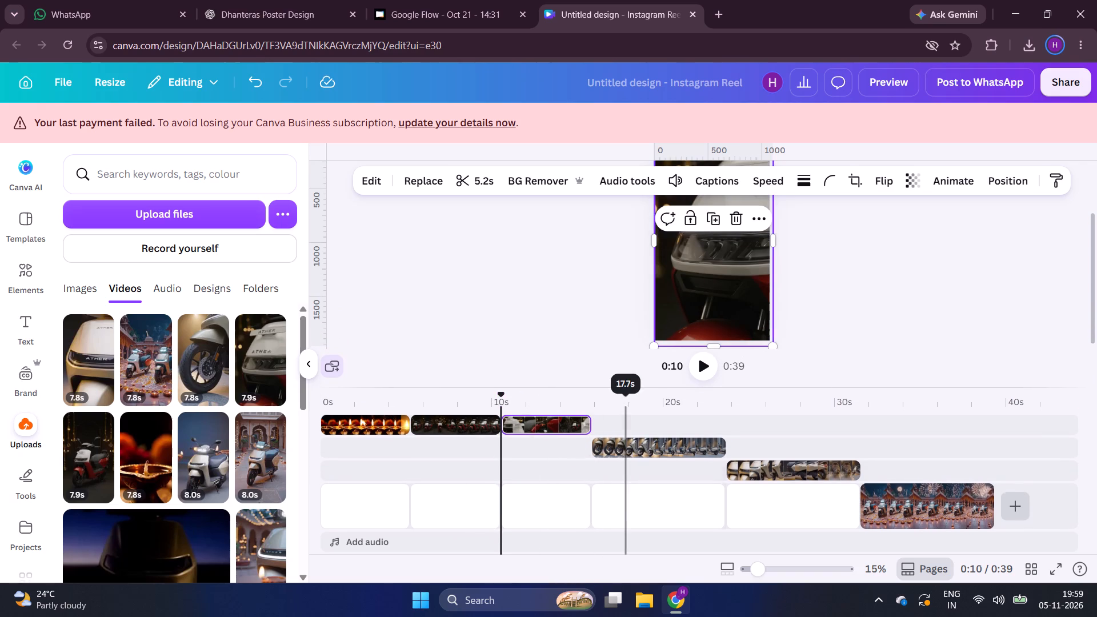
left_click_drag(627, 435, 627, 427)
left_click_drag(762, 475, 760, 453)
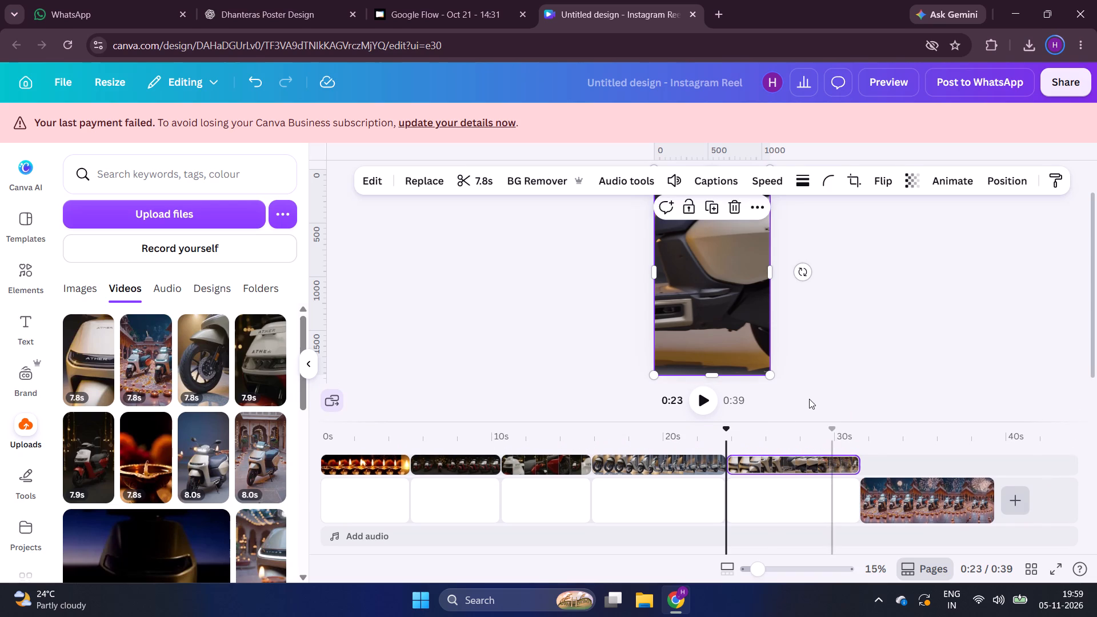
Enlarge the grey scooter headlight clip slightly so it fully covers the canvas.
left_click(771, 377)
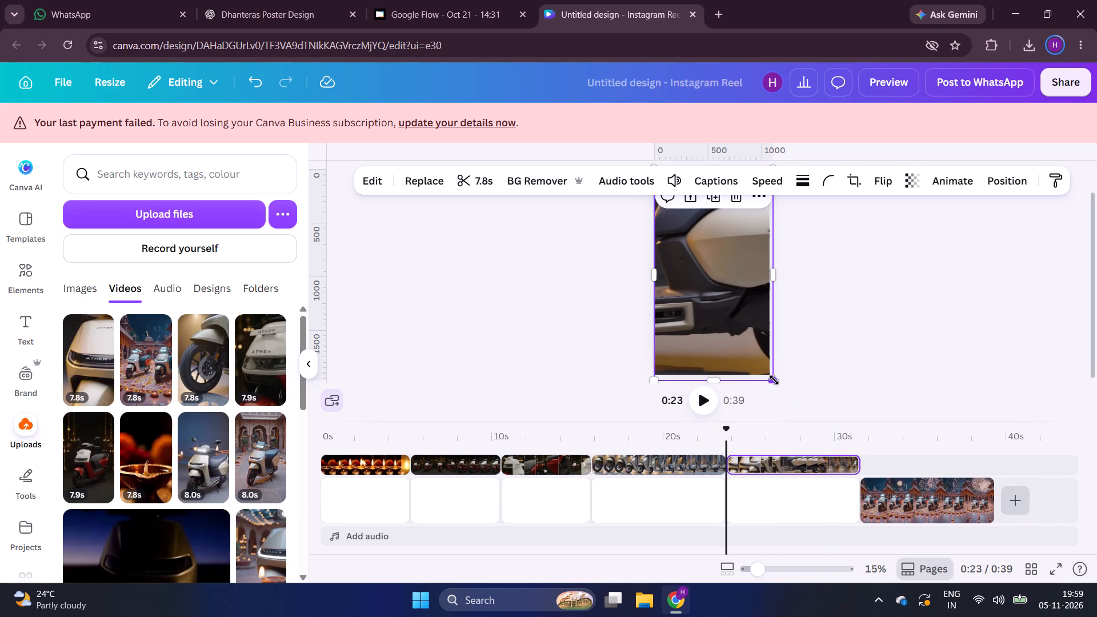
left_click(774, 380)
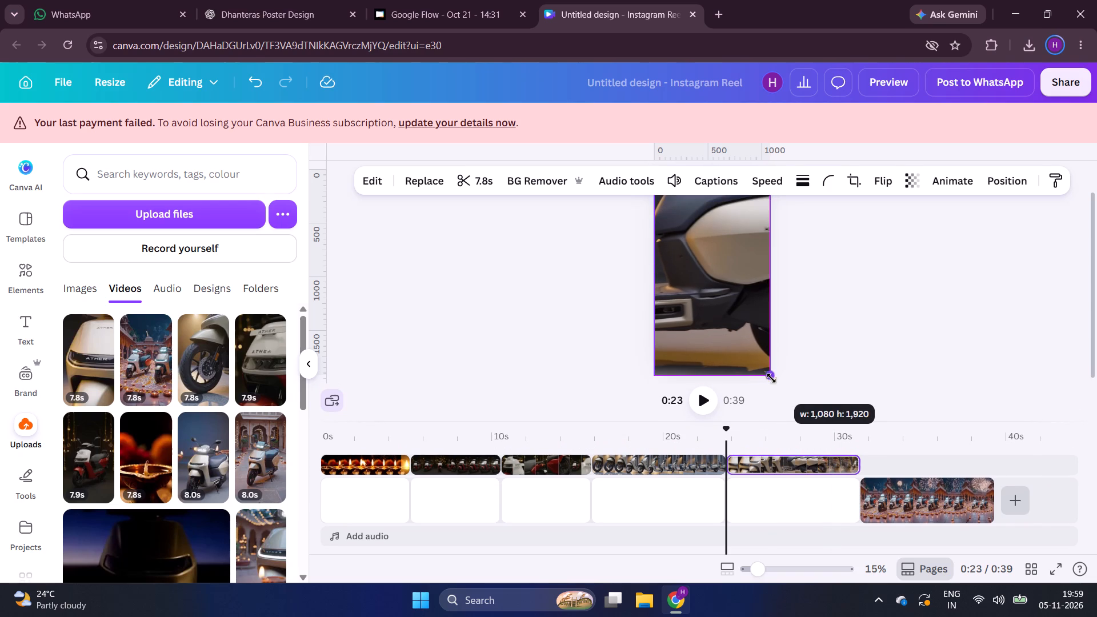
left_click(835, 351)
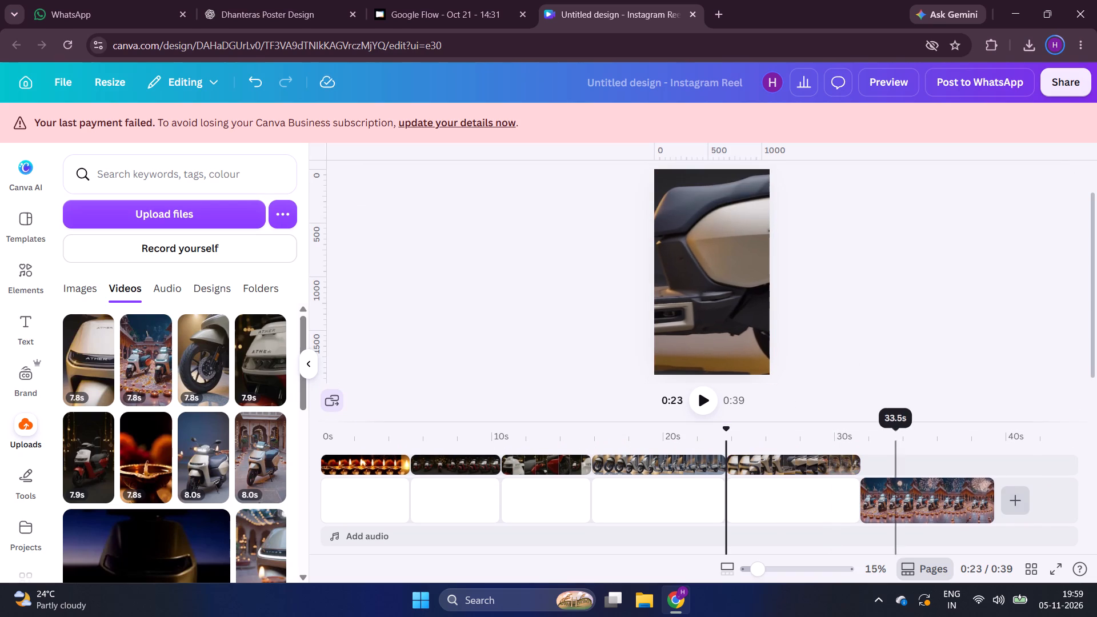
Detach the final clip, the two scooters with fireworks, from its page background and resize it to cover the canvas.
left_click(901, 480)
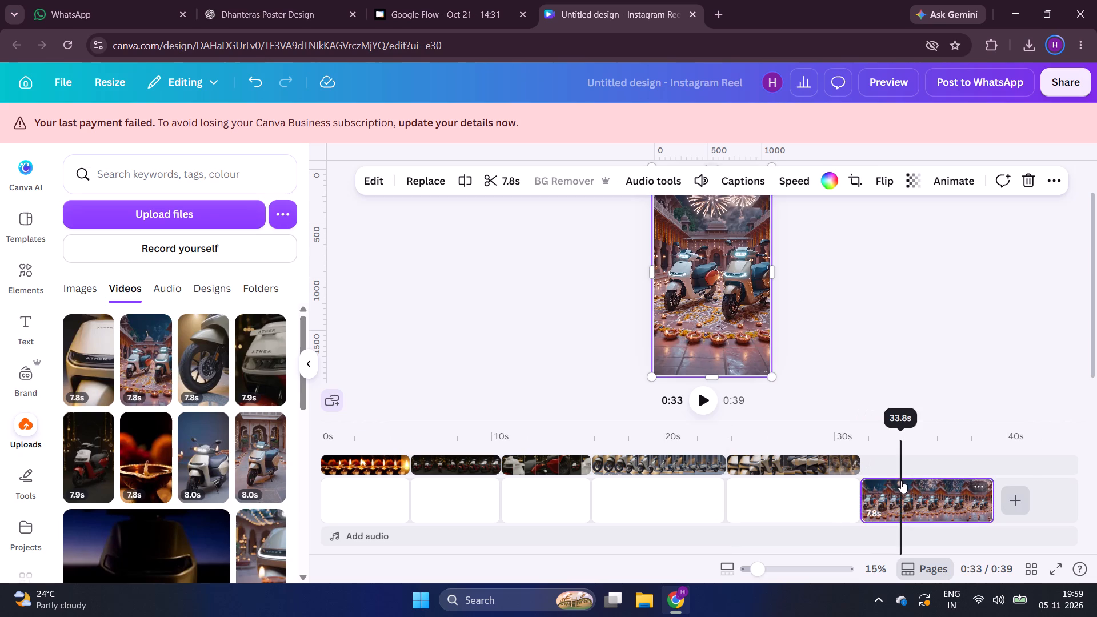
left_click_drag(771, 375, 767, 363)
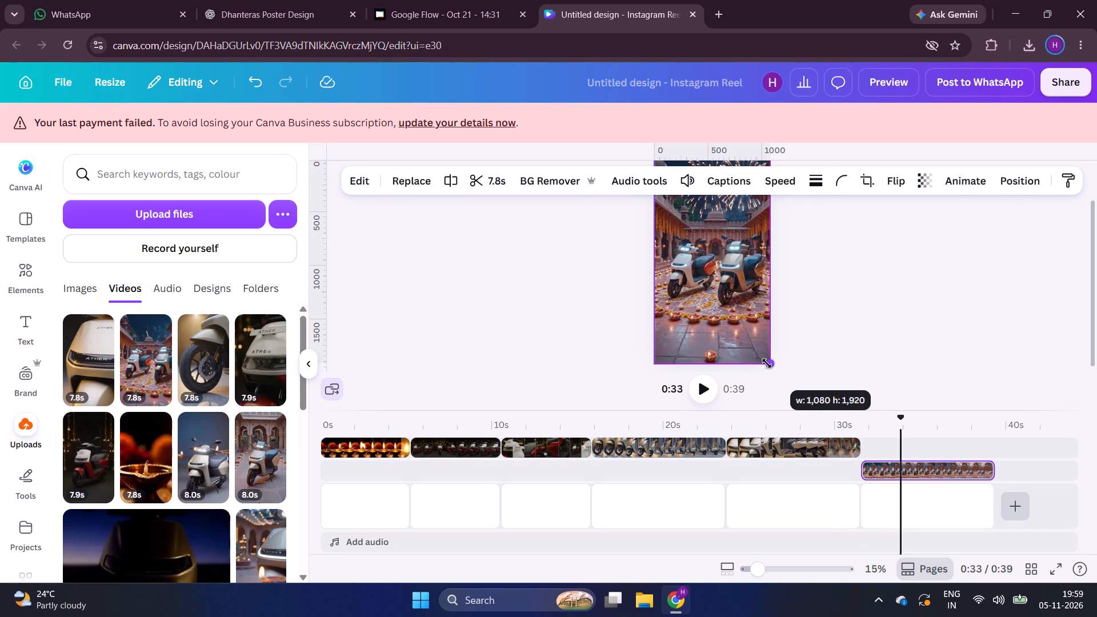
left_click_drag(767, 363, 767, 364)
scroll(871, 330, "up", 1)
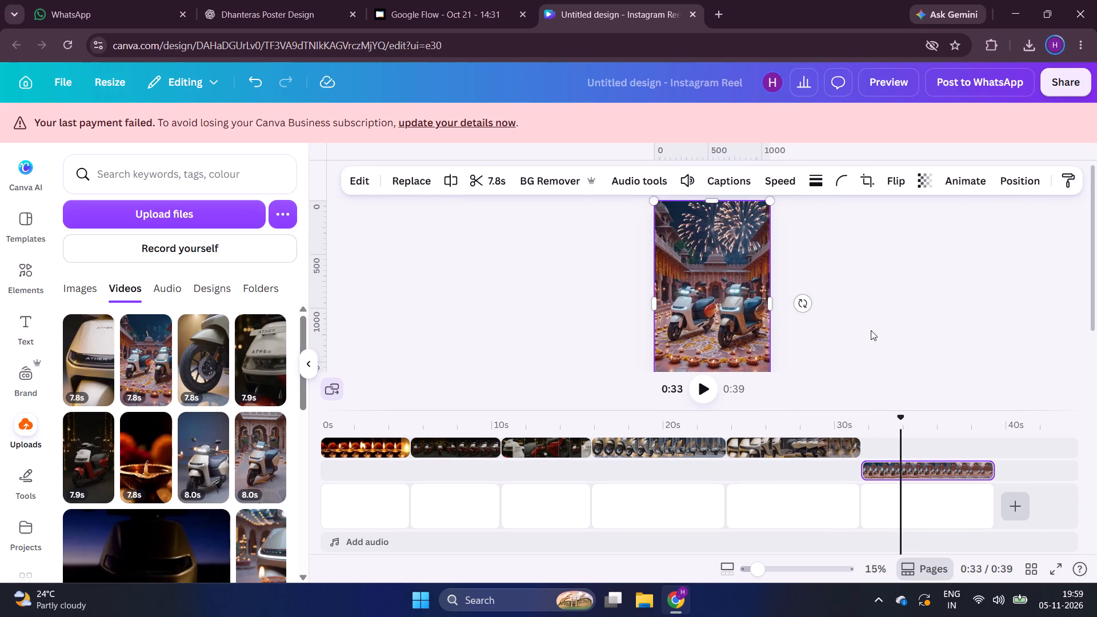
scroll(871, 330, "up", 1)
scroll(871, 330, "down", 2)
left_click(772, 360)
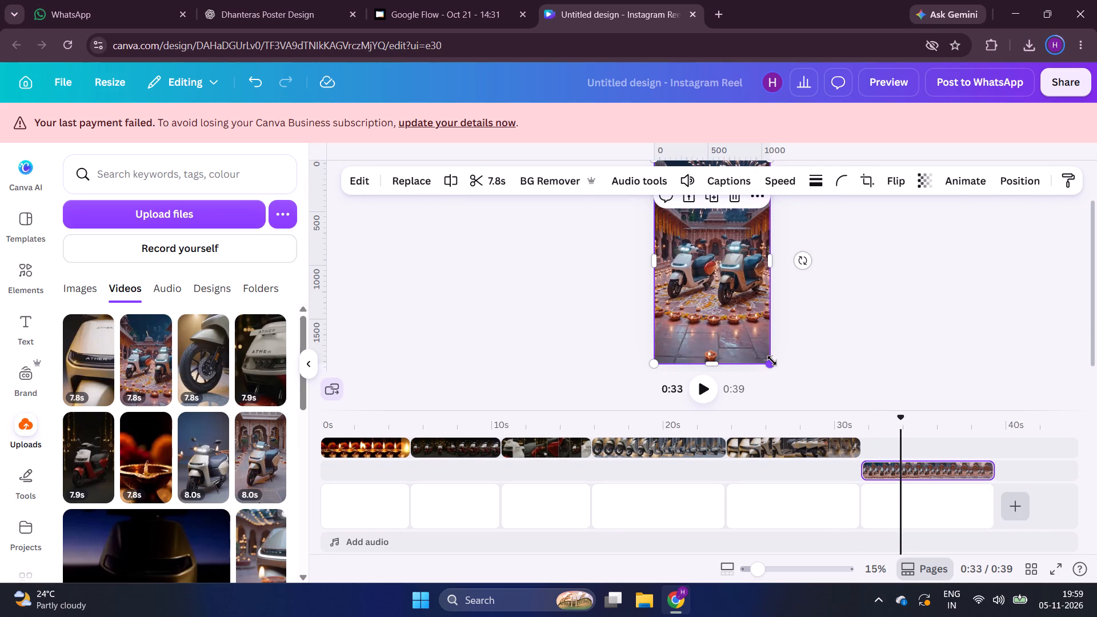
left_click(831, 324)
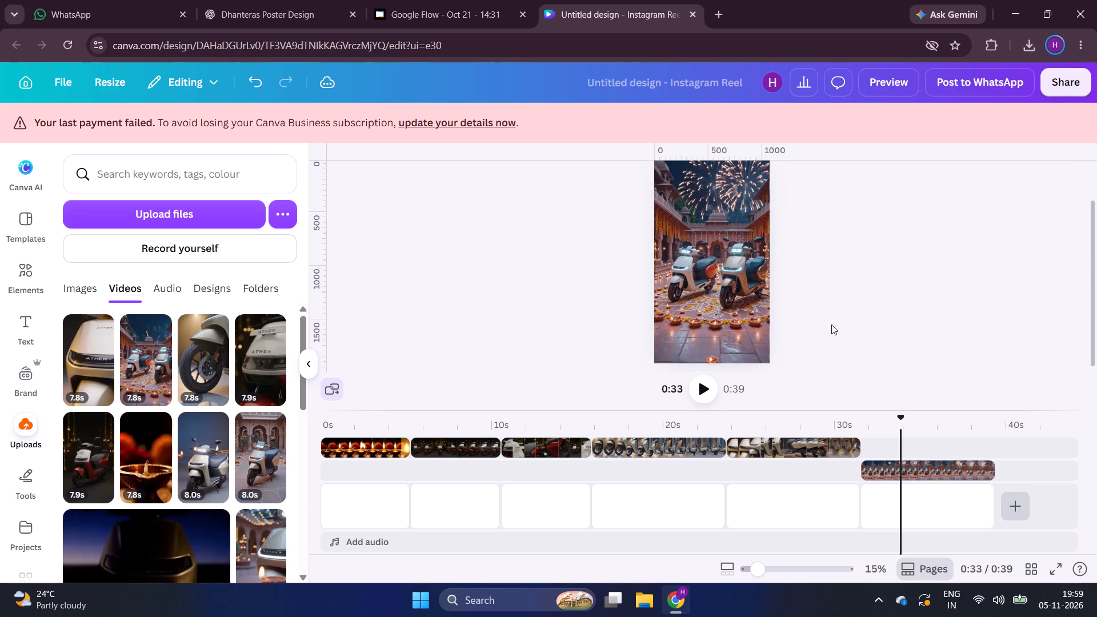
Move the two-scooter fireworks clip onto the same timeline track, directly after the headlight clip.
left_click_drag(891, 464, 891, 438)
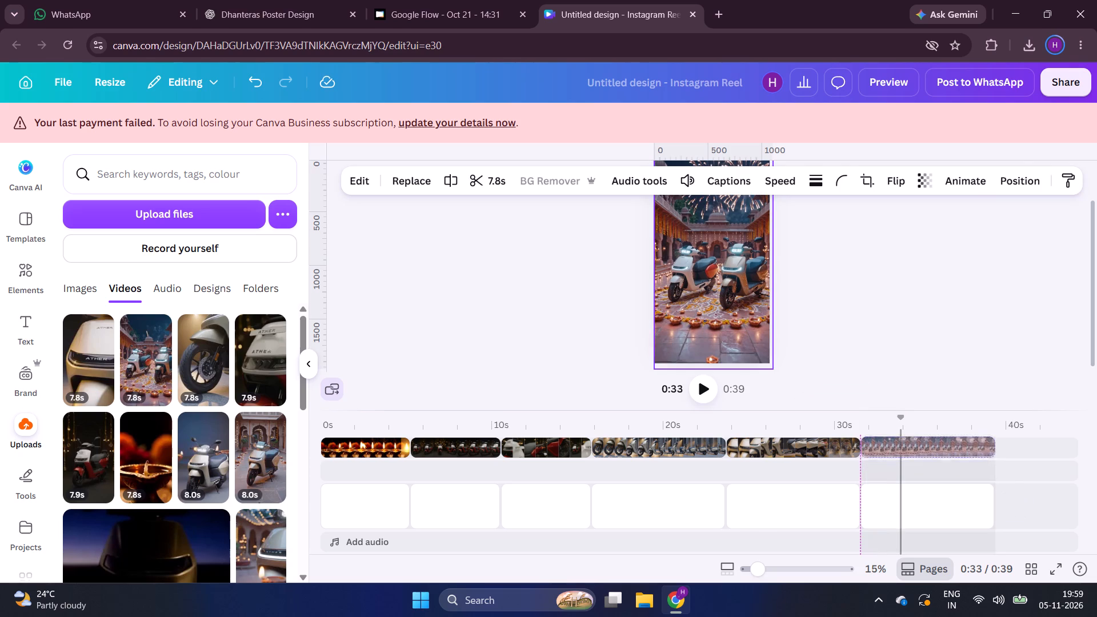
Set the video speed of the grey scooter wheel, grey scooter headlight and two-scooter fireworks clips to 1.5.
scroll(606, 481, "right", 2)
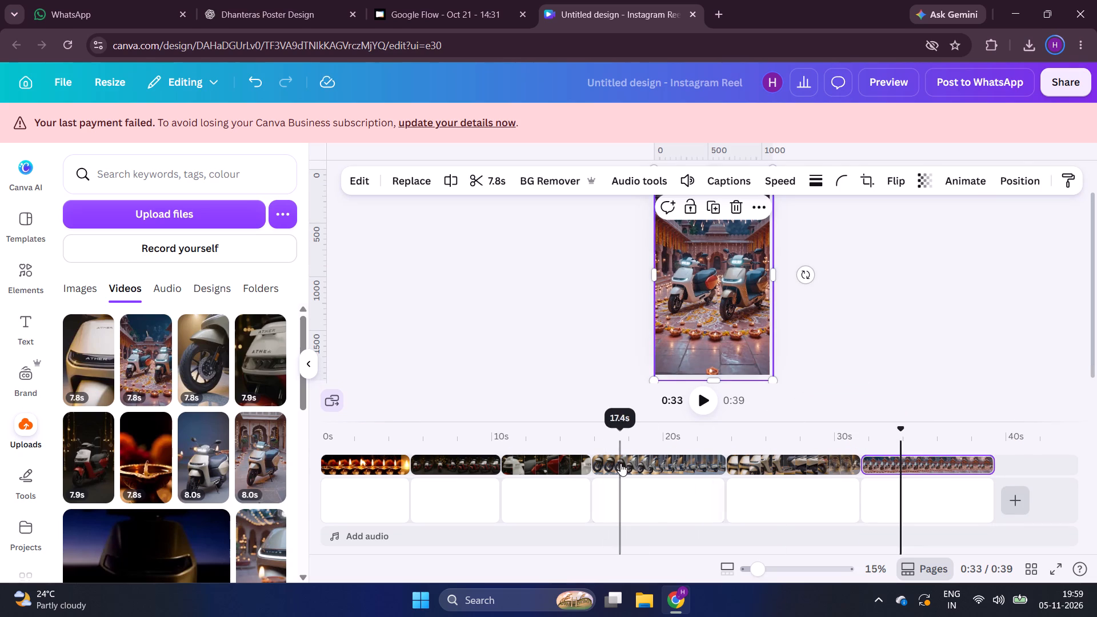
left_click(622, 462)
left_click(782, 175)
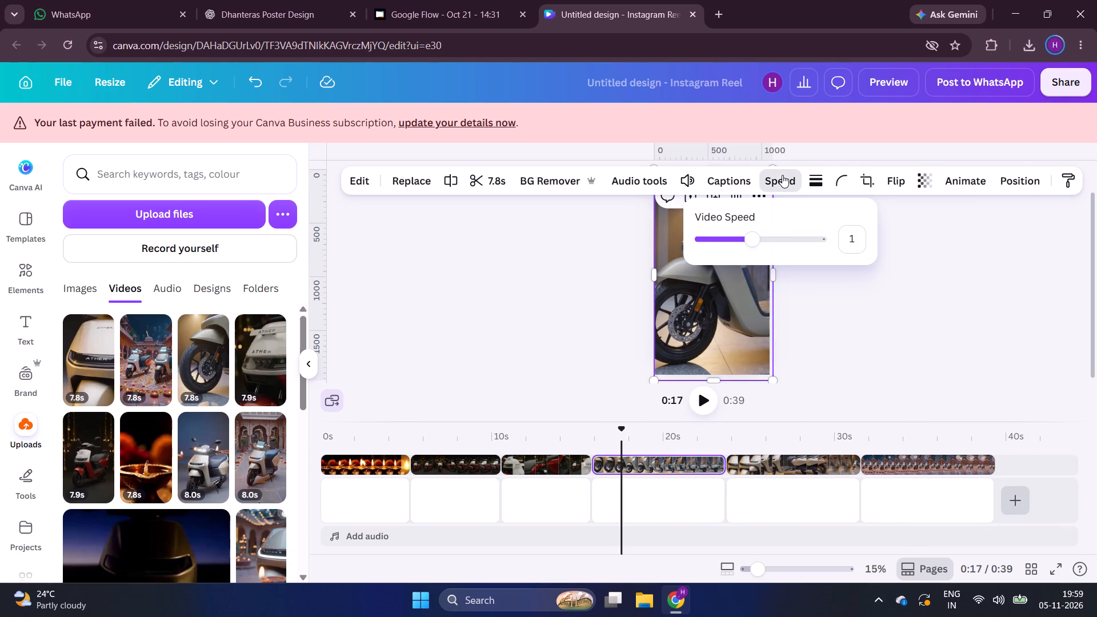
left_click_drag(754, 234, 782, 234)
left_click(774, 462)
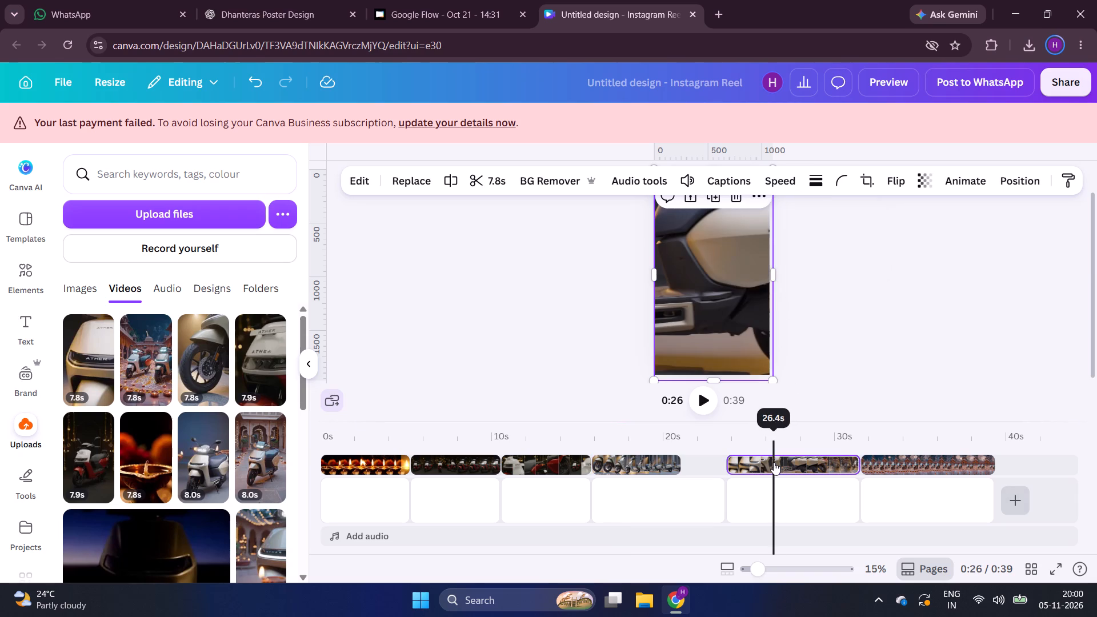
left_click(780, 177)
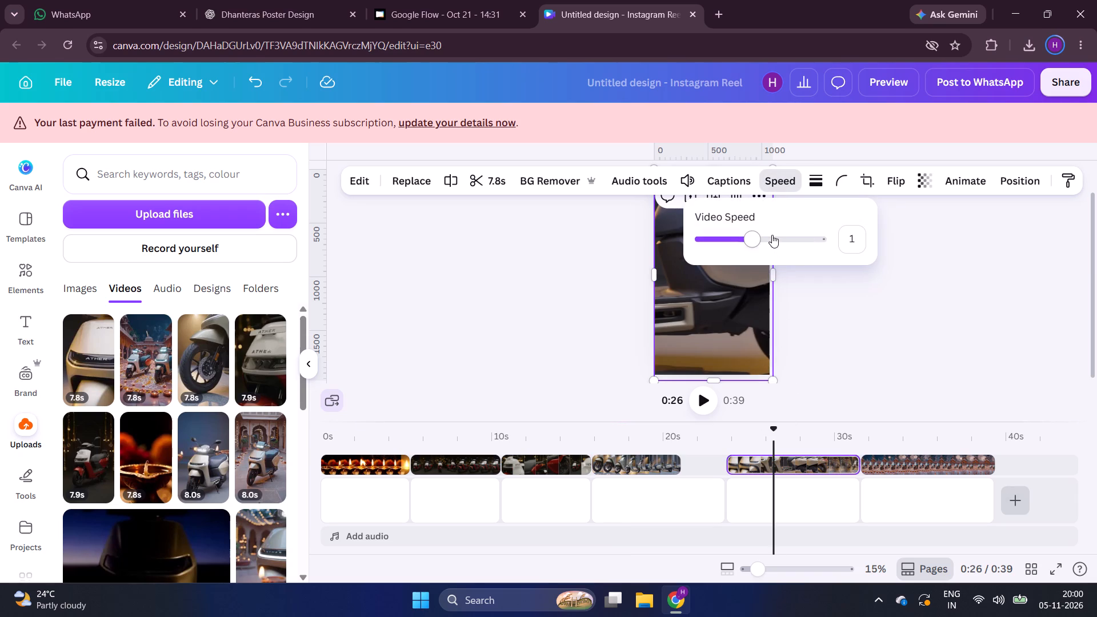
left_click(772, 235)
left_click_drag(772, 235, 788, 236)
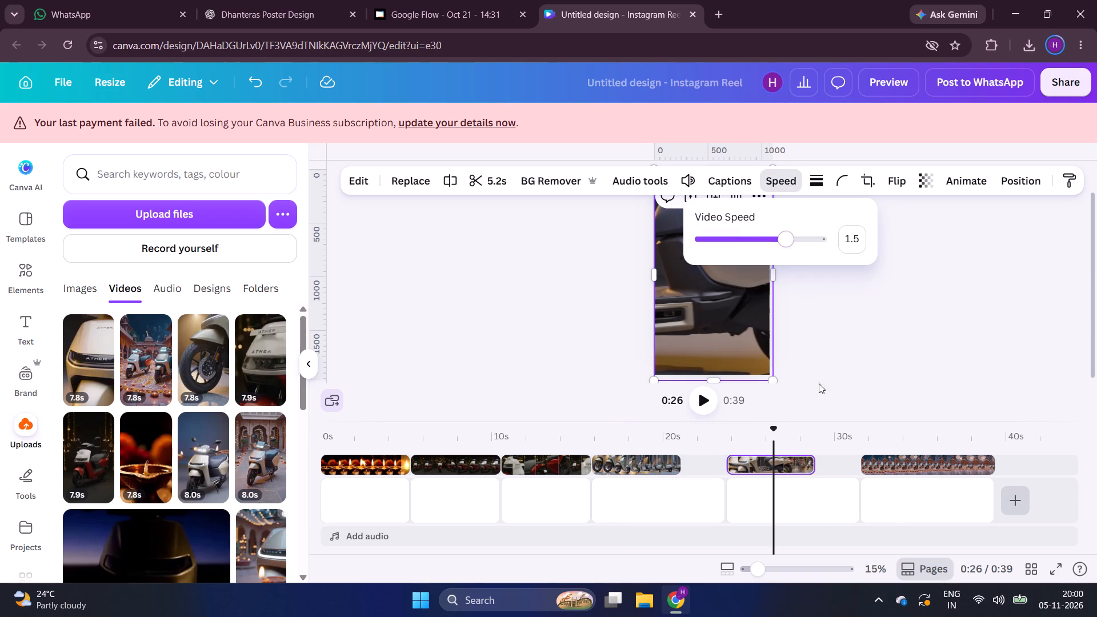
left_click(896, 471)
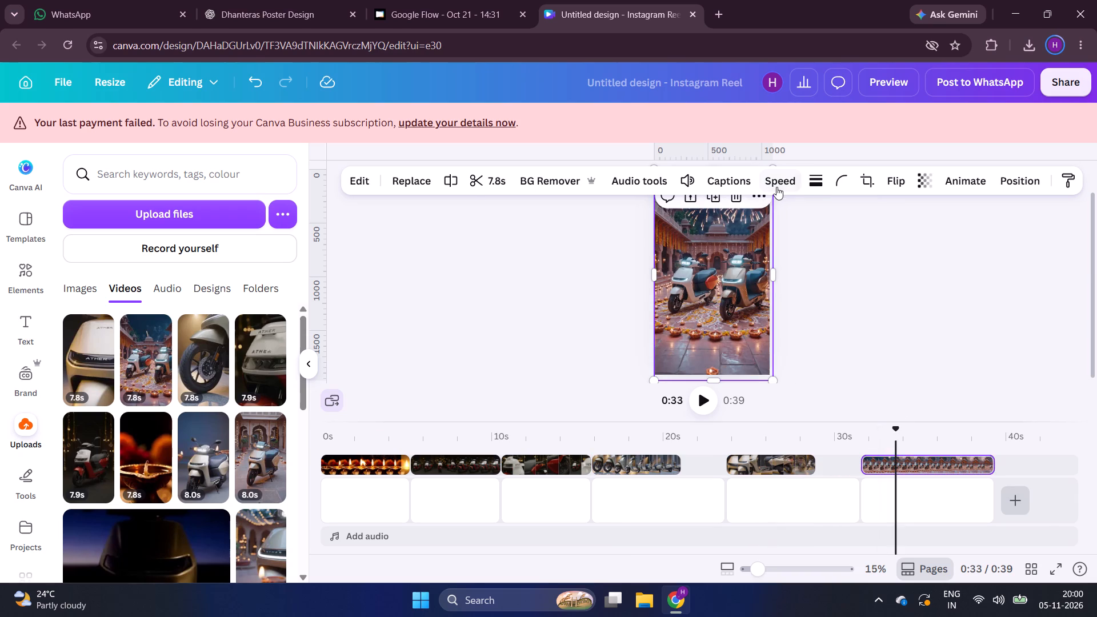
left_click(776, 187)
left_click(788, 233)
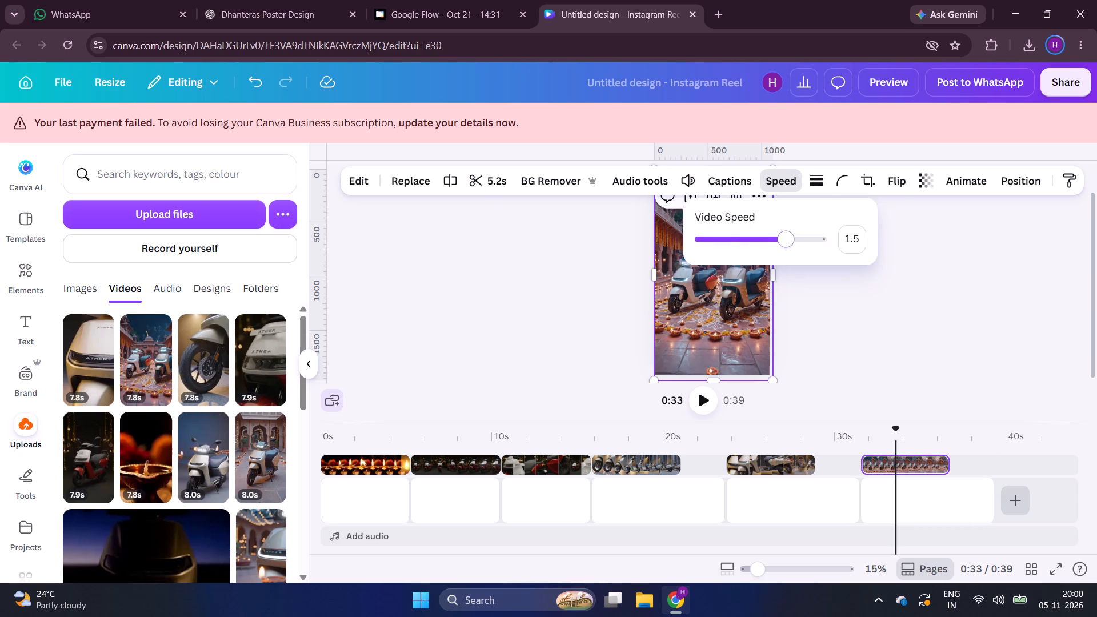
left_click(801, 239)
left_click(787, 244)
left_click(858, 308)
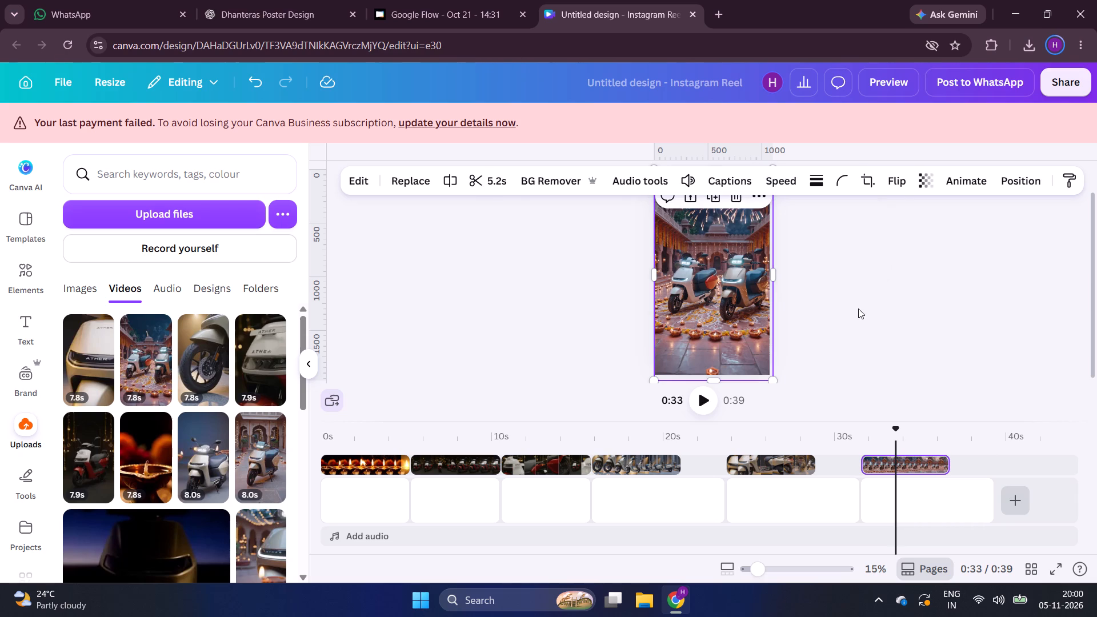
Close the gaps on the track by moving the headlight and fireworks clips directly after the wheel clip.
scroll(595, 476, "right", 1)
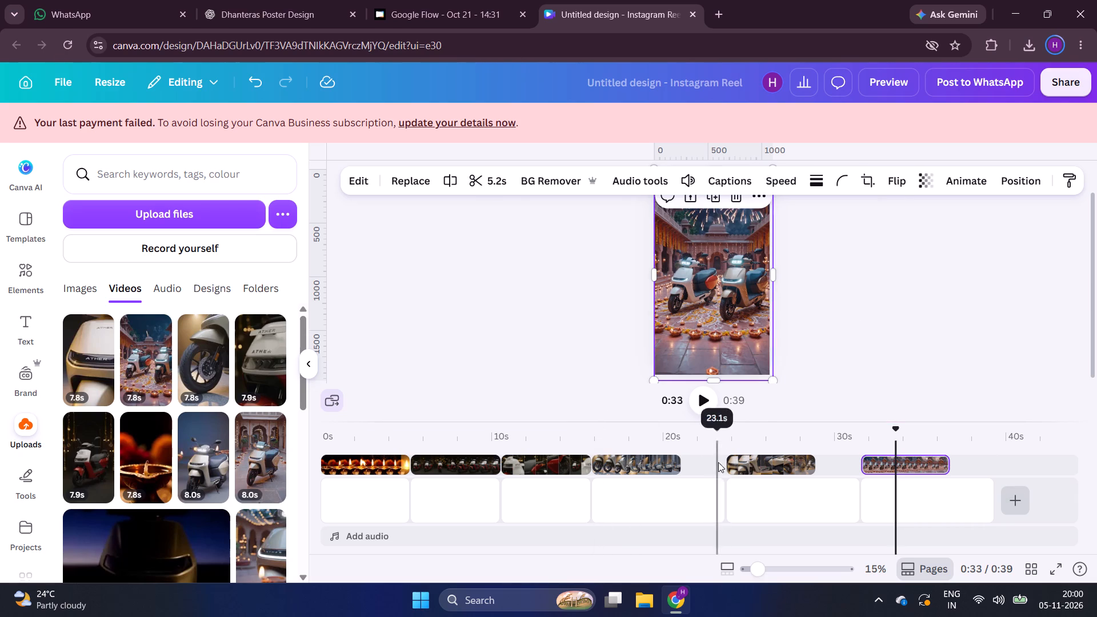
left_click_drag(751, 464, 703, 464)
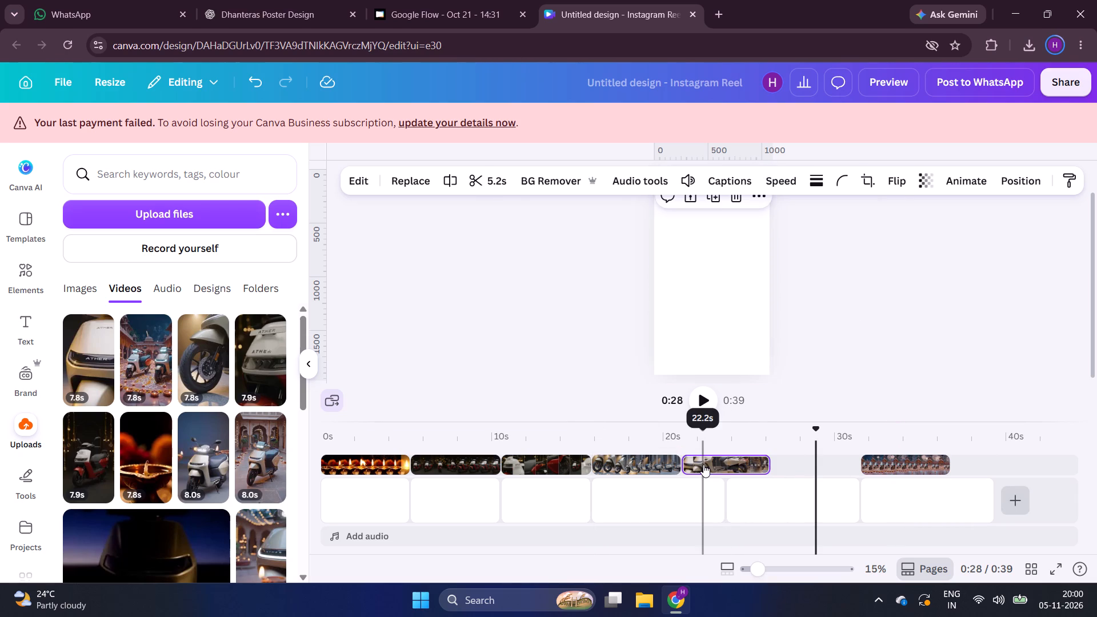
left_click_drag(891, 463, 804, 460)
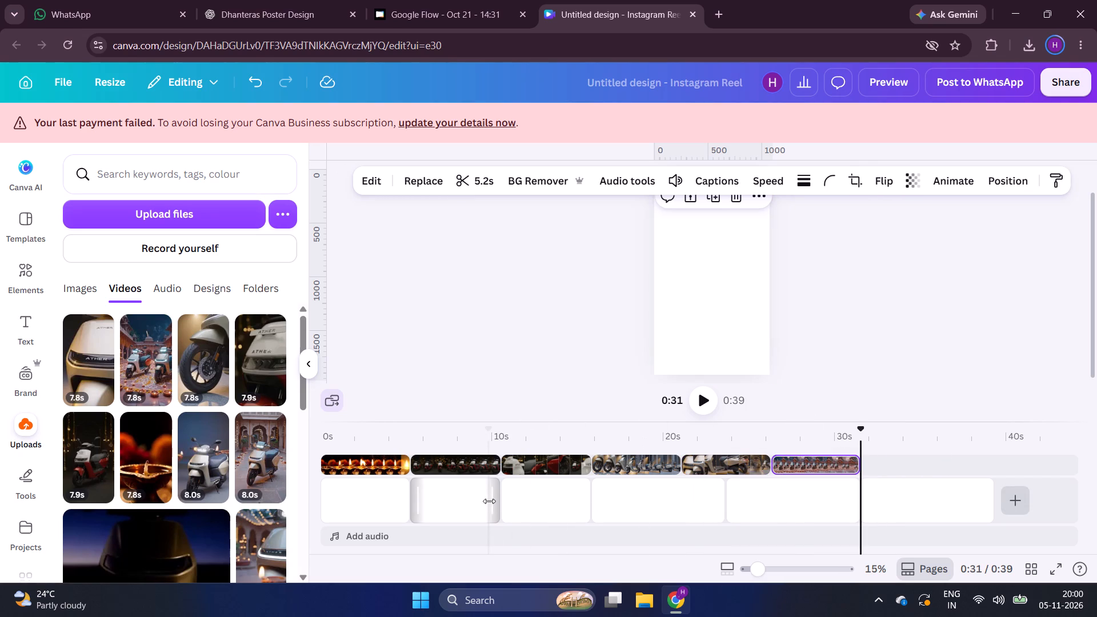
Shorten the fourth page, under the wheel clip, to 5.2 seconds so it ends with that clip.
left_click(710, 499)
left_click_drag(716, 499, 698, 499)
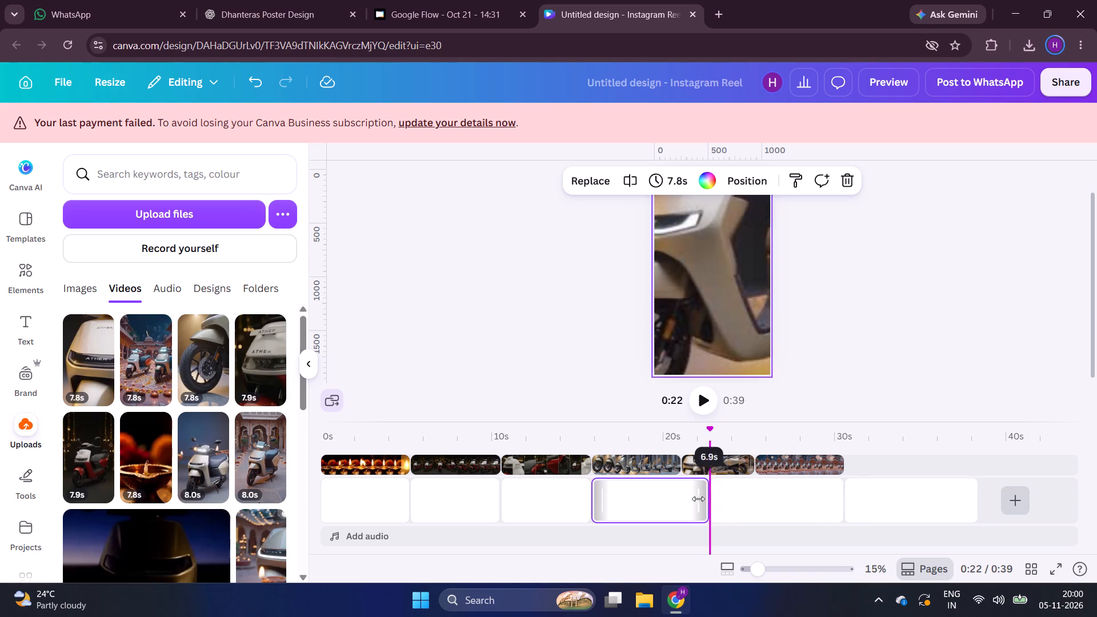
left_click_drag(698, 499, 671, 495)
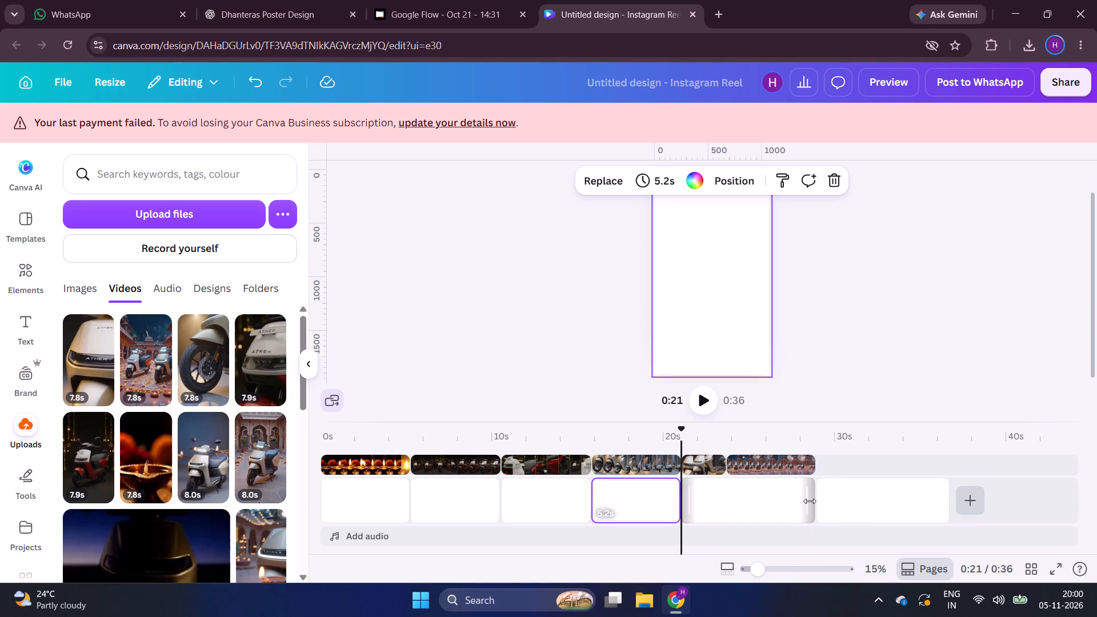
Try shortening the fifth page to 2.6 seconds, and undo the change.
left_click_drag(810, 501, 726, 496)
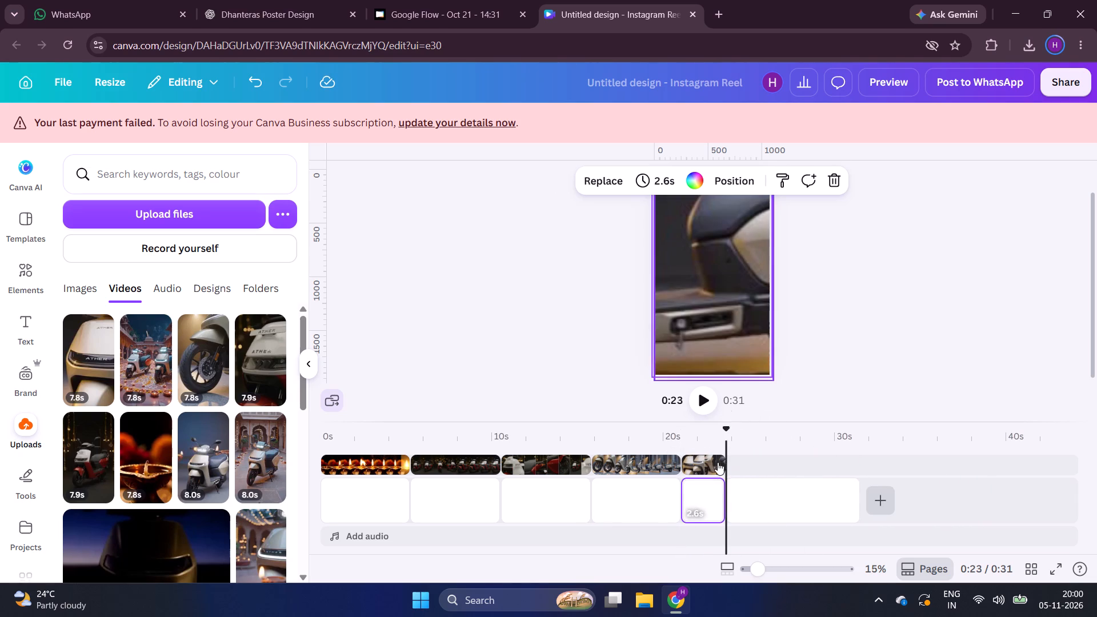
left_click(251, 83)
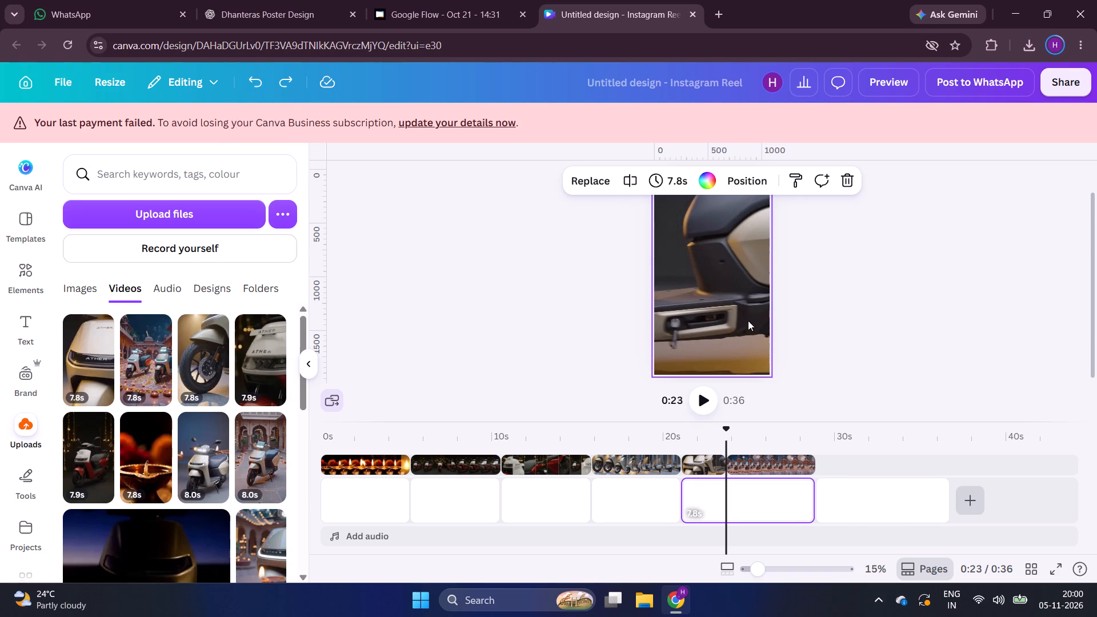
Move the fireworks clip to the start of the last page and extend the headlight clip to 5.2 seconds.
left_click_drag(787, 468, 881, 466)
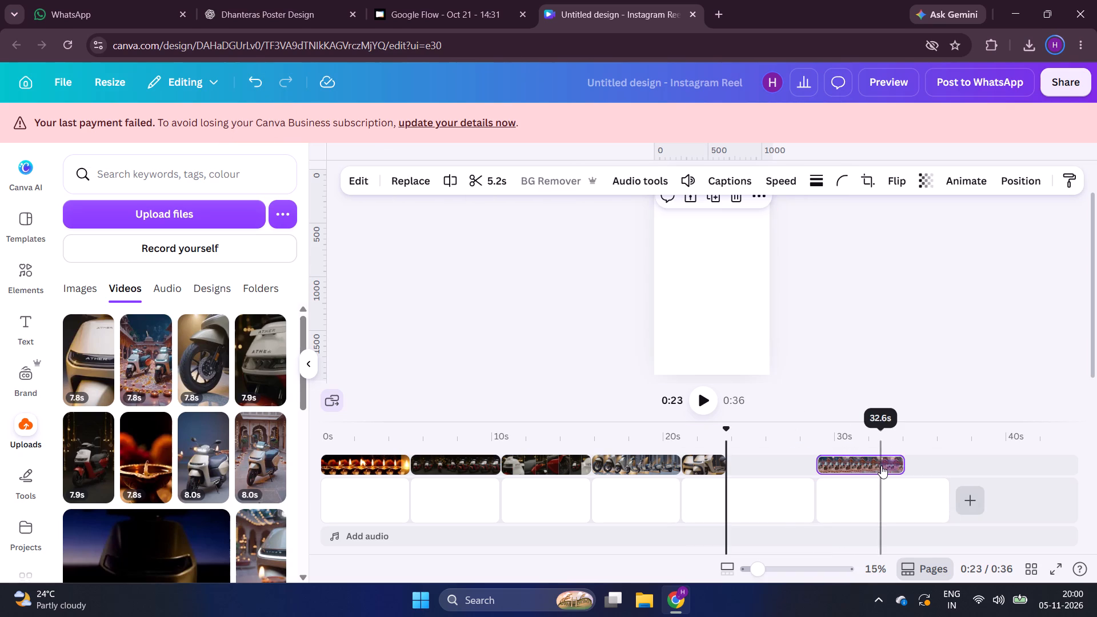
left_click(745, 492)
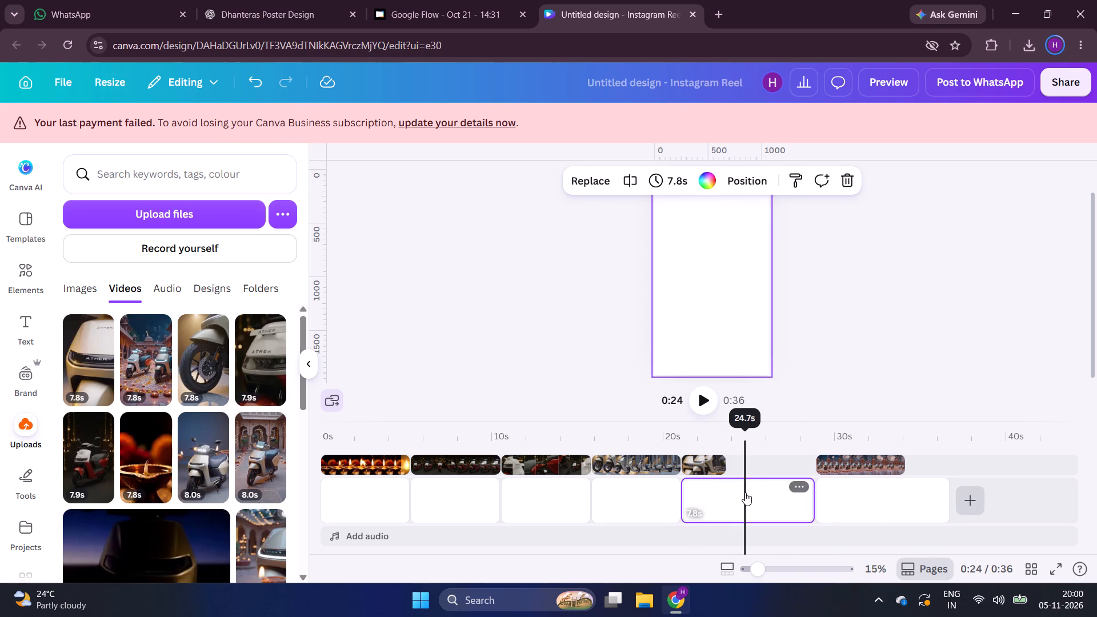
double_click(808, 500)
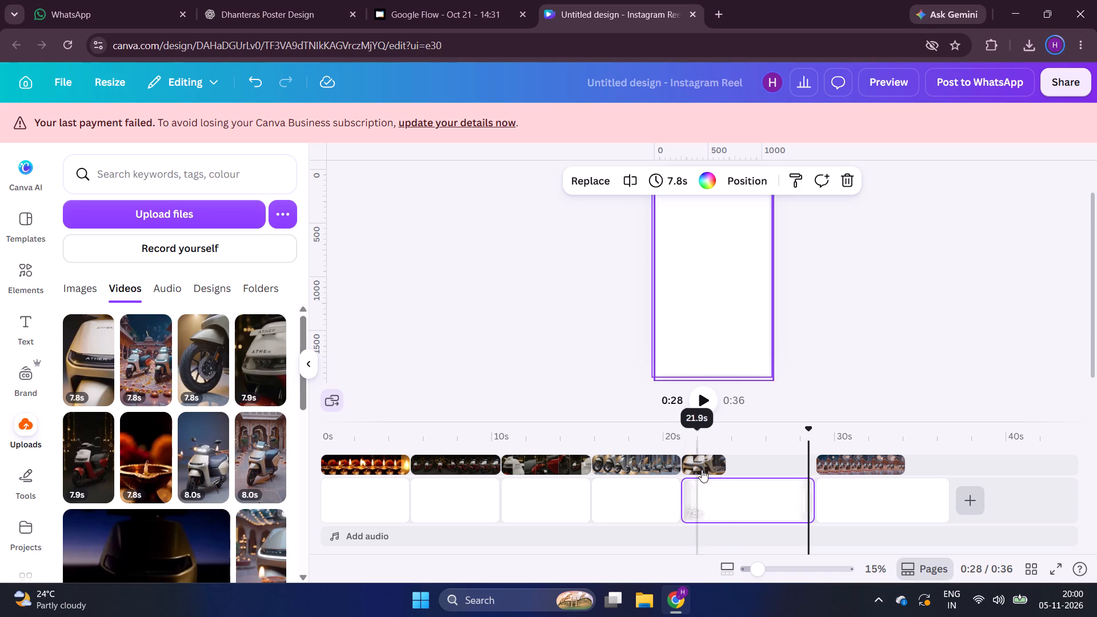
left_click(709, 465)
left_click(784, 185)
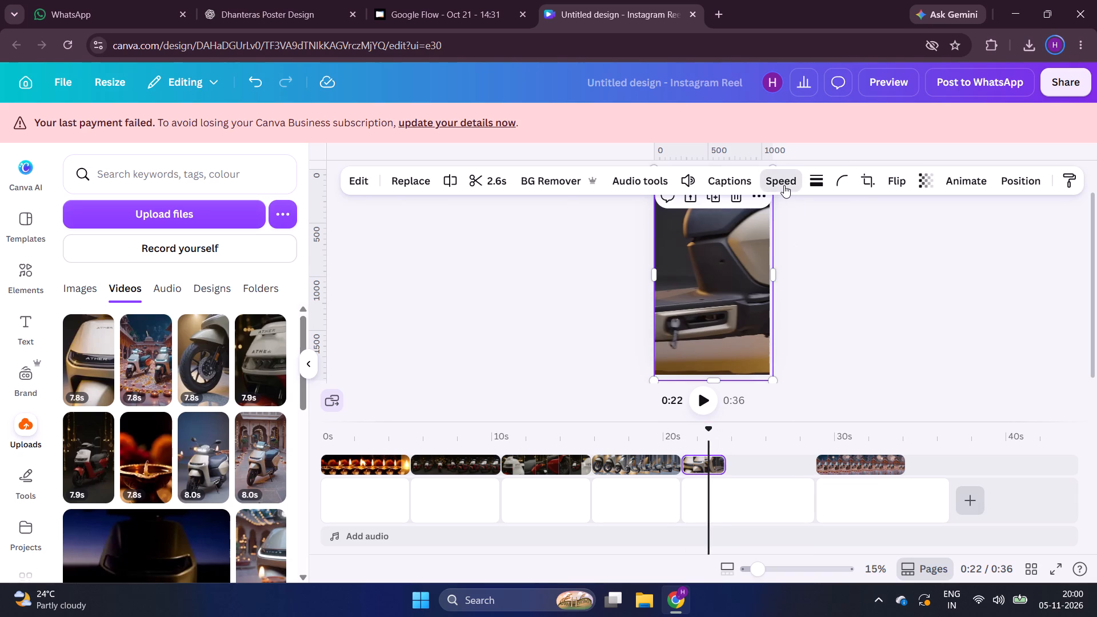
left_click_drag(723, 463, 786, 463)
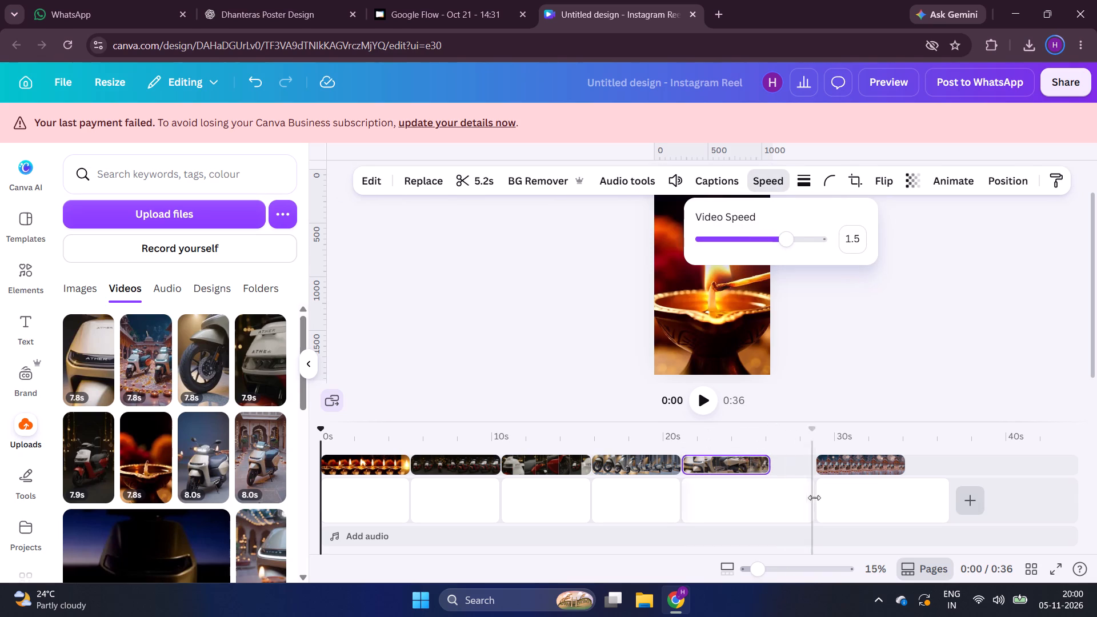
Shorten the fifth page to end with the headlight clip, and select that clip.
left_click_drag(809, 501, 770, 495)
left_click(732, 462)
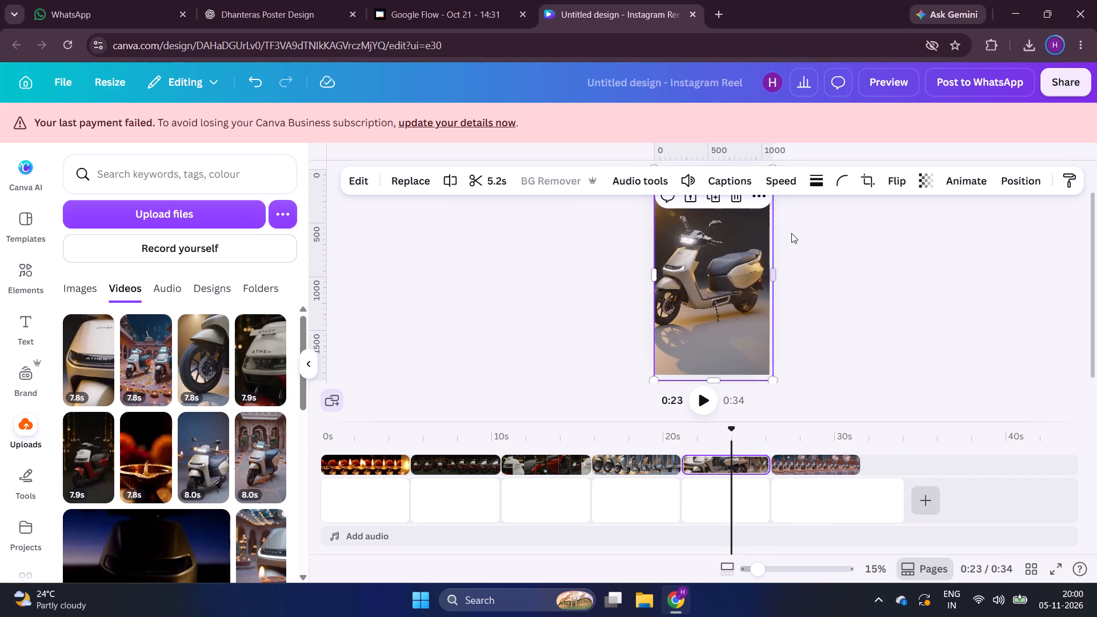
Check the headlight clip's video speed.
left_click(779, 189)
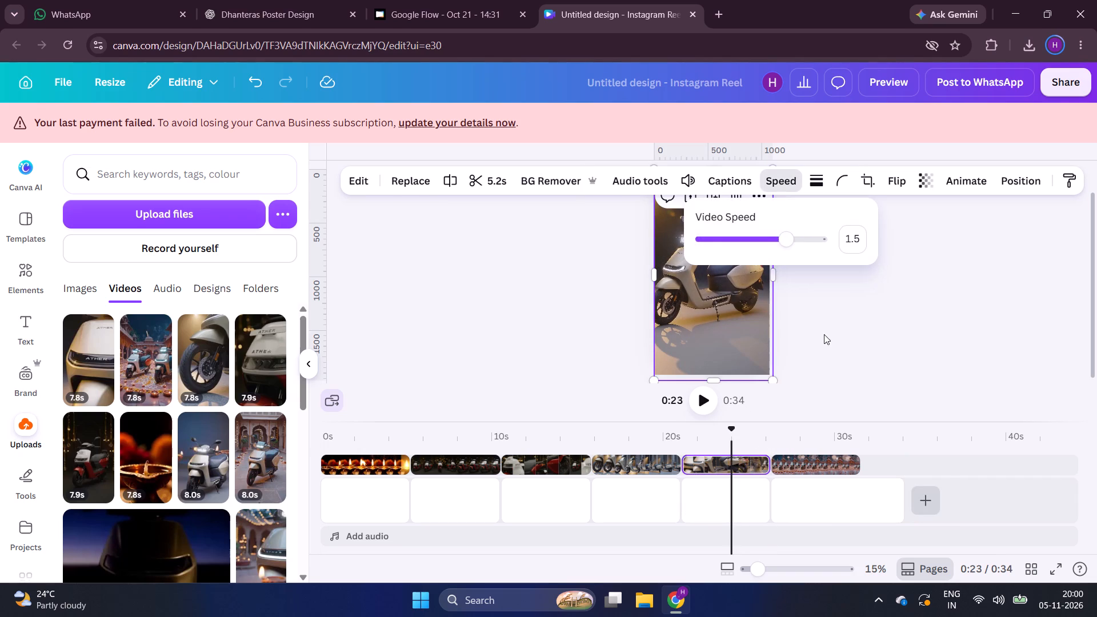
left_click(824, 334)
Shorten the last page so it ends with the fireworks clip.
left_click(836, 492)
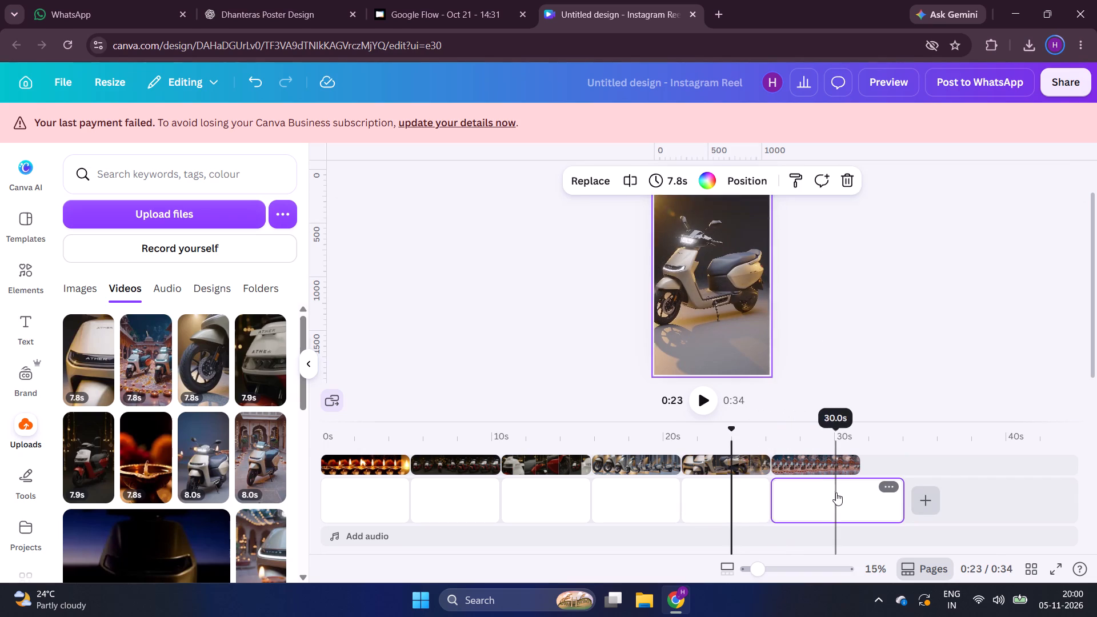
left_click_drag(896, 498, 860, 498)
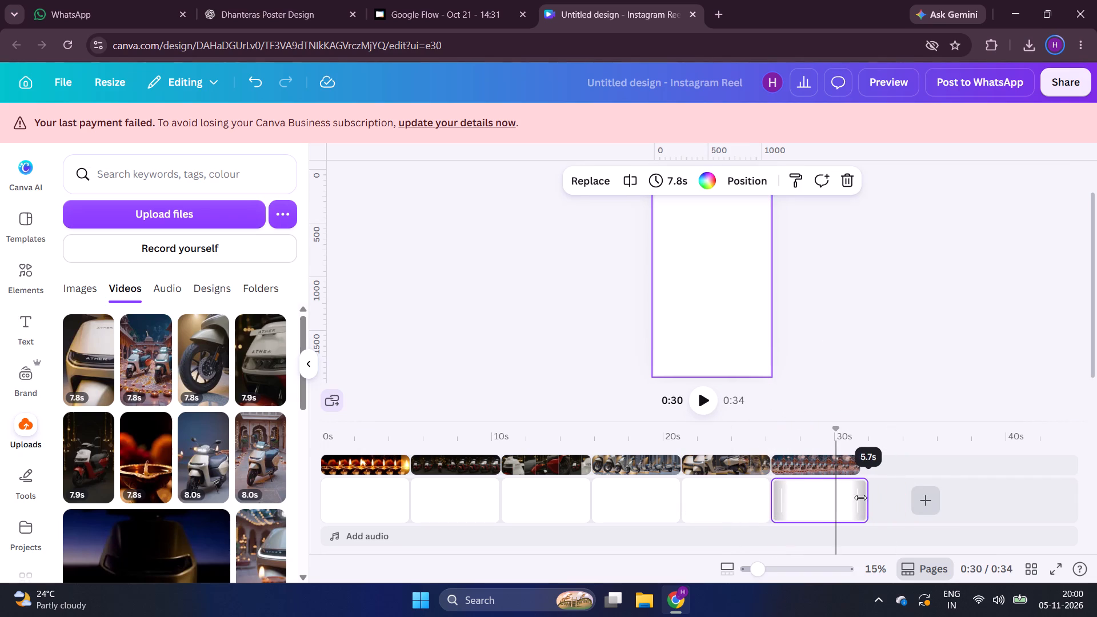
left_click_drag(860, 498, 856, 498)
left_click(886, 342)
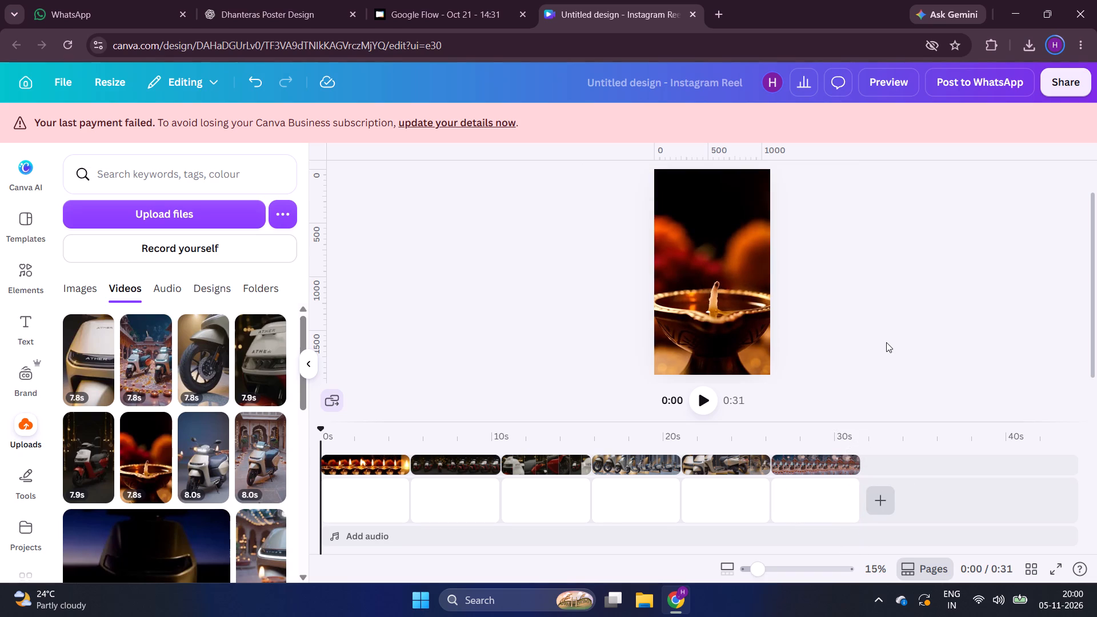
Preview the whole reel through to the fireworks ending, and return to the editor.
left_click(895, 85)
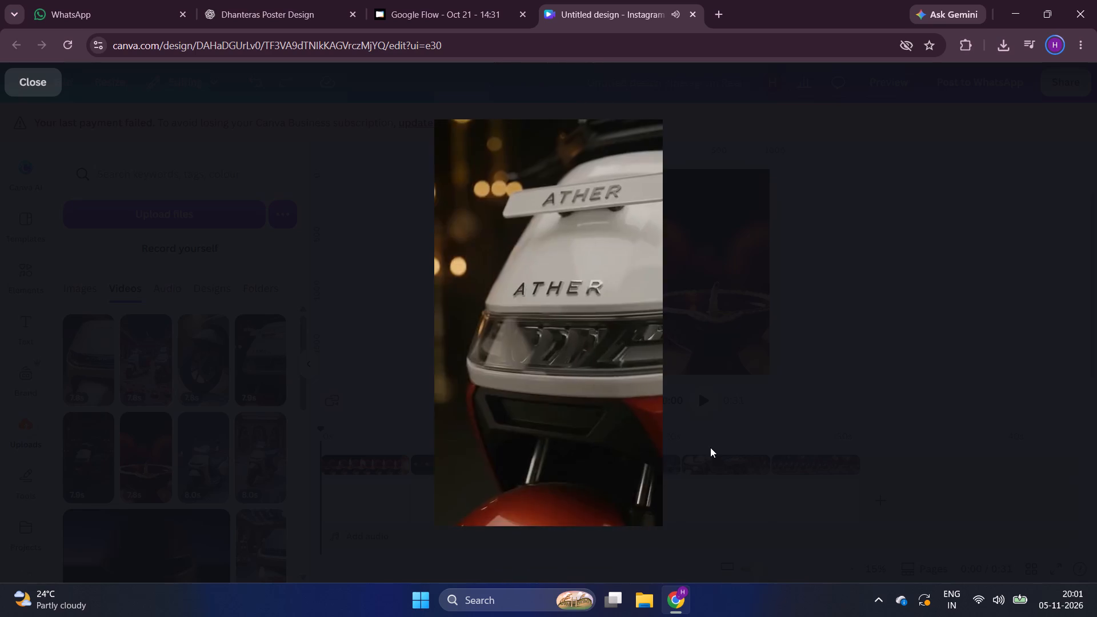
key("ctrl+F7")
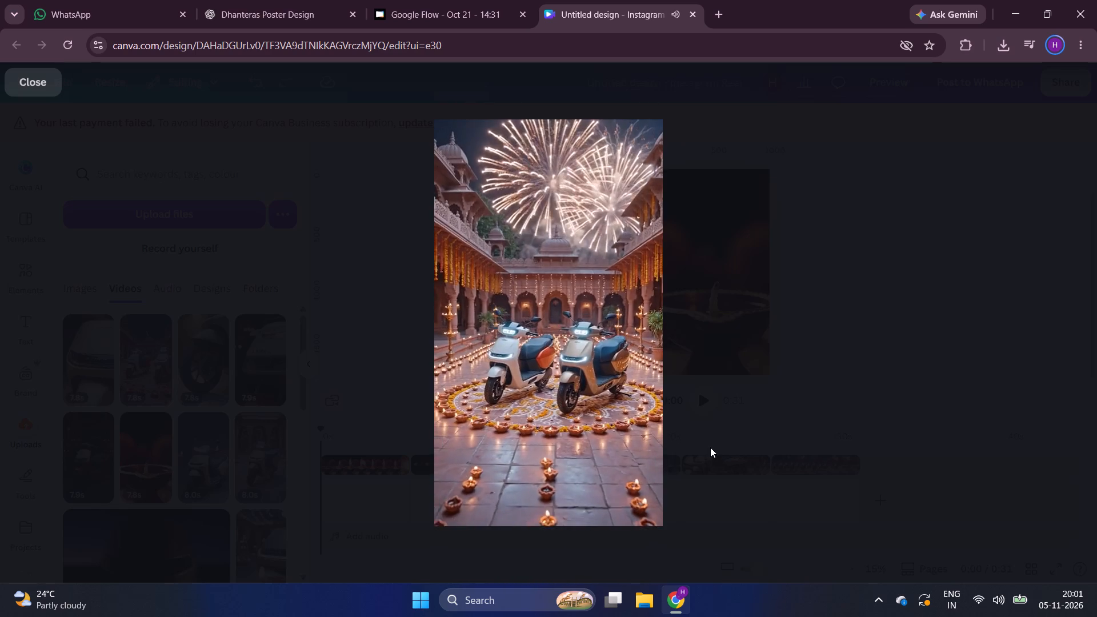
left_click(776, 372)
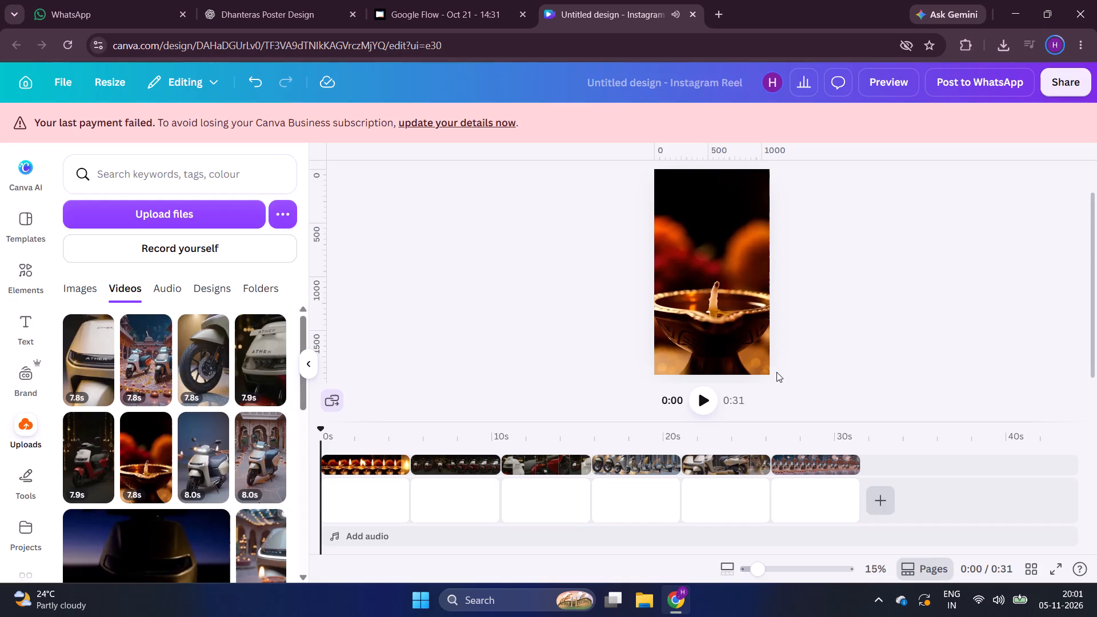
Check the video speed of the headlight clip on the fifth page.
left_click(707, 466)
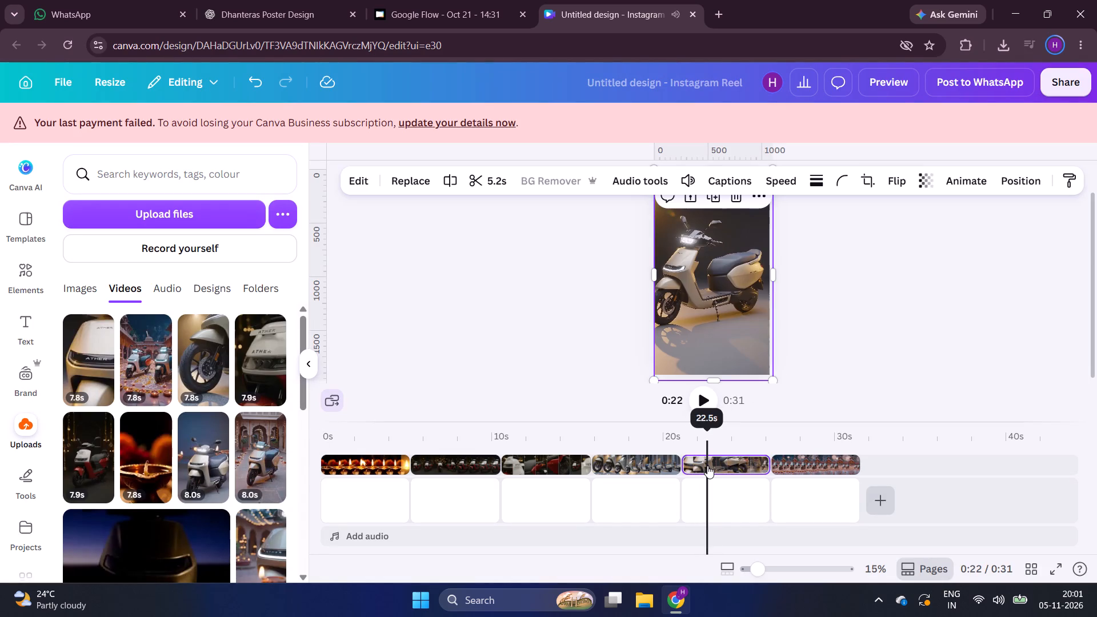
left_click(794, 187)
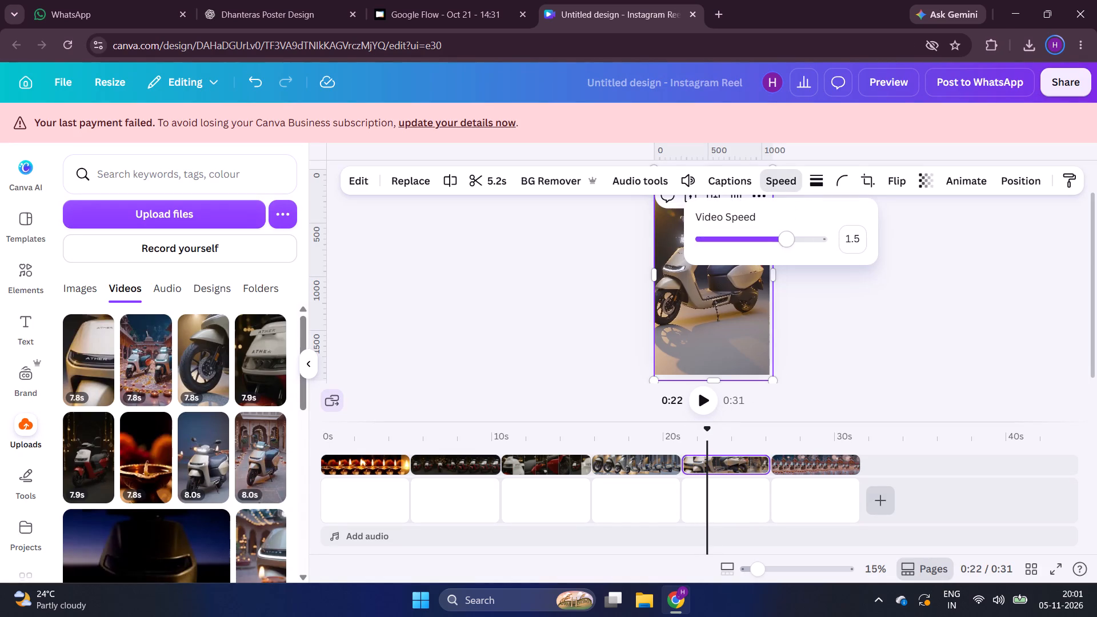
left_click(788, 237)
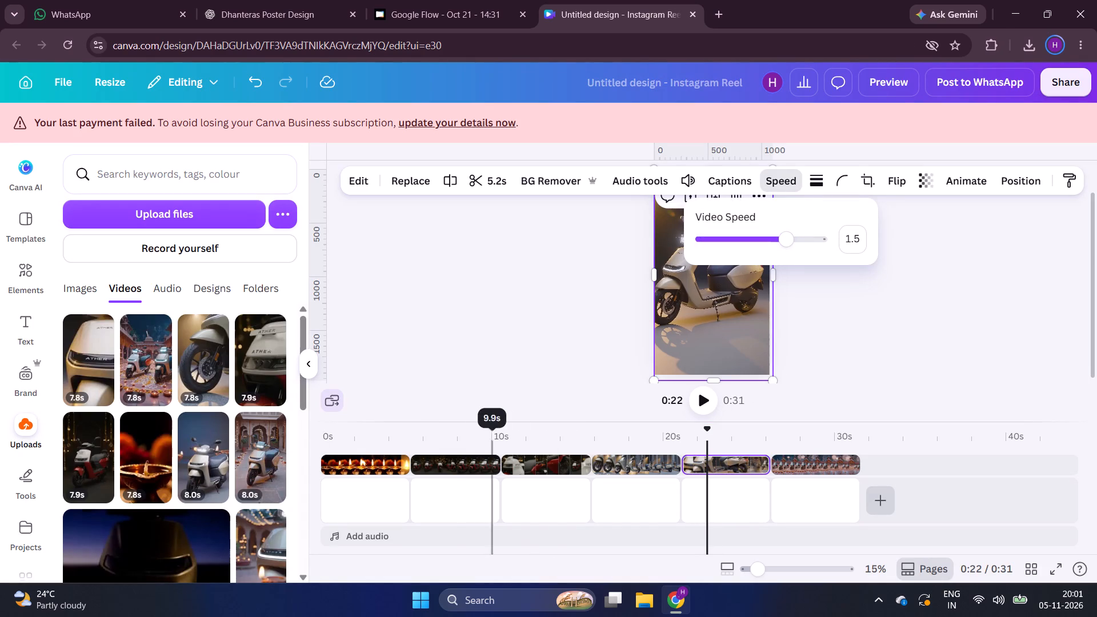
Slow the third clip and the second clip, both red scooter shots, to a video speed of 1.25.
left_click(554, 461)
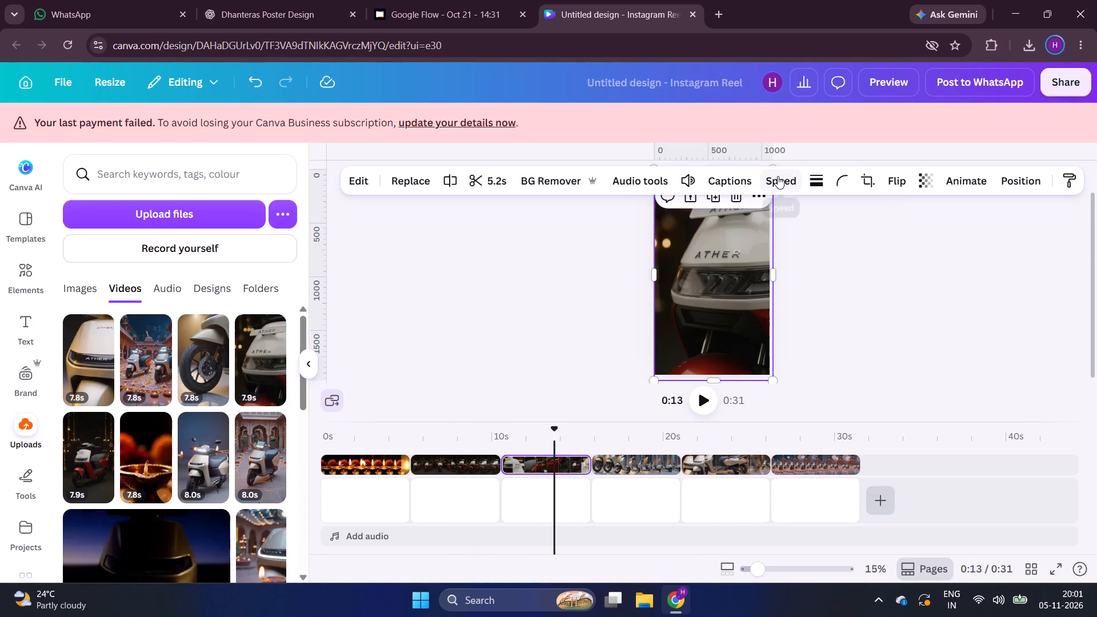
left_click(778, 176)
left_click_drag(780, 231, 771, 231)
left_click(467, 474)
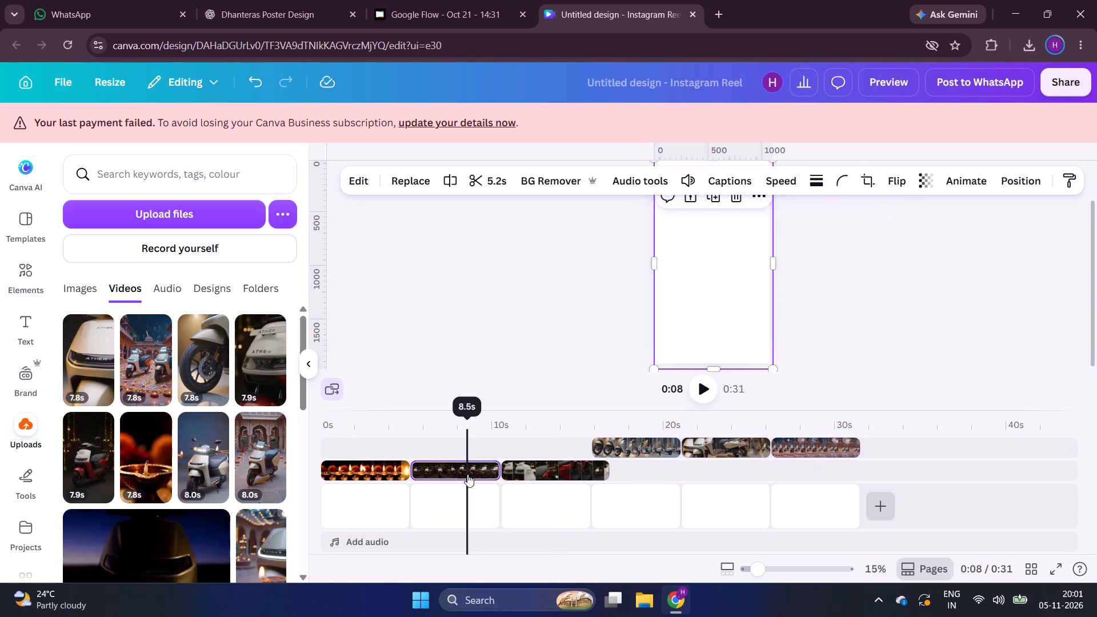
left_click(794, 172)
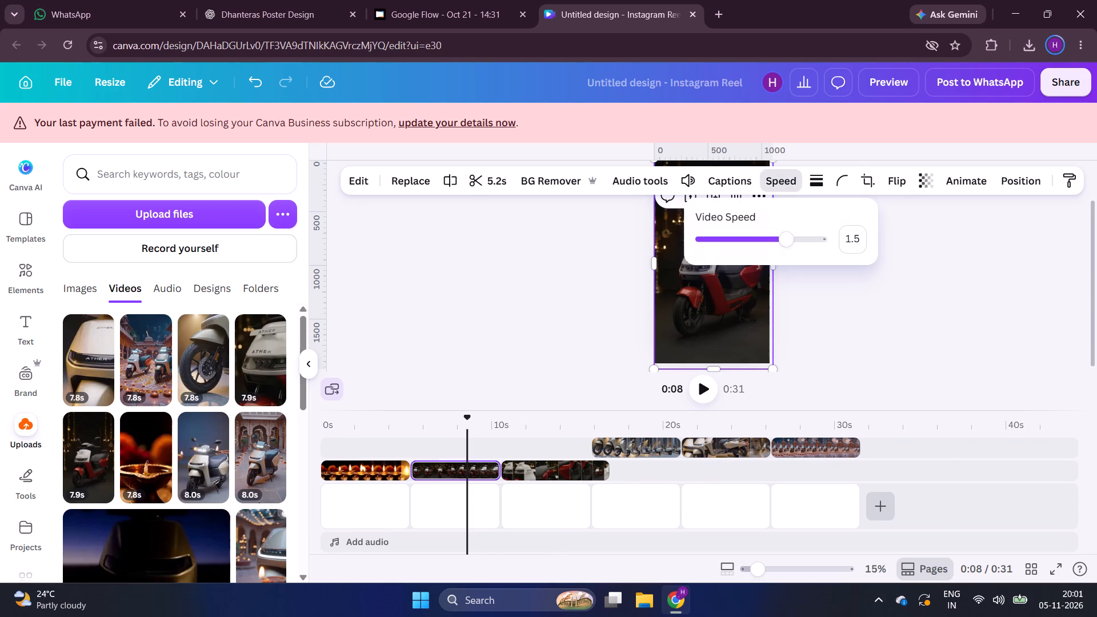
left_click_drag(784, 237, 774, 237)
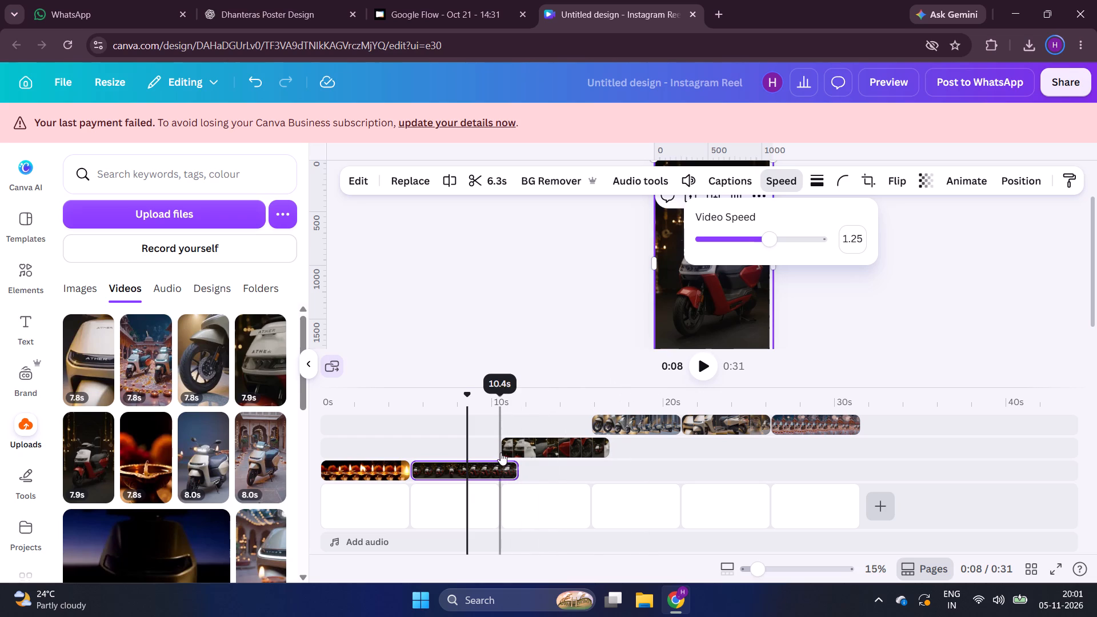
Move the diya clip onto the track holding the wheel, headlight and fireworks clips, and try to place the second clip beside it.
left_click_drag(385, 474, 386, 435)
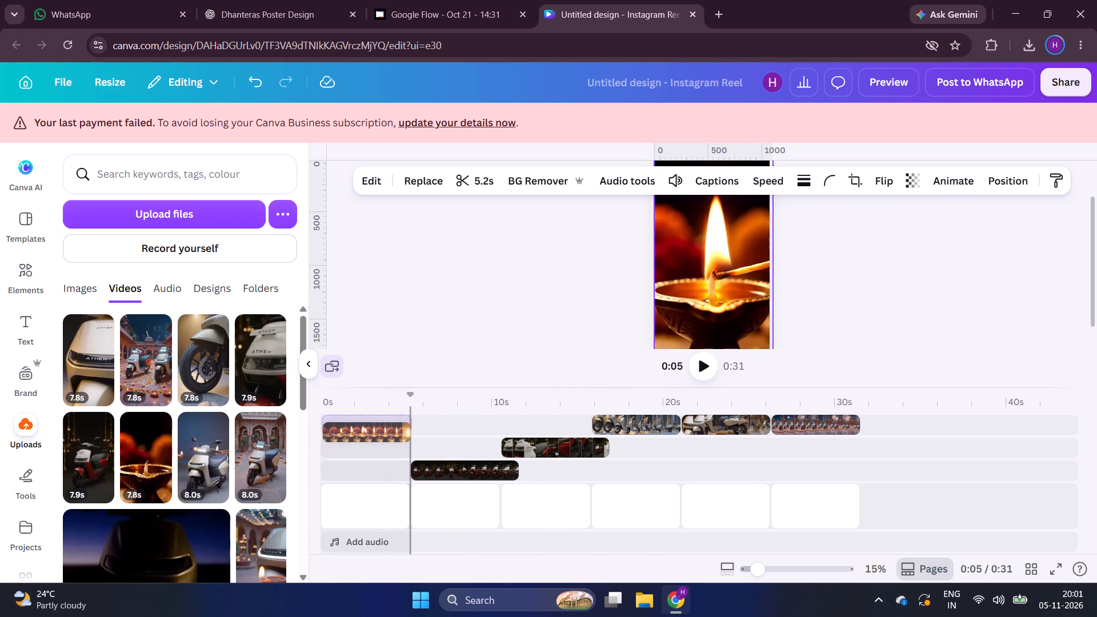
left_click_drag(386, 435, 387, 434)
left_click_drag(439, 466, 440, 423)
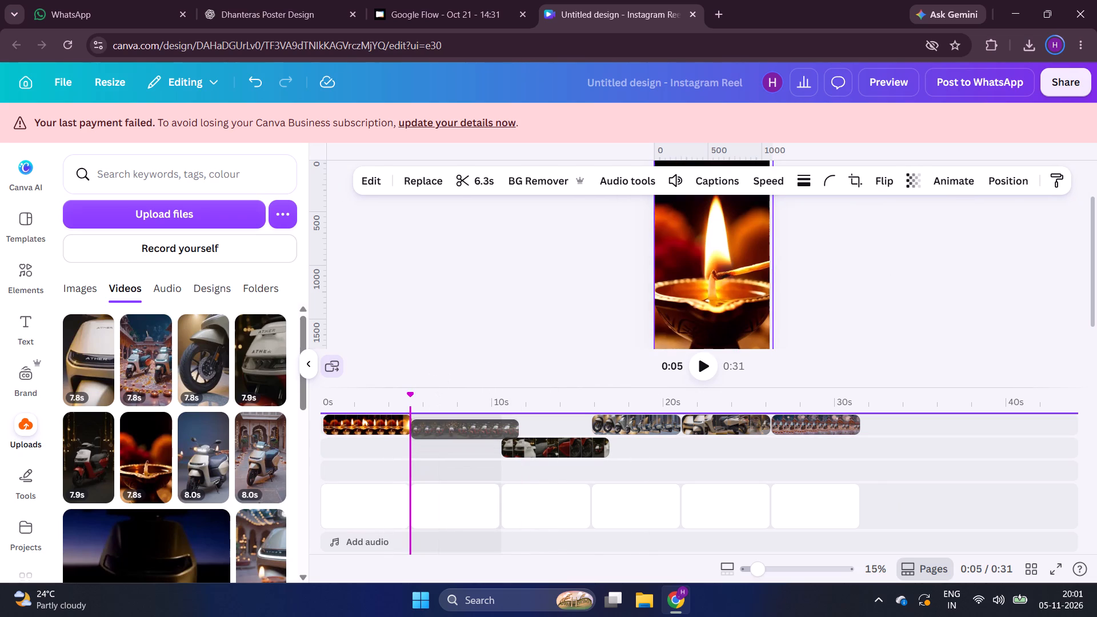
left_click_drag(440, 423, 443, 421)
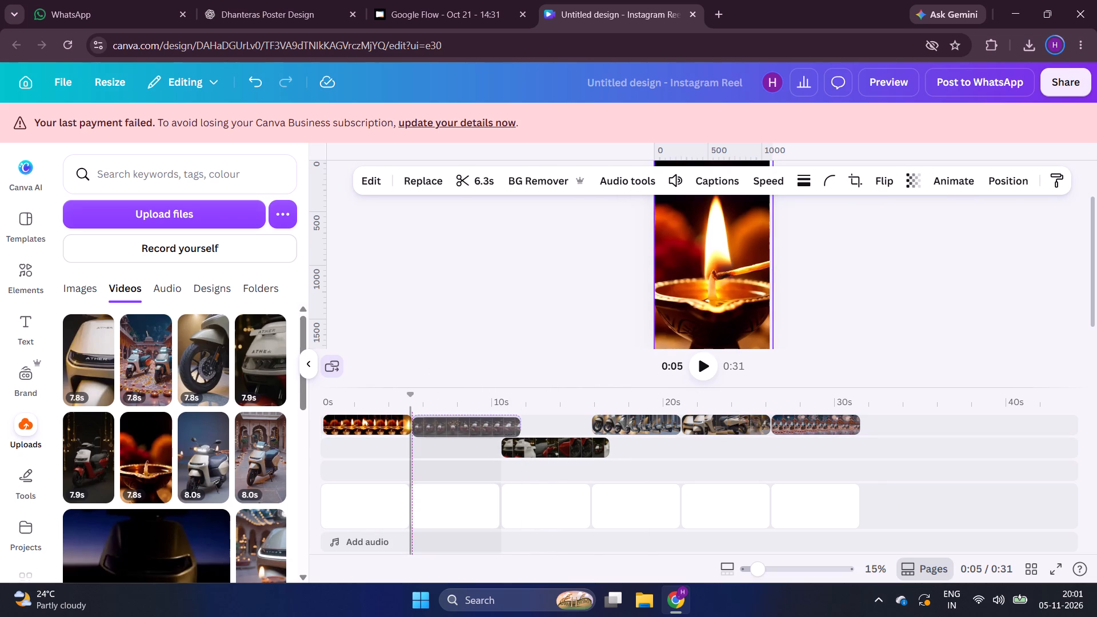
left_click_drag(443, 421, 441, 420)
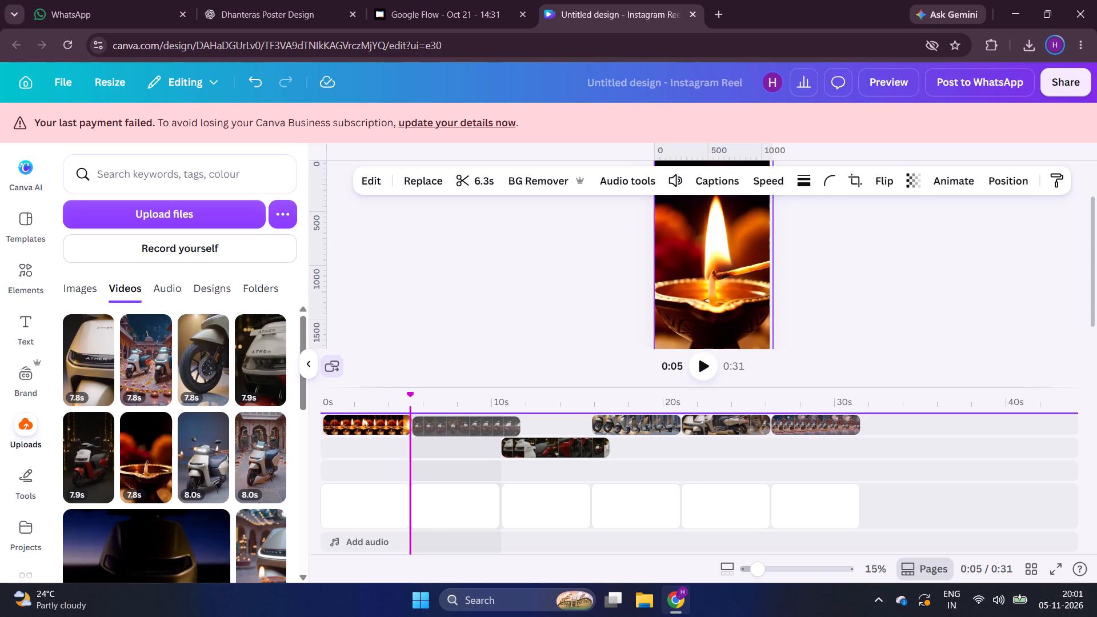
left_click_drag(441, 420, 441, 419)
left_click_drag(441, 419, 438, 439)
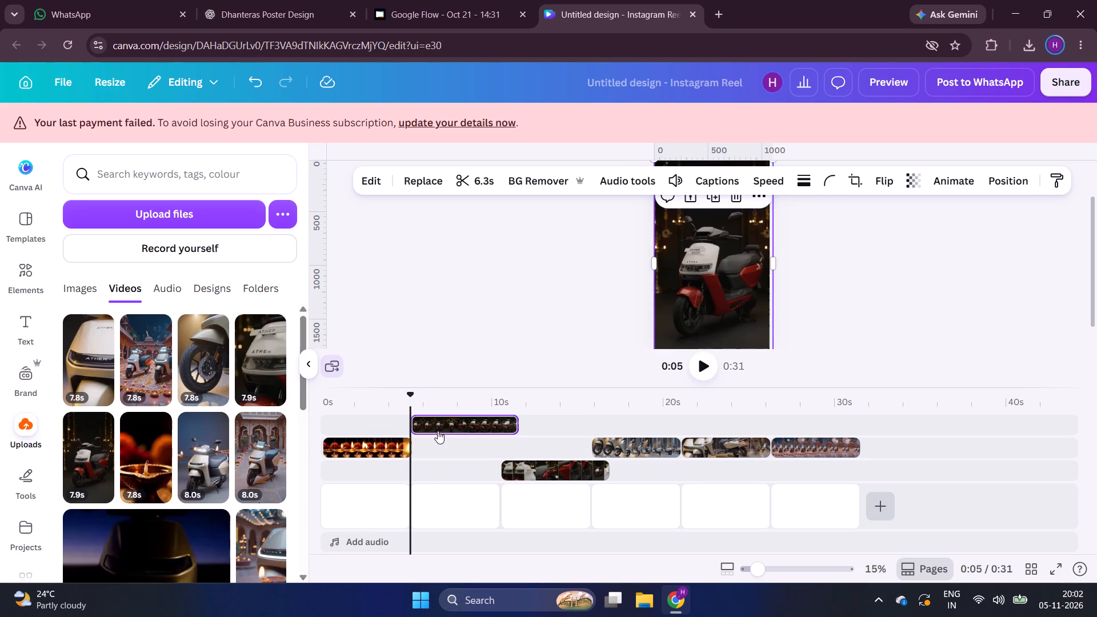
left_click_drag(438, 428, 438, 451)
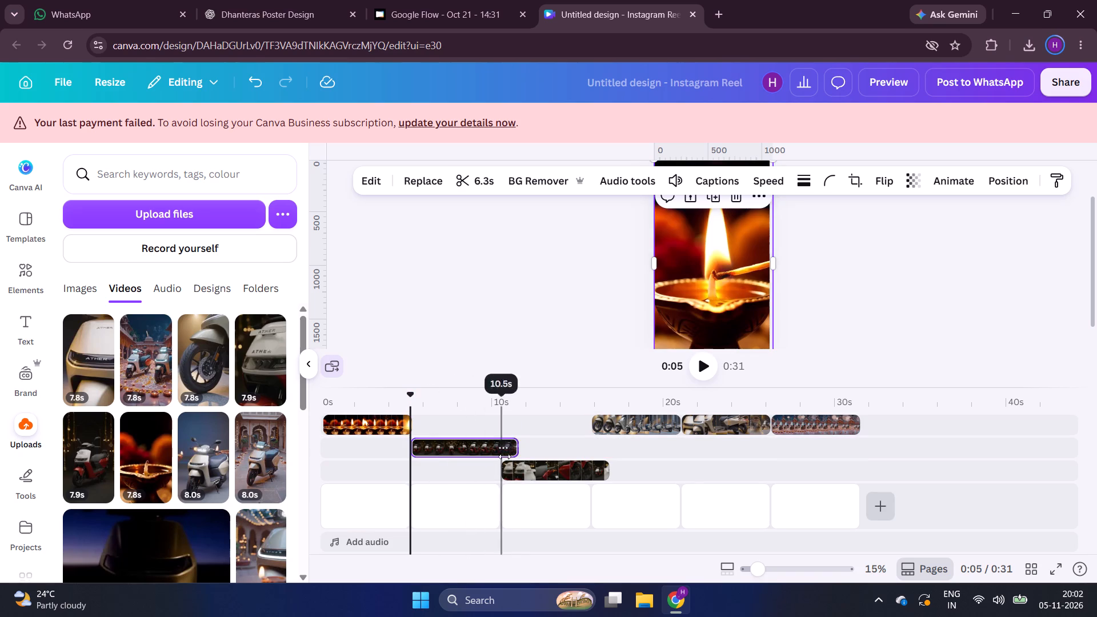
Shift the third clip to start at about 13 seconds, and place the second clip directly after the diya clip on its track.
left_click_drag(519, 466, 570, 460)
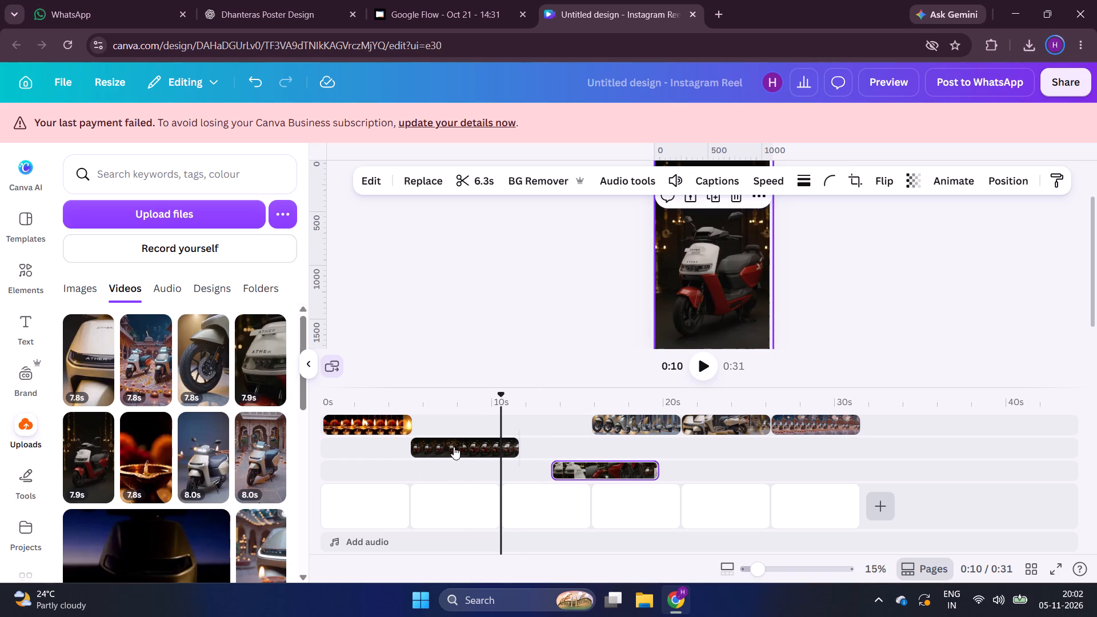
left_click_drag(450, 444, 452, 420)
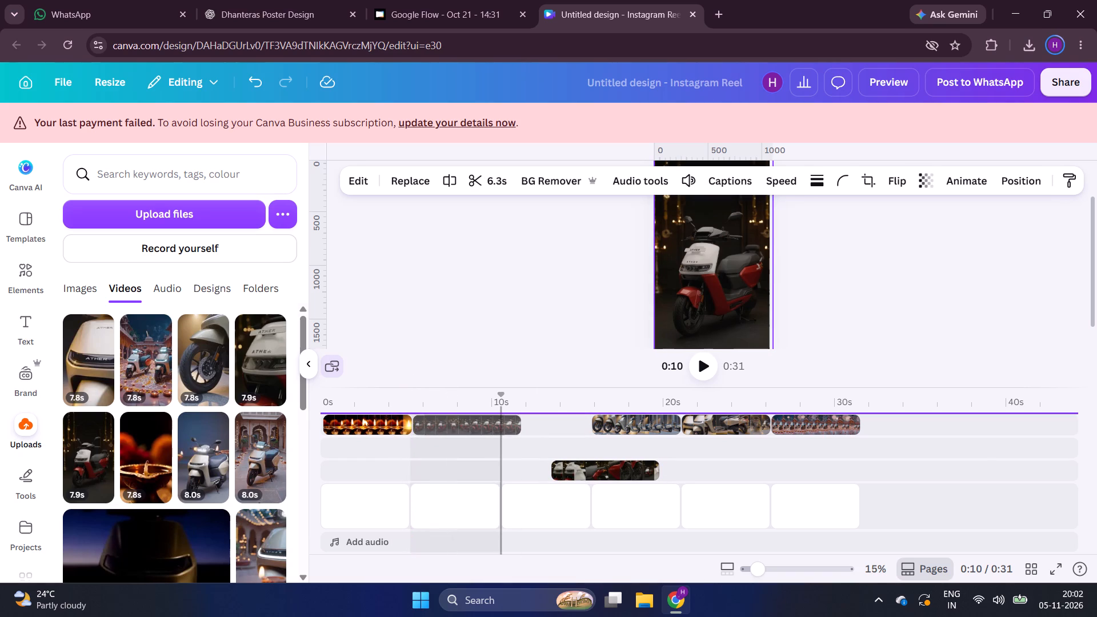
left_click_drag(452, 420, 452, 419)
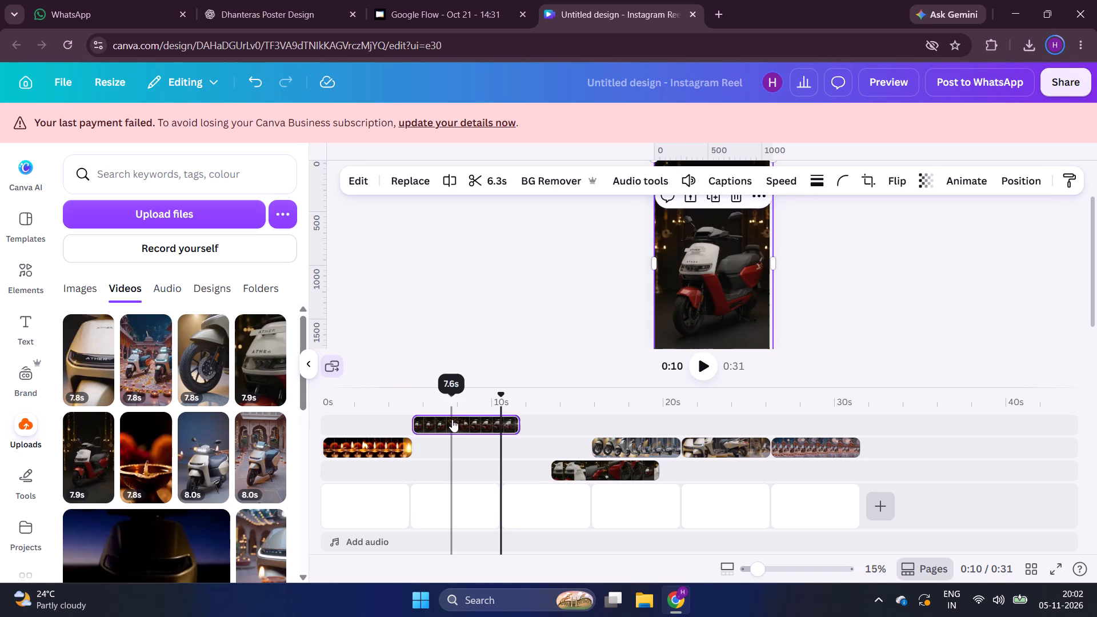
left_click_drag(452, 419, 452, 434)
left_click_drag(452, 428, 455, 448)
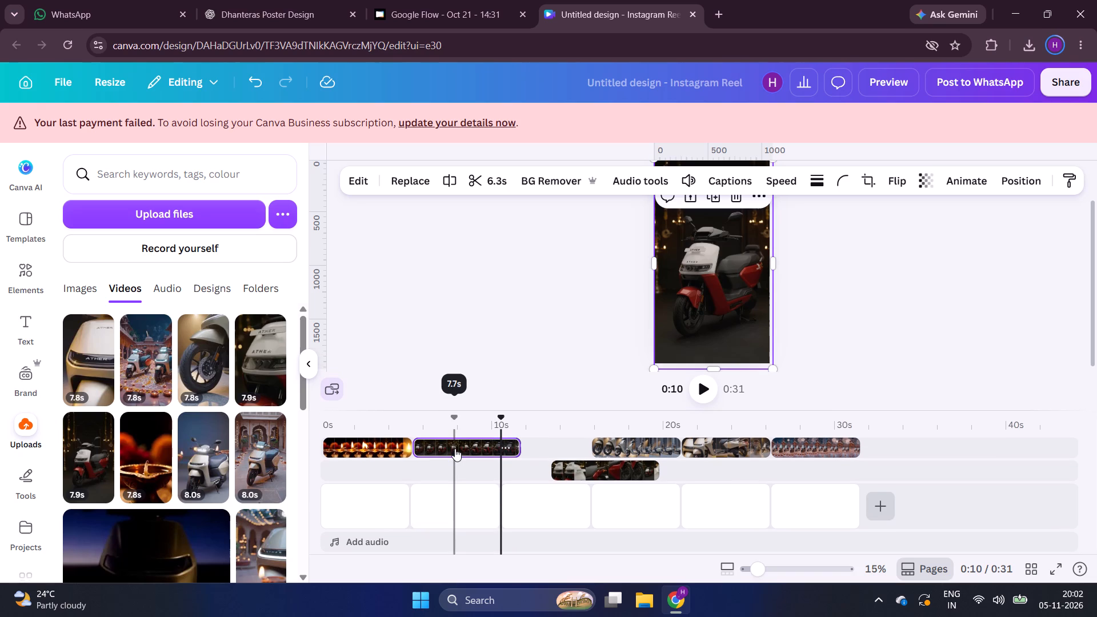
left_click(597, 466)
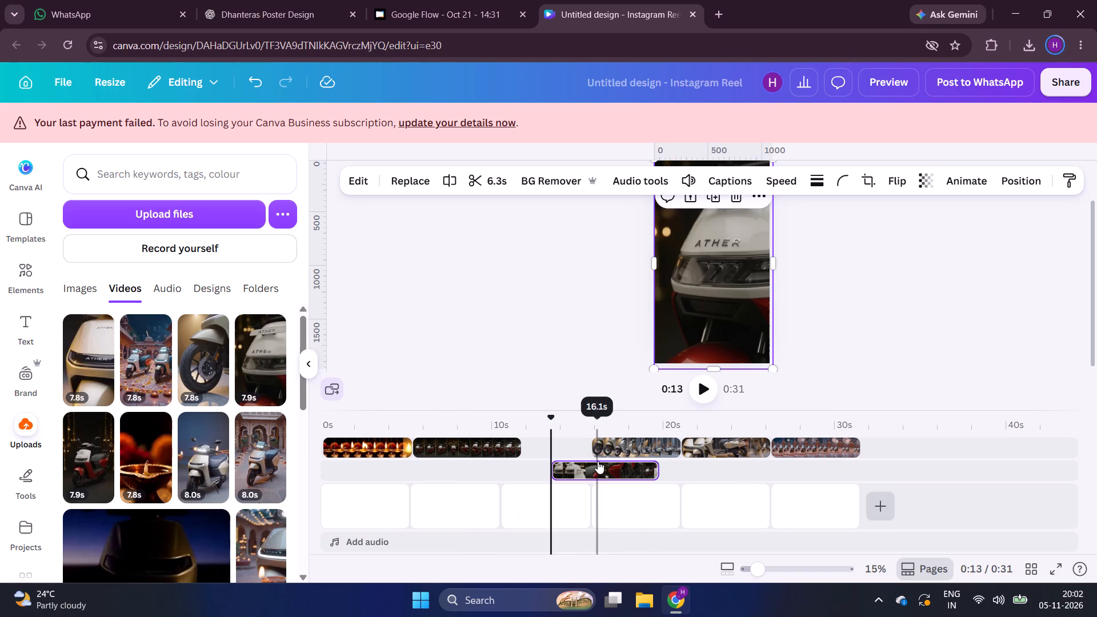
Extend the first page to 5.3 seconds and the second page to about 6.4 seconds, ending with the second clip.
left_click(403, 507)
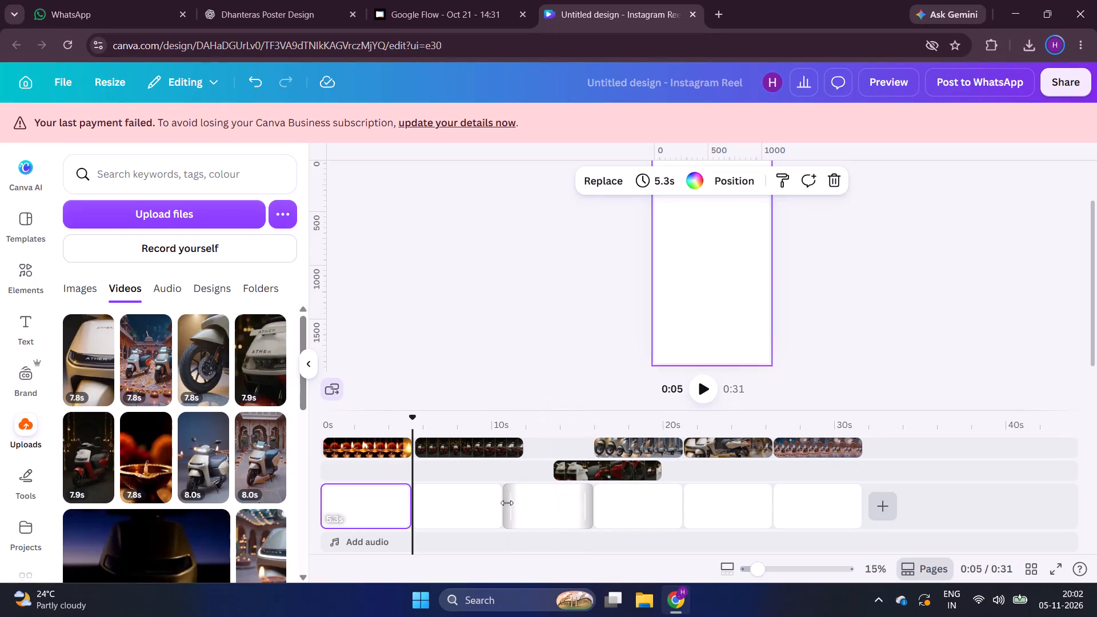
left_click_drag(500, 505, 522, 502)
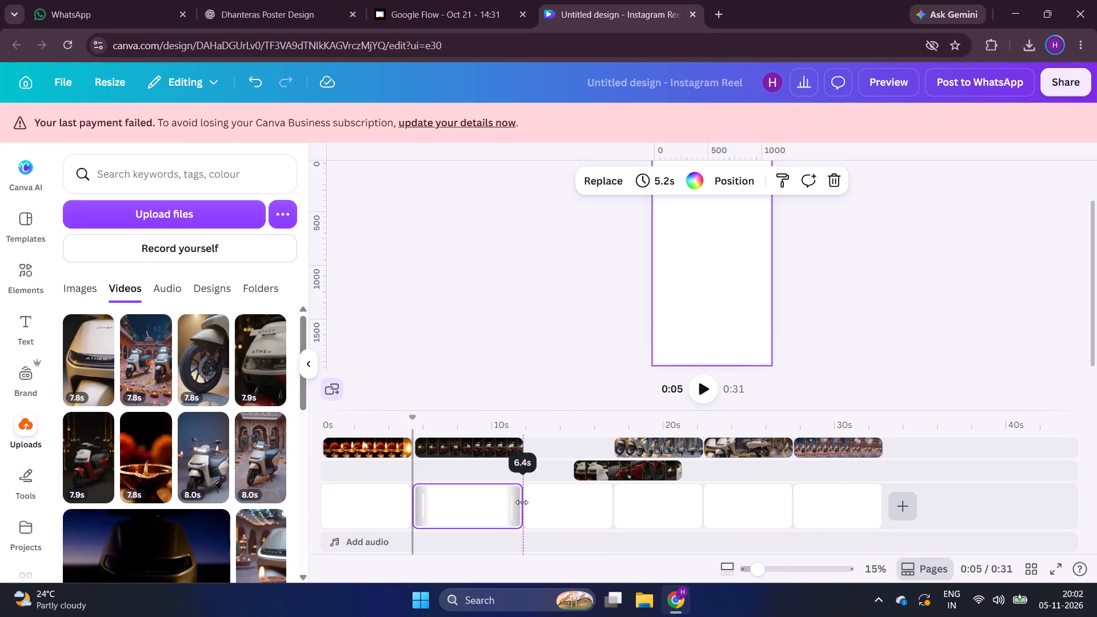
left_click_drag(522, 502, 522, 502)
Move the third clip, the Ather front close-up, to the start of the third page and extend that page to the clip's end.
left_click_drag(602, 474, 560, 459)
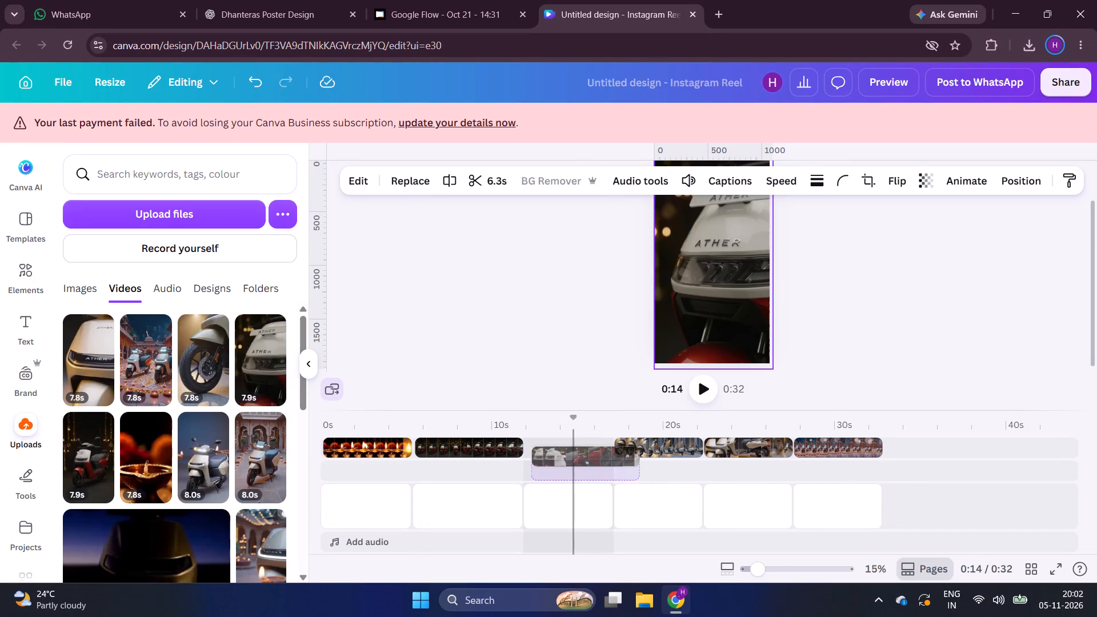
left_click_drag(560, 459, 552, 470)
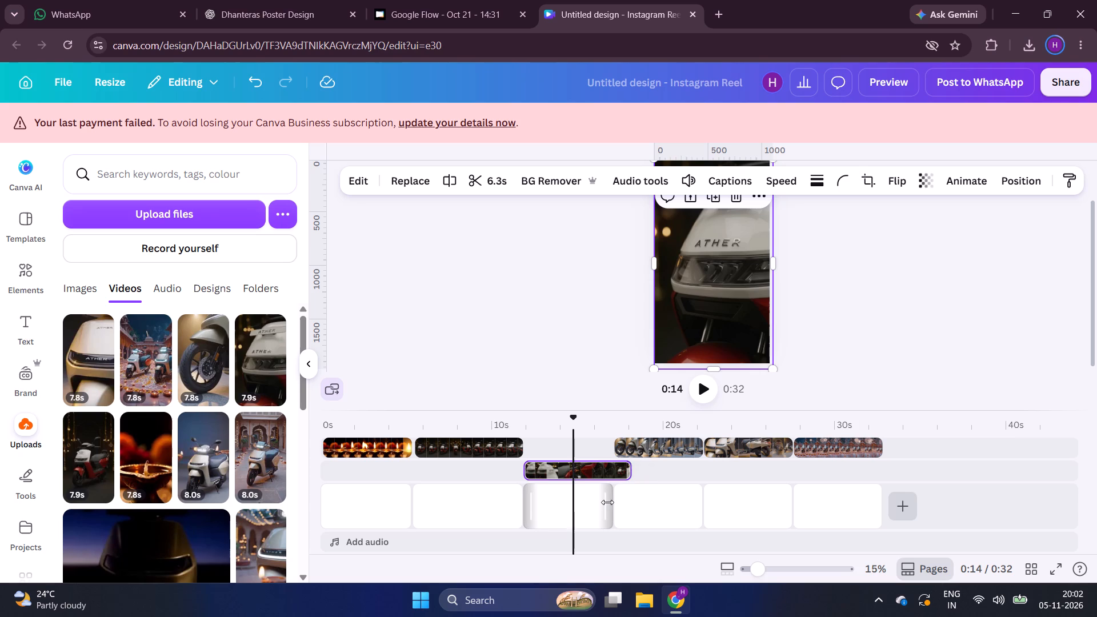
left_click_drag(607, 502, 618, 500)
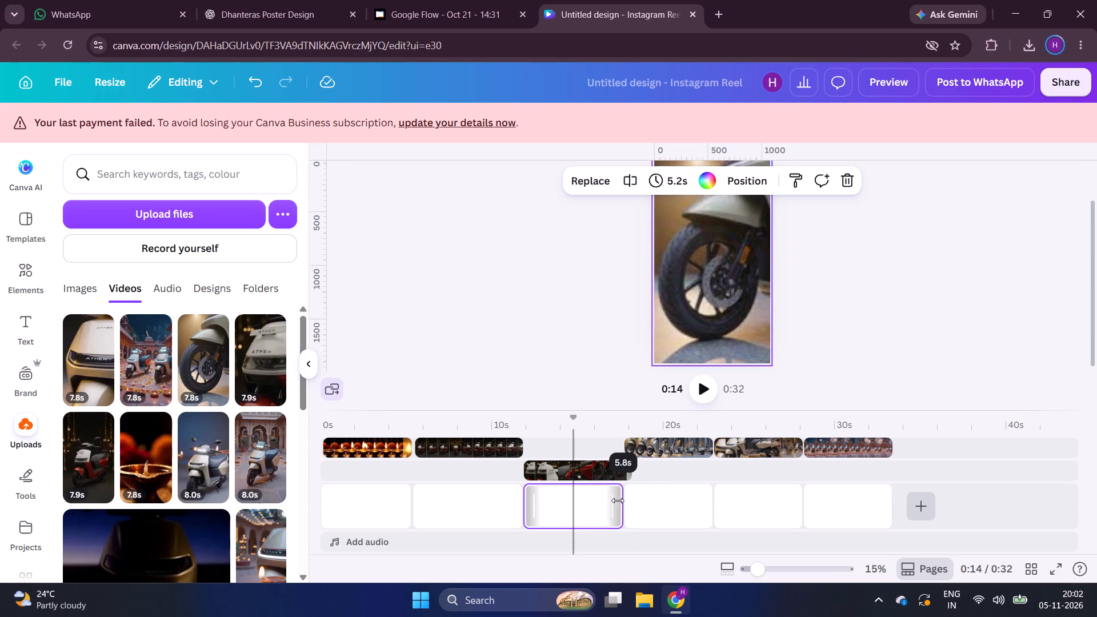
left_click_drag(618, 500, 623, 500)
Move the third clip onto the shared track, between the second clip and the wheel clip.
left_click_drag(576, 467, 572, 437)
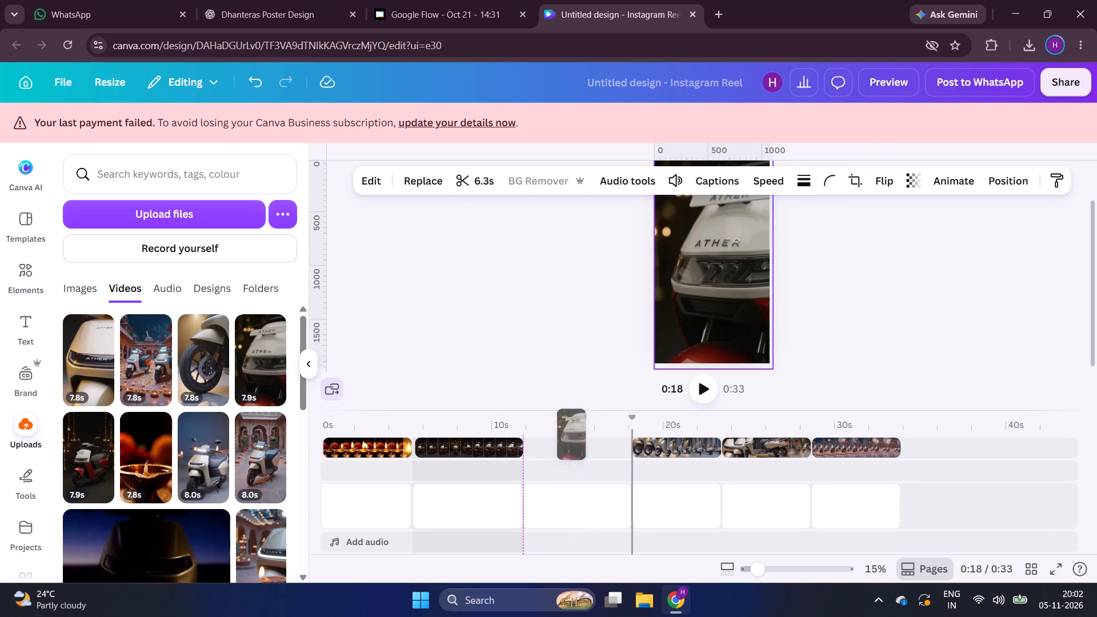
left_click_drag(572, 437, 574, 444)
left_click_drag(574, 444, 579, 463)
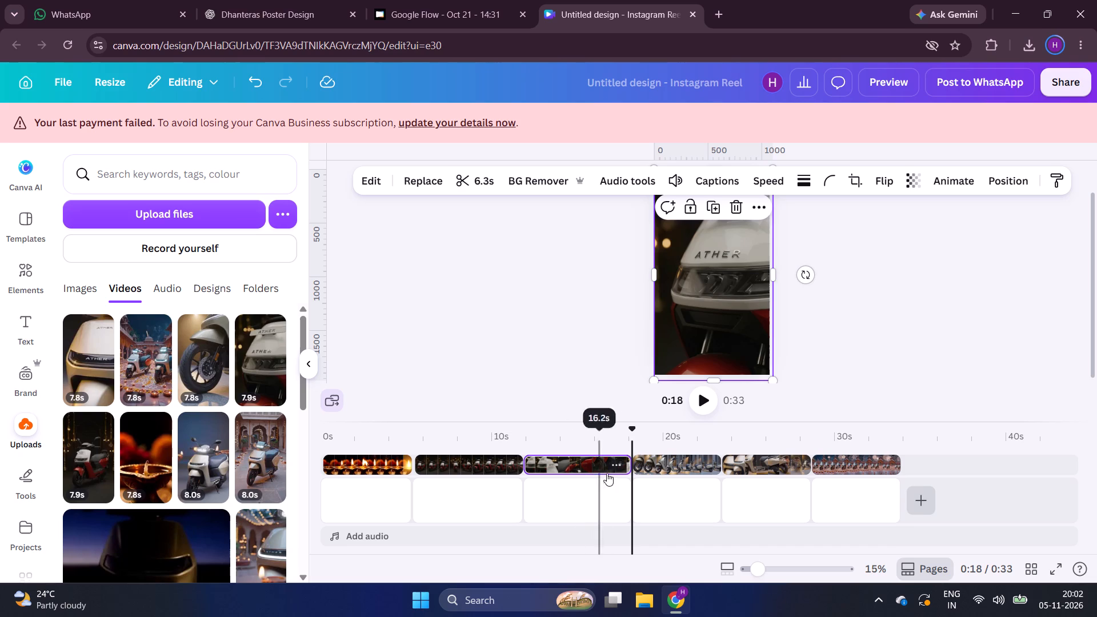
Place the wheel clip at the start of the fourth page, directly after the third clip on the shared track.
left_click(652, 464)
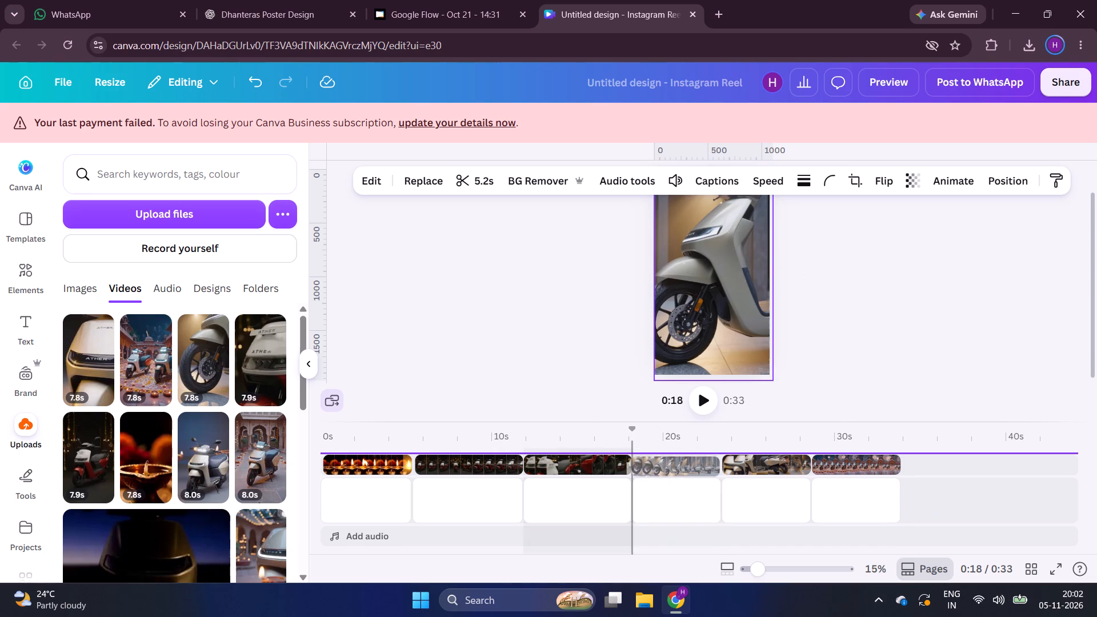
left_click_drag(655, 450, 656, 474)
left_click_drag(656, 474, 659, 444)
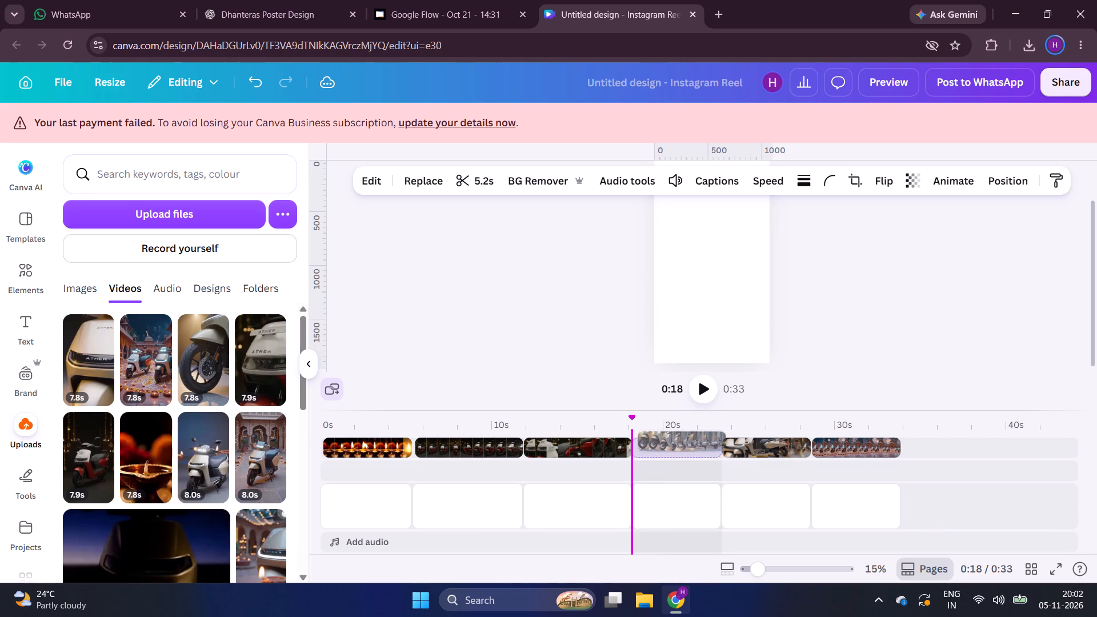
left_click_drag(659, 444, 658, 447)
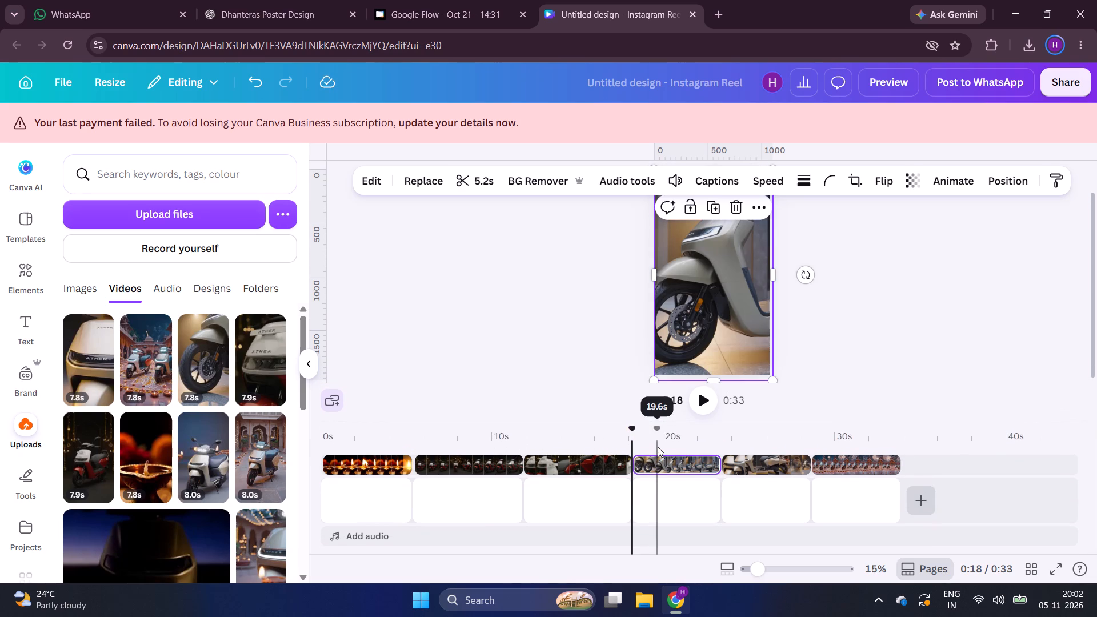
Check the third clip's speed setting and look over the wheel clip and the clip after it.
left_click(860, 363)
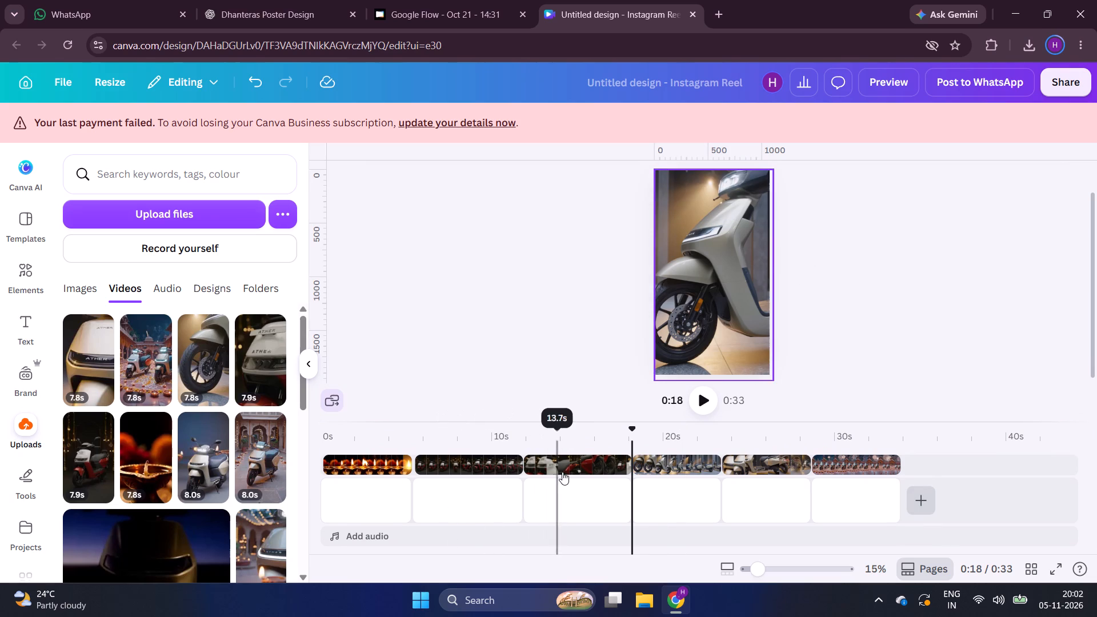
left_click(568, 471)
left_click(770, 175)
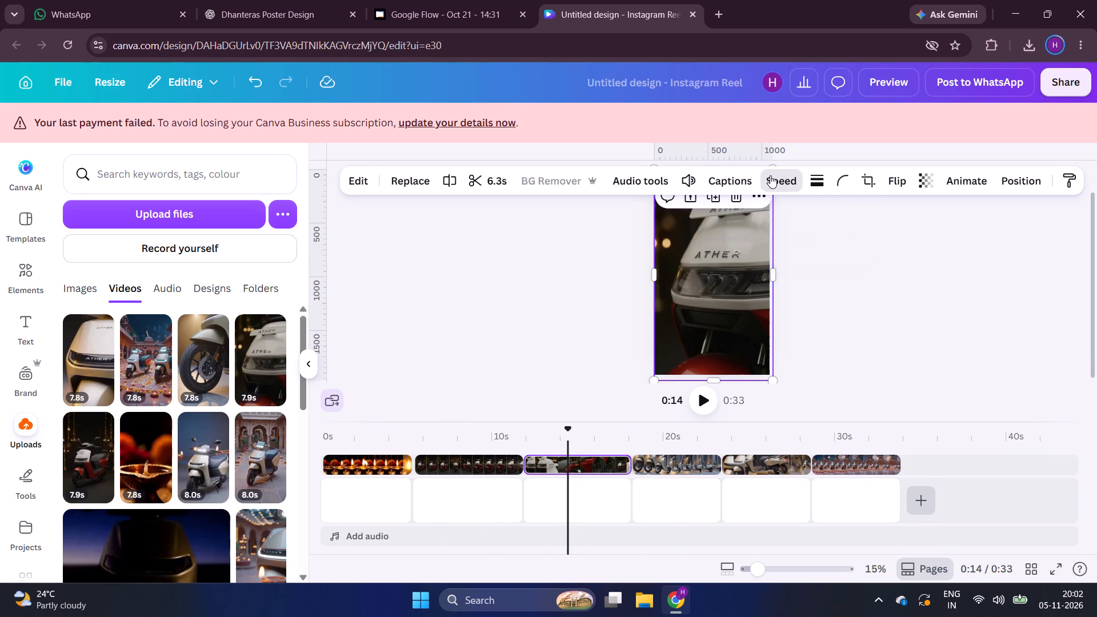
left_click(545, 331)
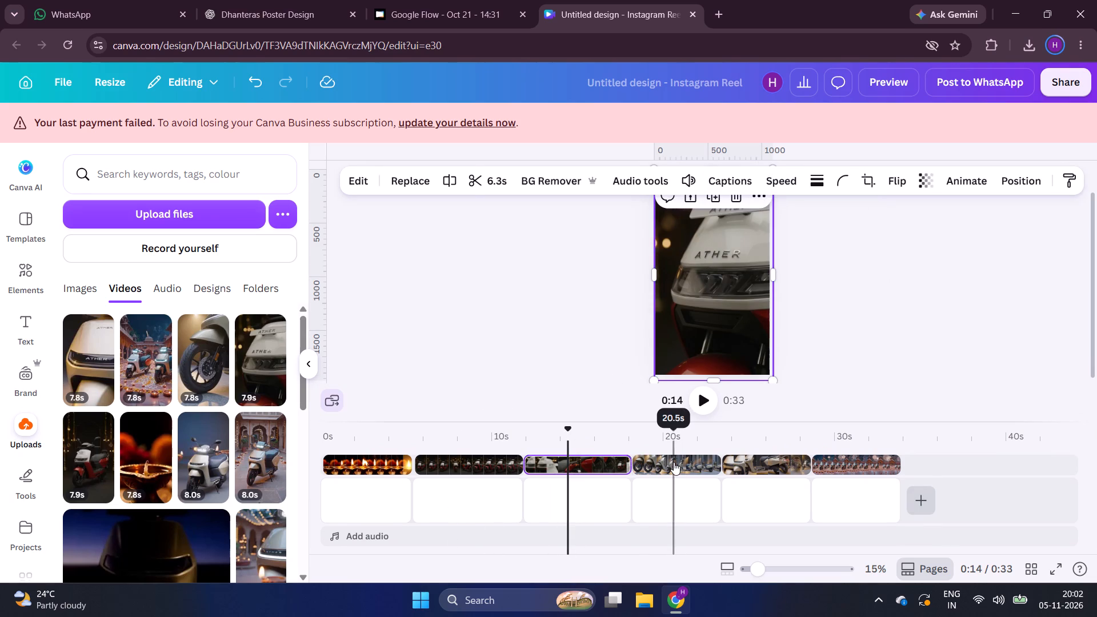
left_click(674, 462)
left_click(757, 455)
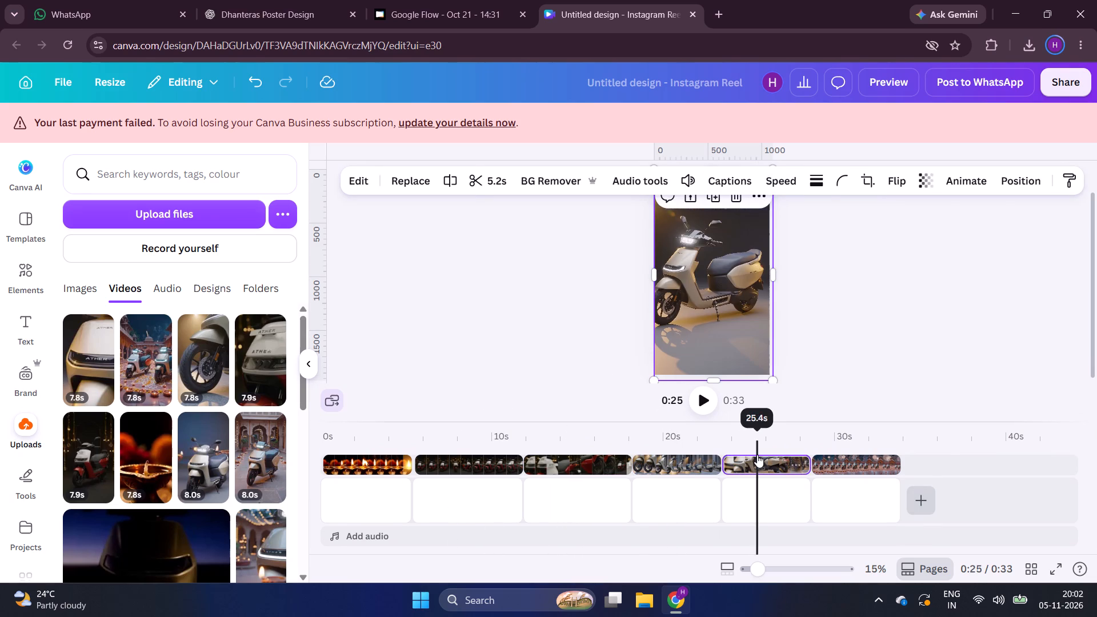
left_click(864, 343)
Preview the reel in full screen from the beginning, and return to the editor.
left_click(883, 85)
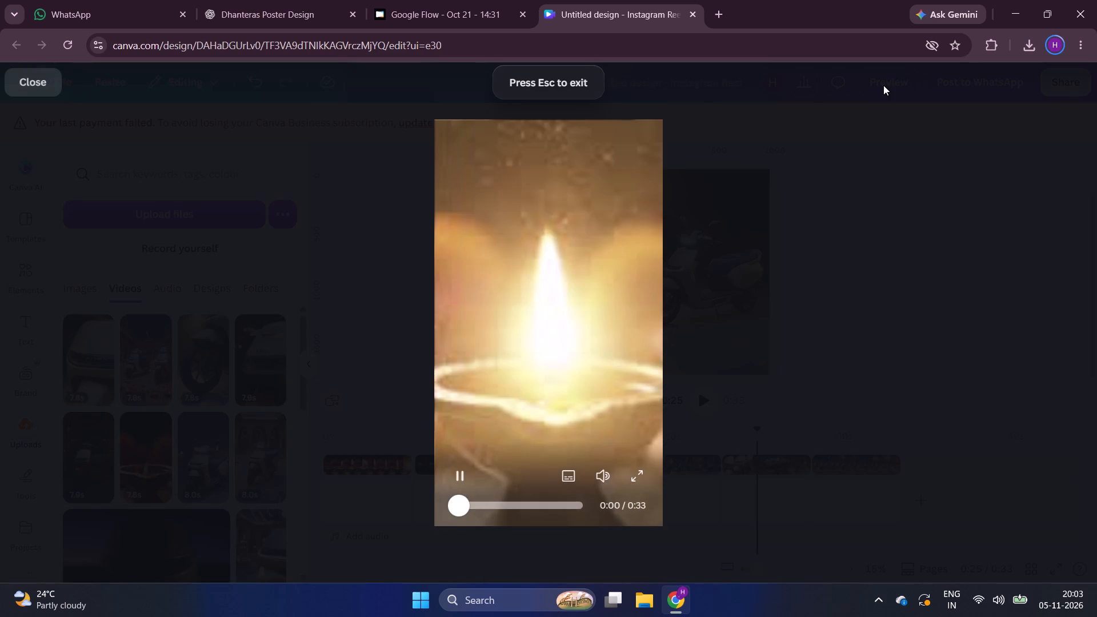
left_click(546, 408)
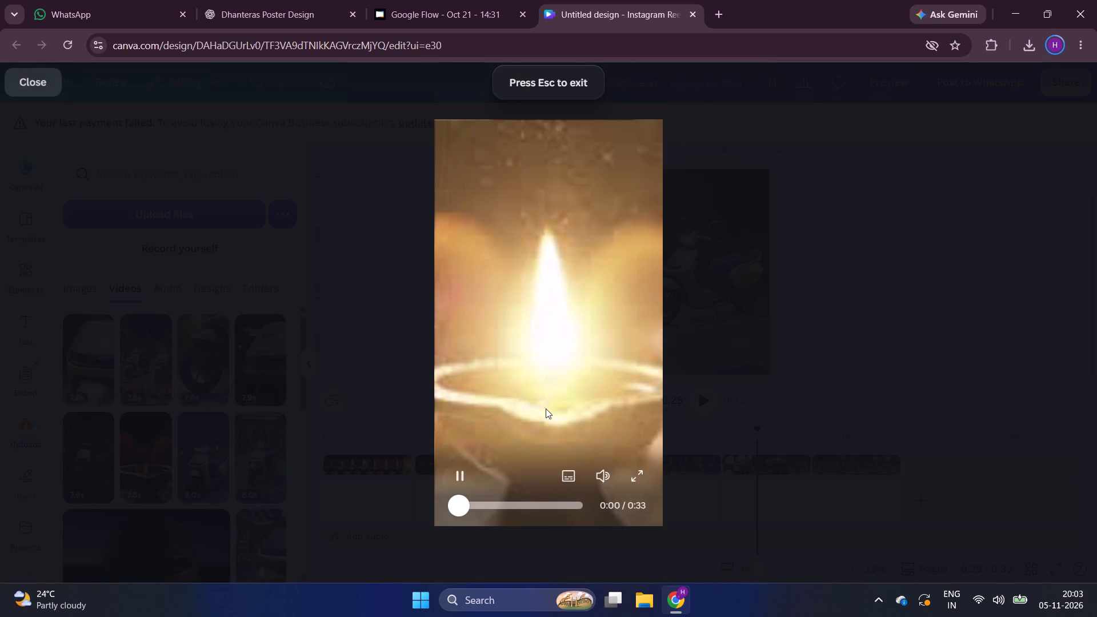
left_click(546, 408)
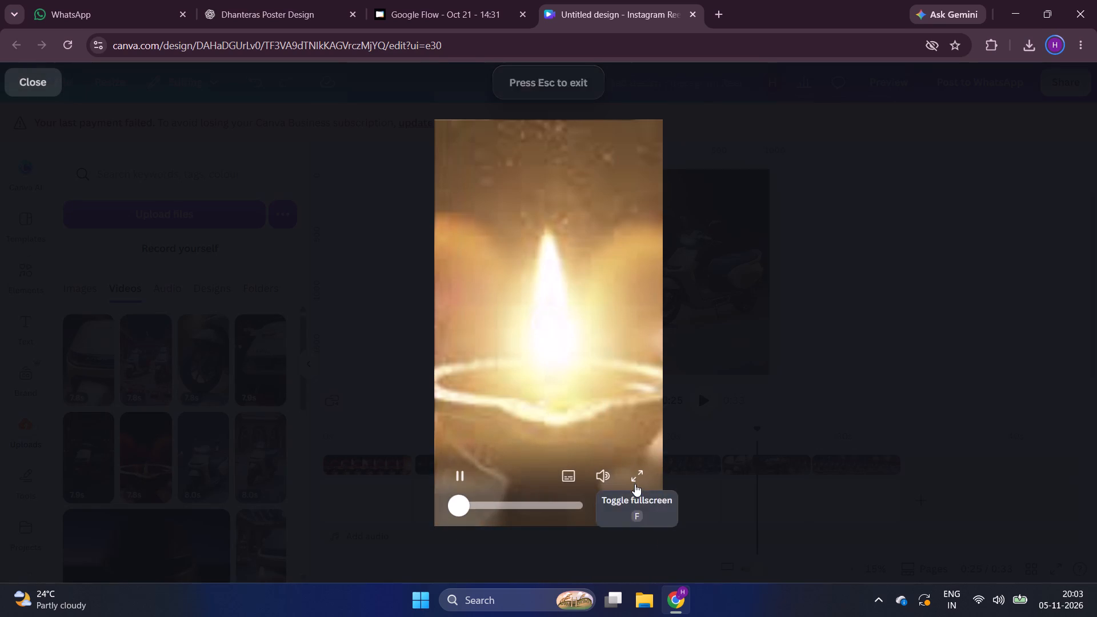
left_click(635, 484)
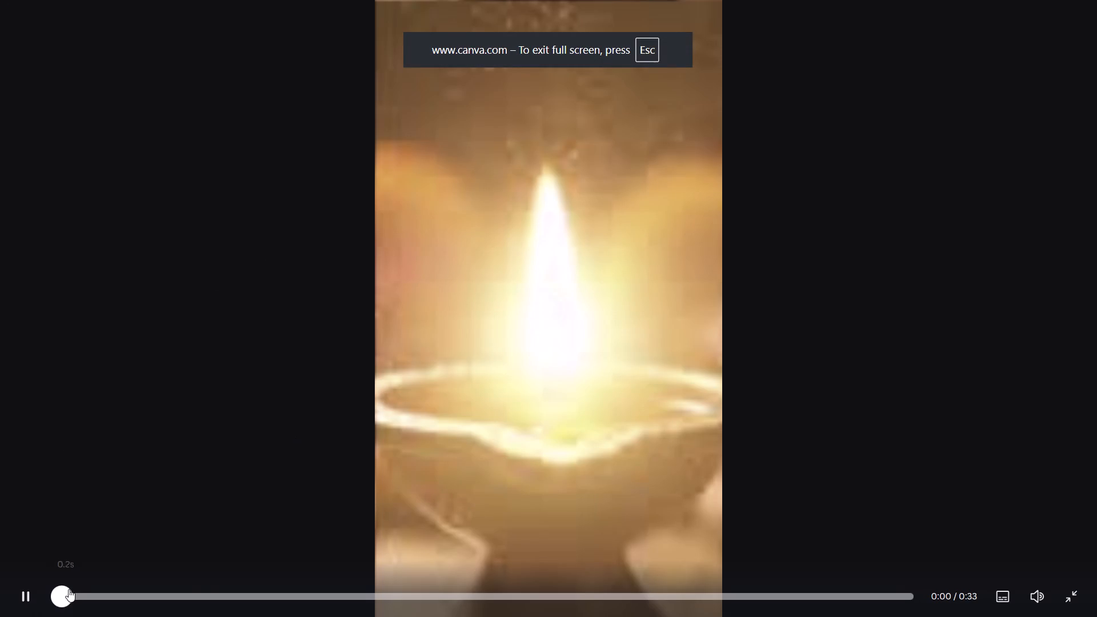
left_click_drag(70, 588, 0, 616)
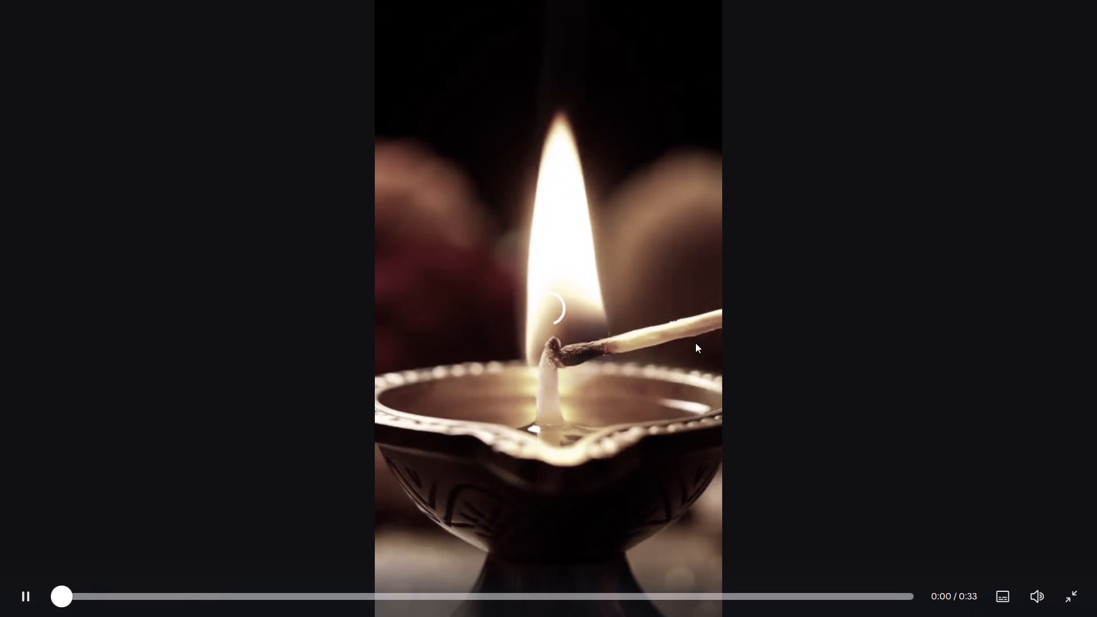
key("space")
key("space")
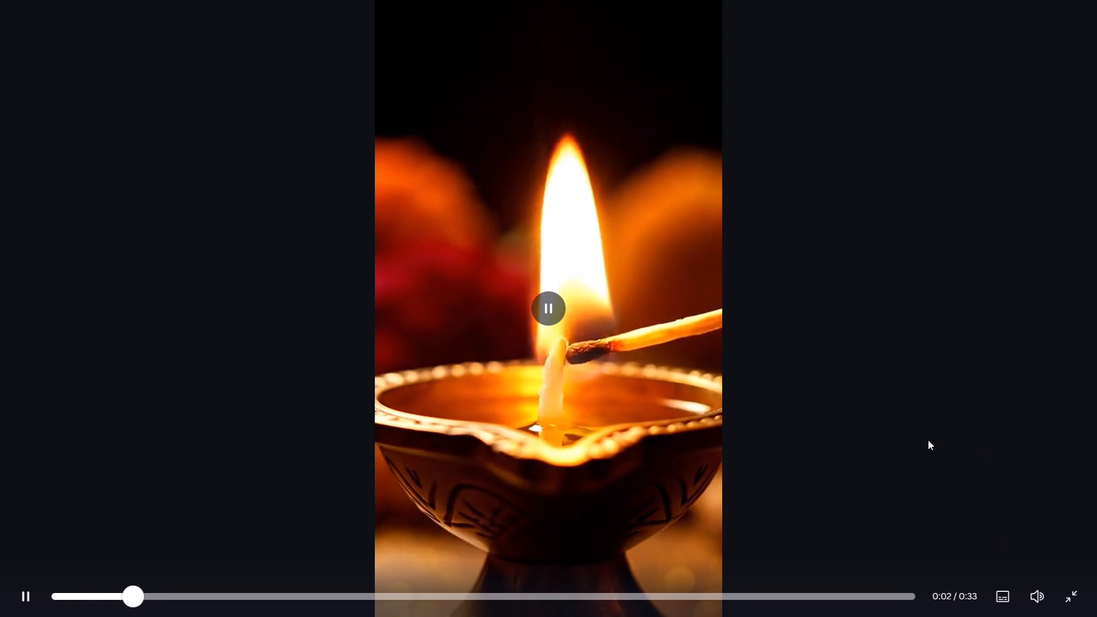
left_click(696, 466)
left_click(696, 466)
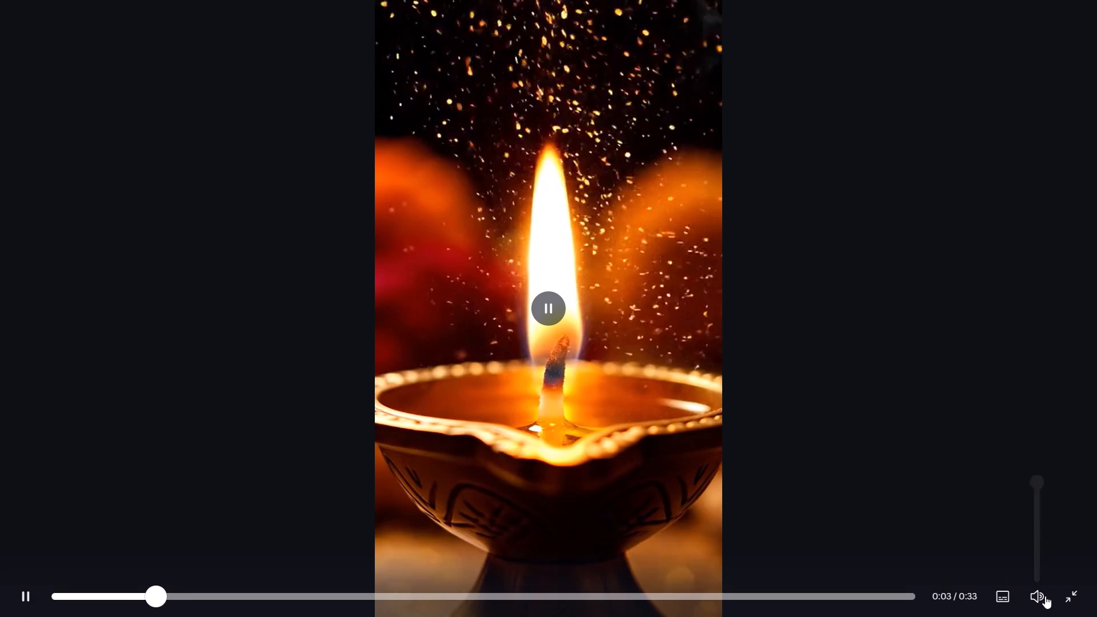
left_click(1079, 597)
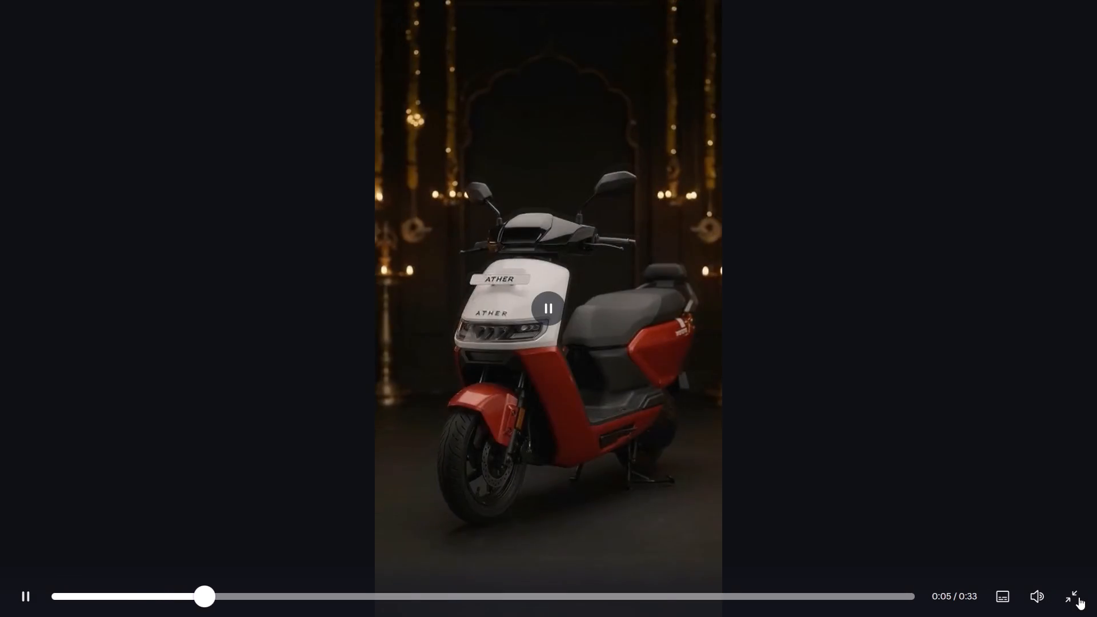
left_click(970, 269)
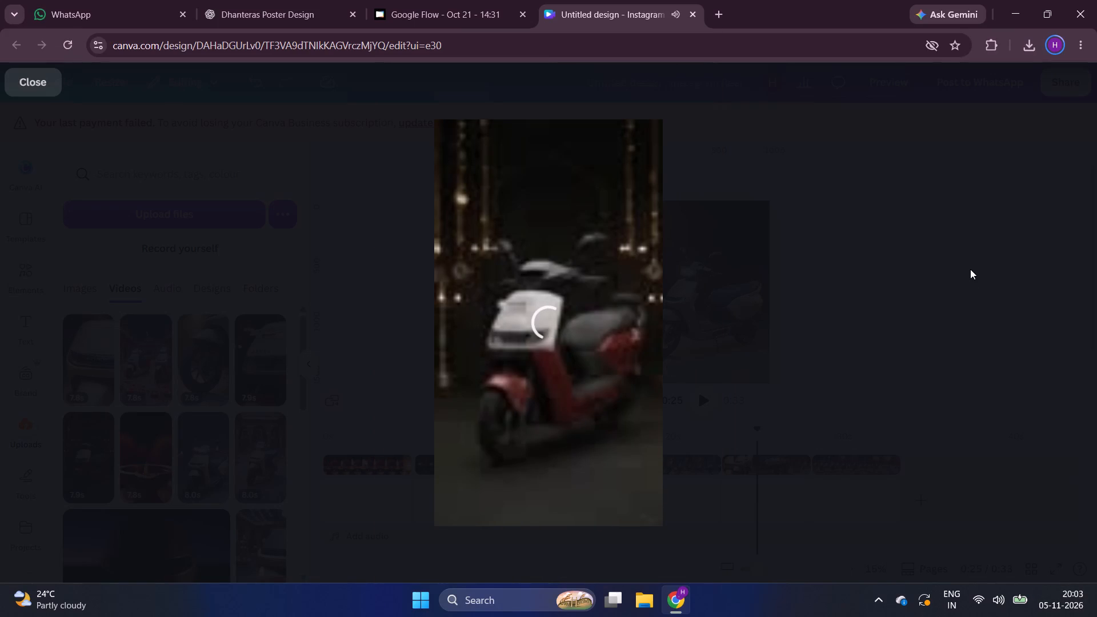
scroll(497, 460, "right", 1)
Move the second clip back to the start of the second page, directly after the diya clip on the shared track.
left_click_drag(481, 462, 473, 461)
left_click_drag(450, 443, 457, 451)
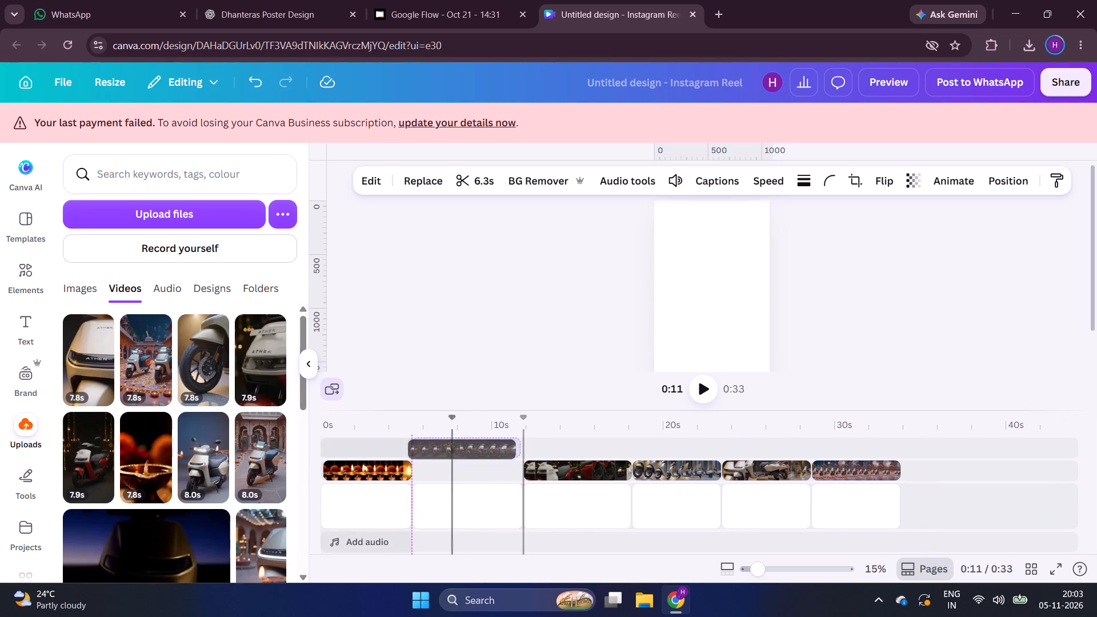
left_click_drag(457, 451, 454, 462)
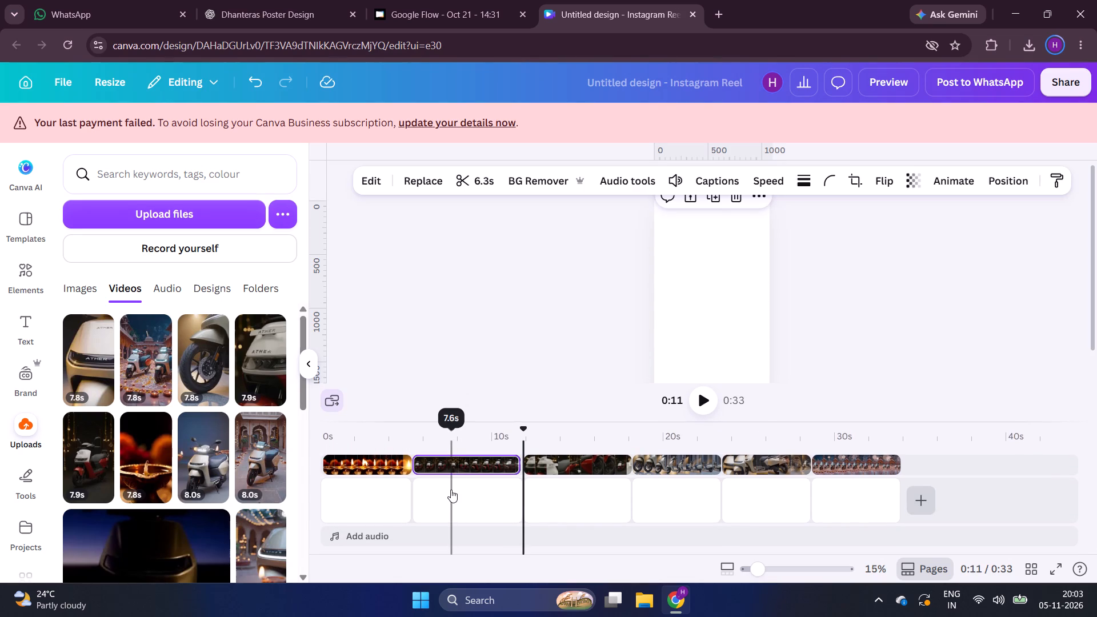
left_click(451, 490)
scroll(451, 490, "right", 1)
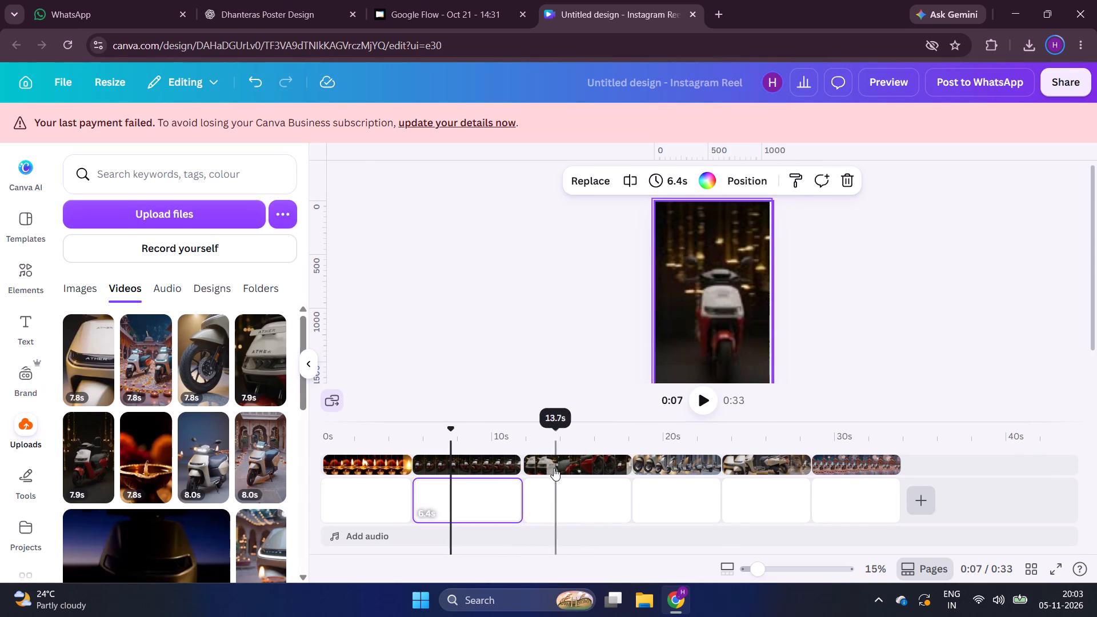
Extend the third page to 6.4 seconds.
left_click(524, 498)
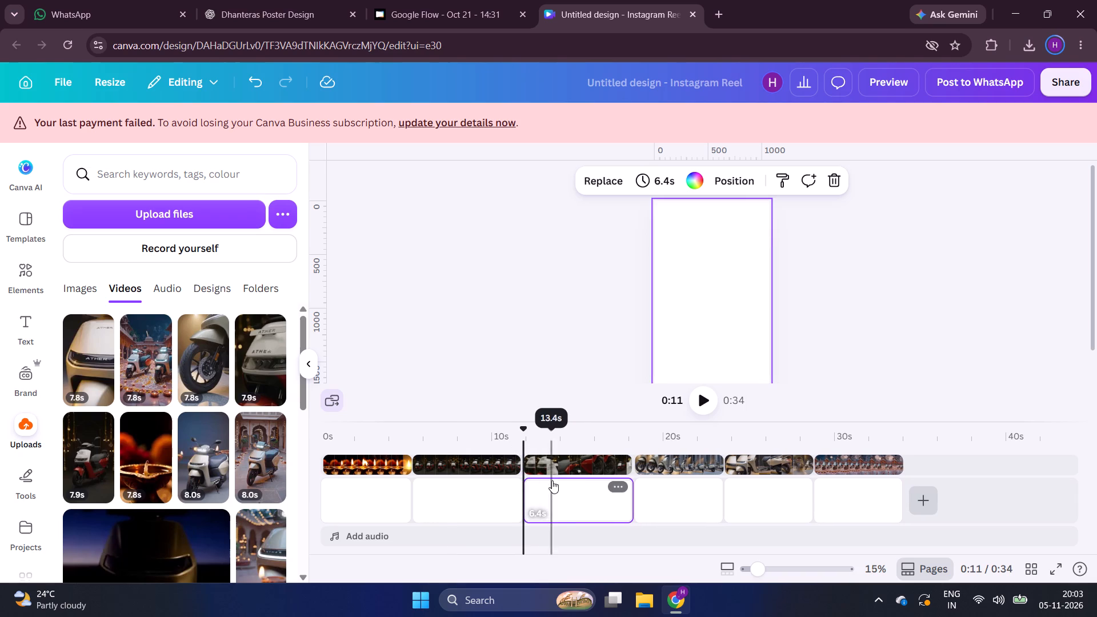
left_click(561, 425)
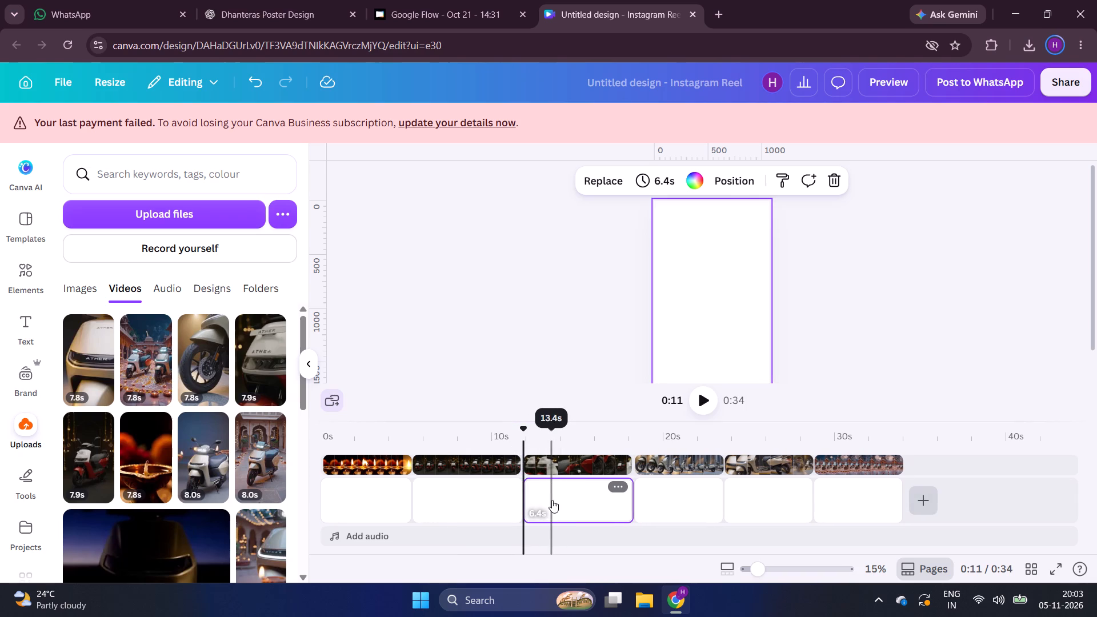
left_click(552, 500)
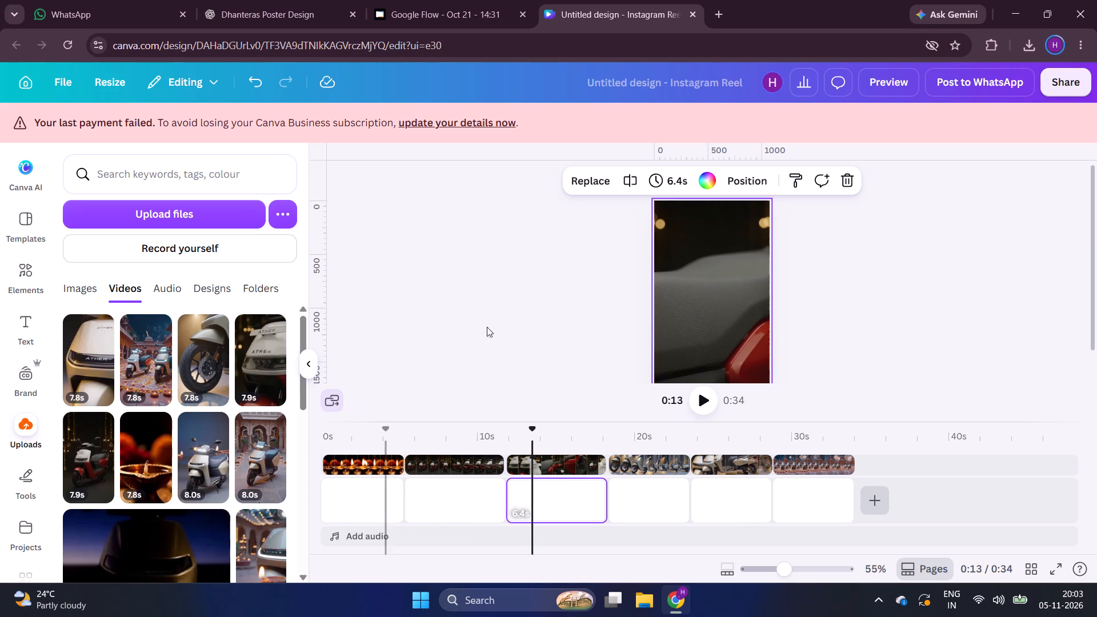
Collapse the uploads side panel to widen the canvas and timeline area.
scroll(743, 262, "down", 2)
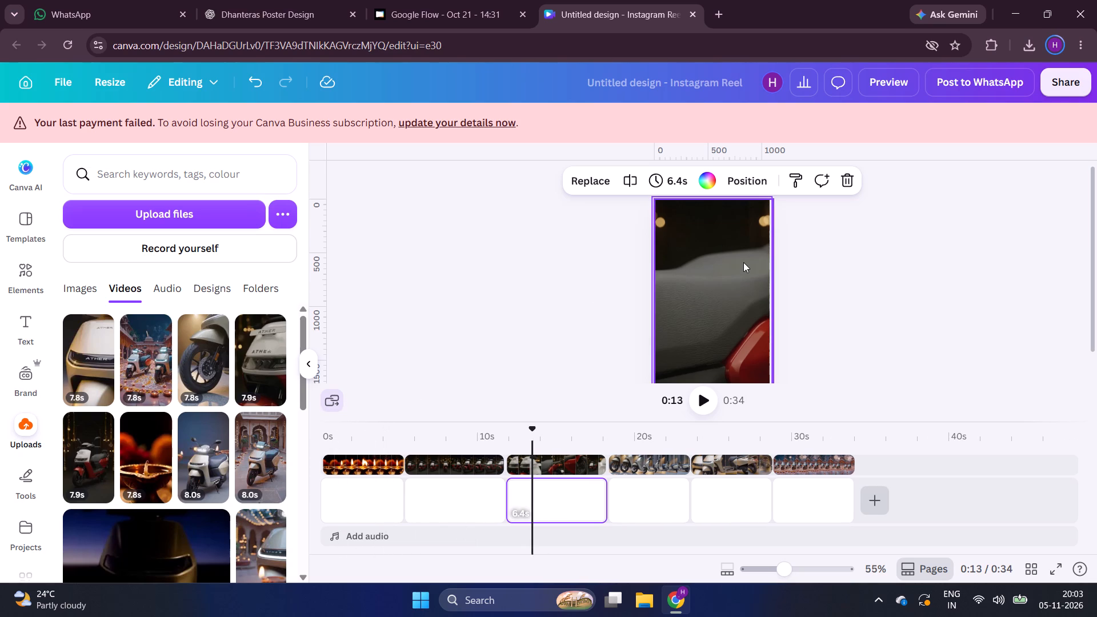
left_click(652, 420)
left_click_drag(652, 420, 659, 454)
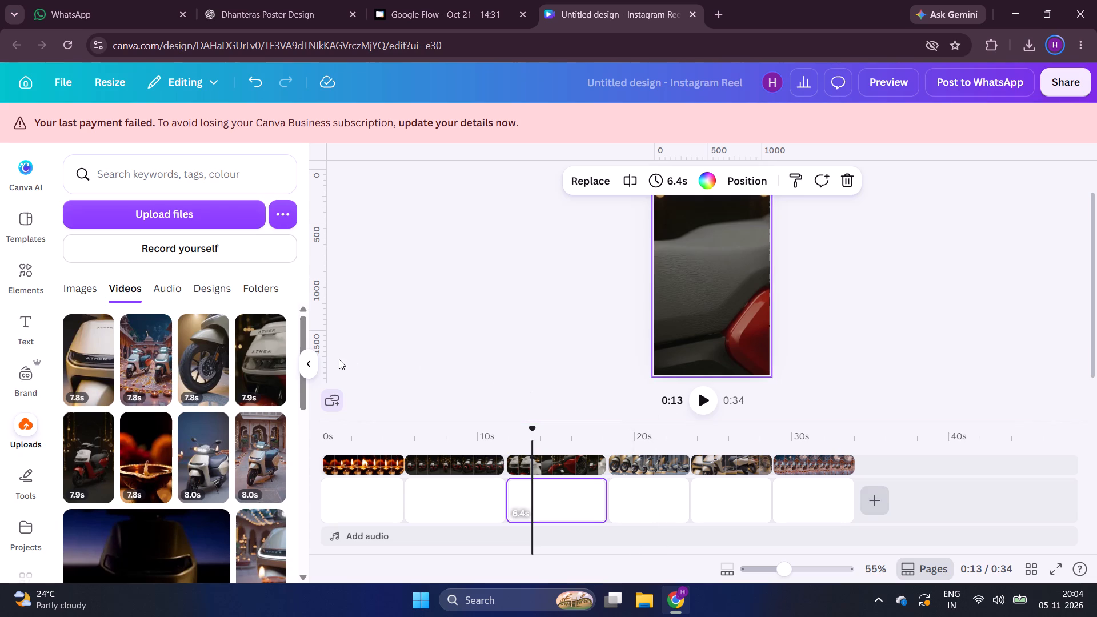
scroll(338, 352, "down", 1)
left_click(518, 283)
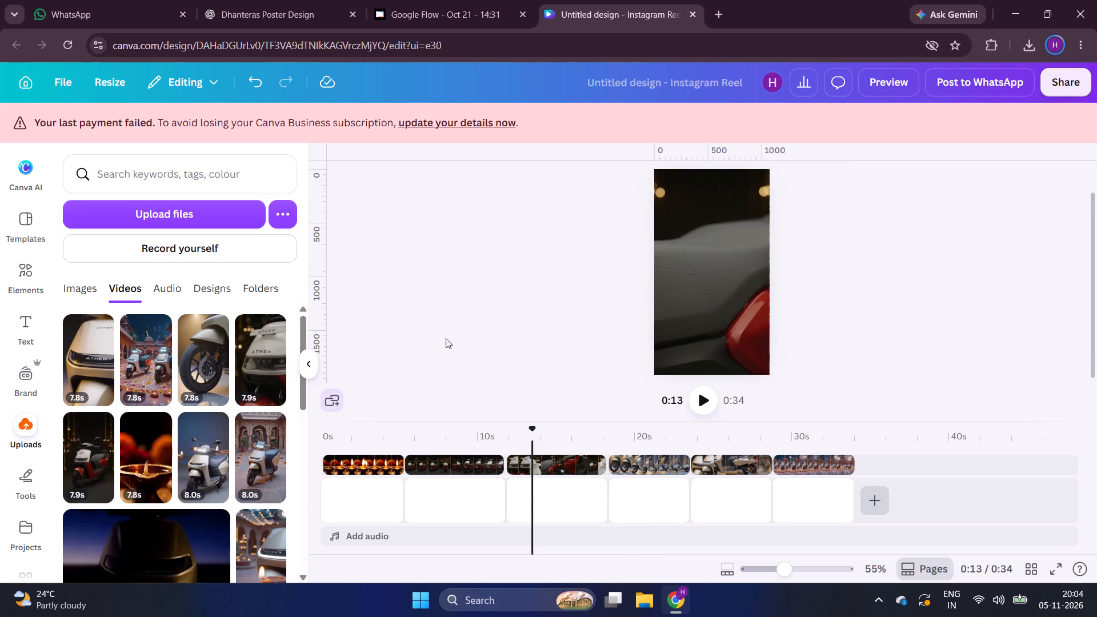
left_click(314, 369)
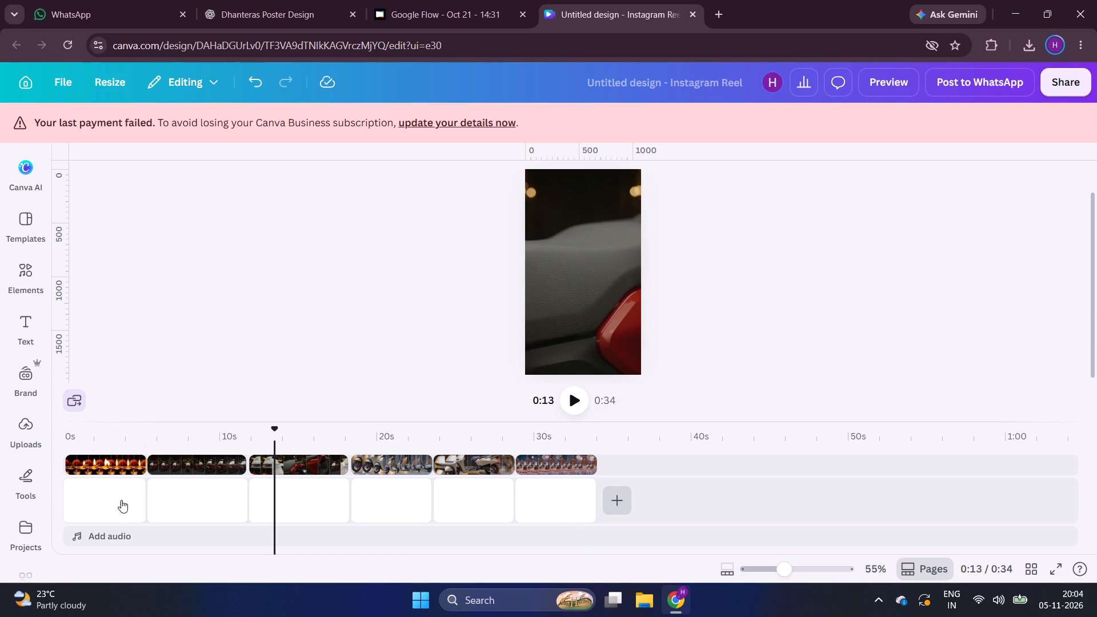
Check the diya clip's volume and audio options, and turn on Enhance voice for the second clip.
left_click(121, 463)
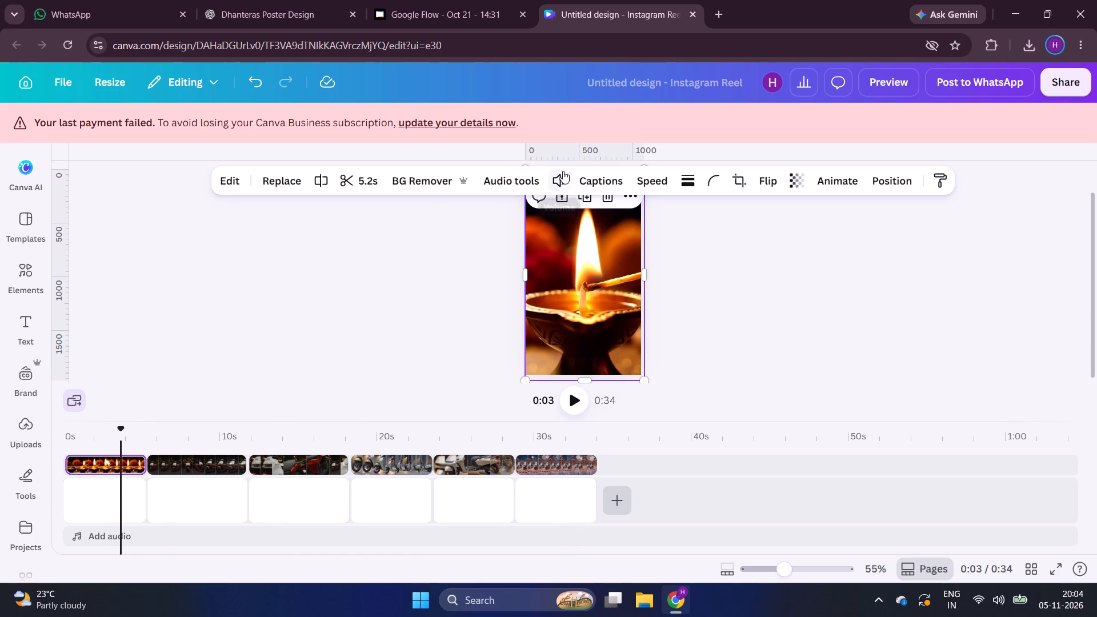
left_click(555, 184)
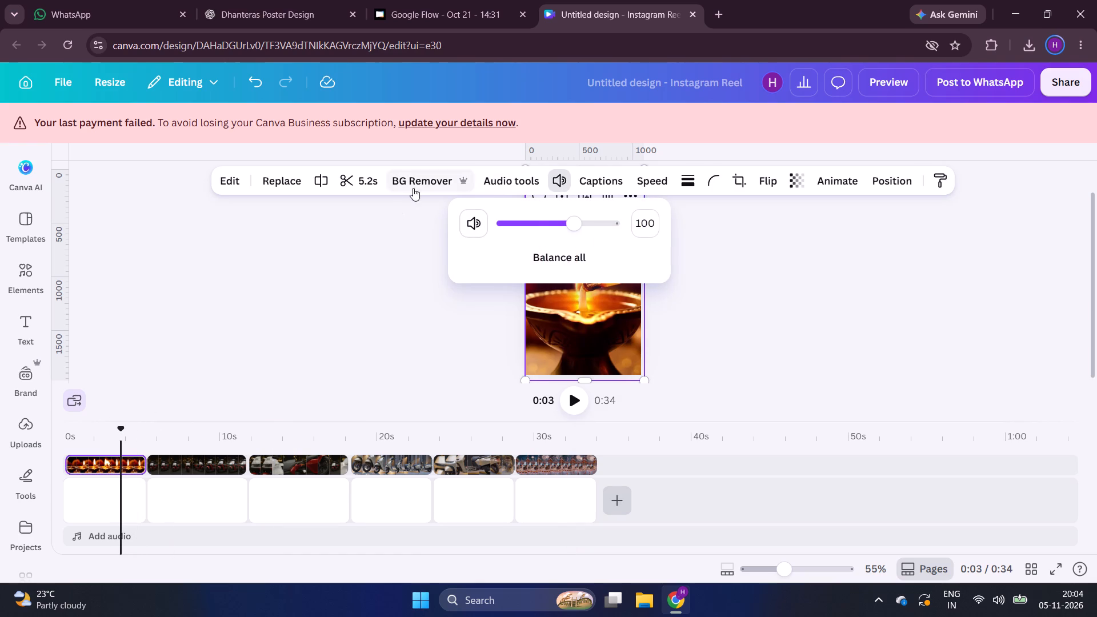
left_click(491, 181)
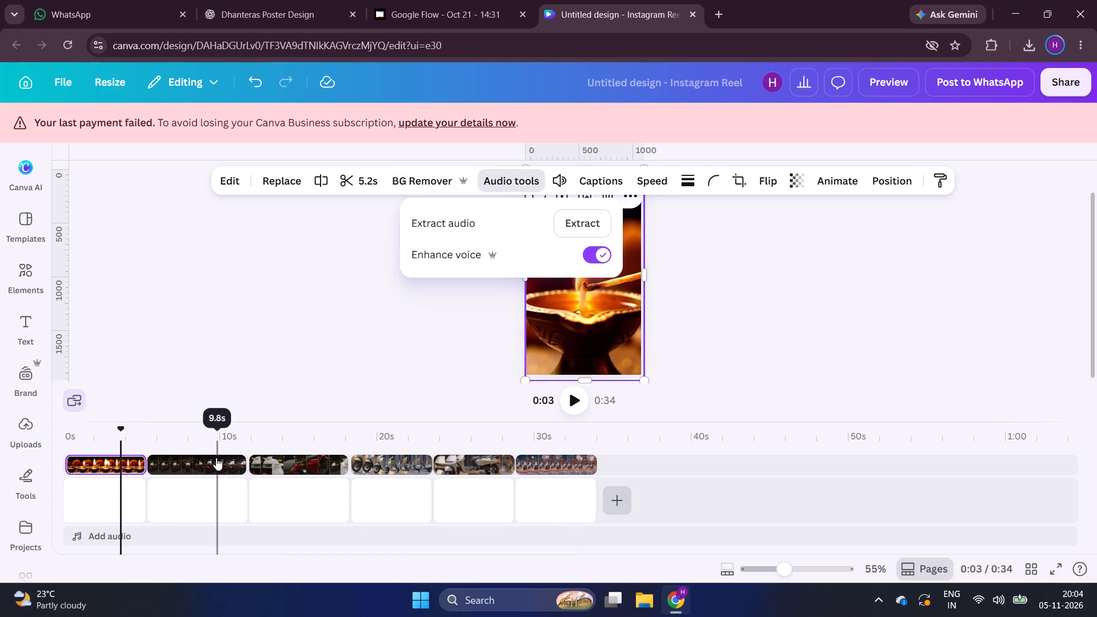
left_click(216, 458)
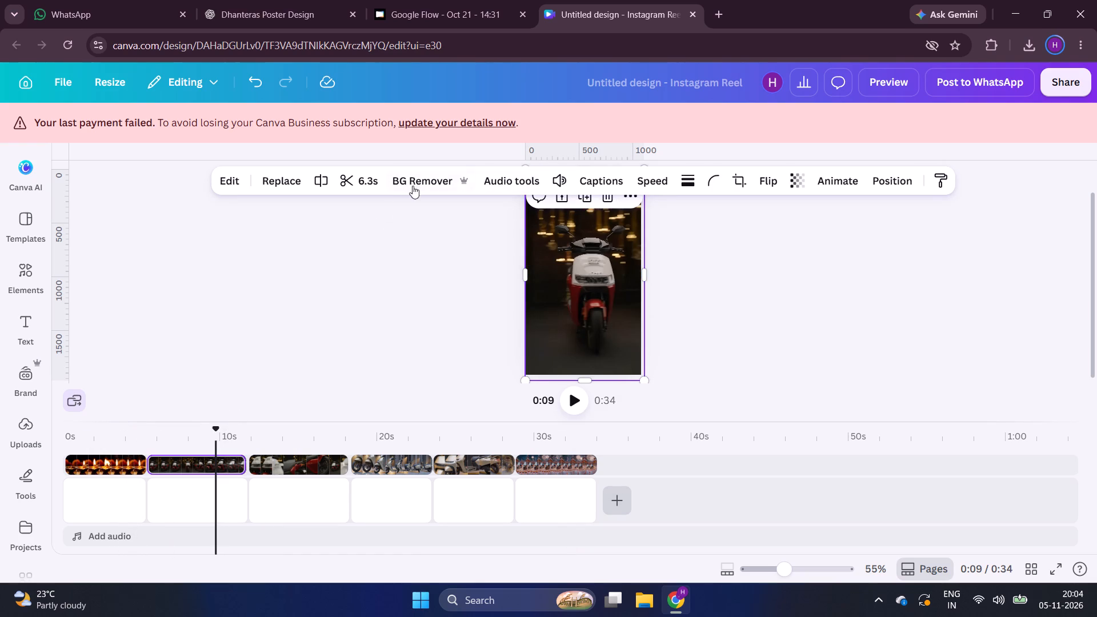
left_click(475, 177)
left_click(489, 178)
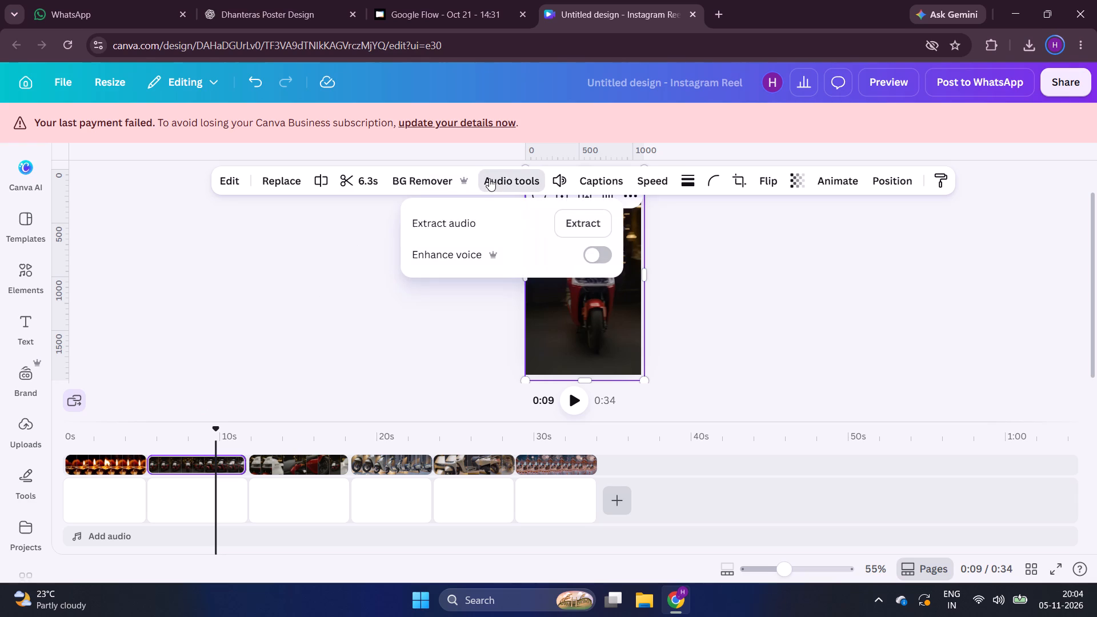
left_click(590, 253)
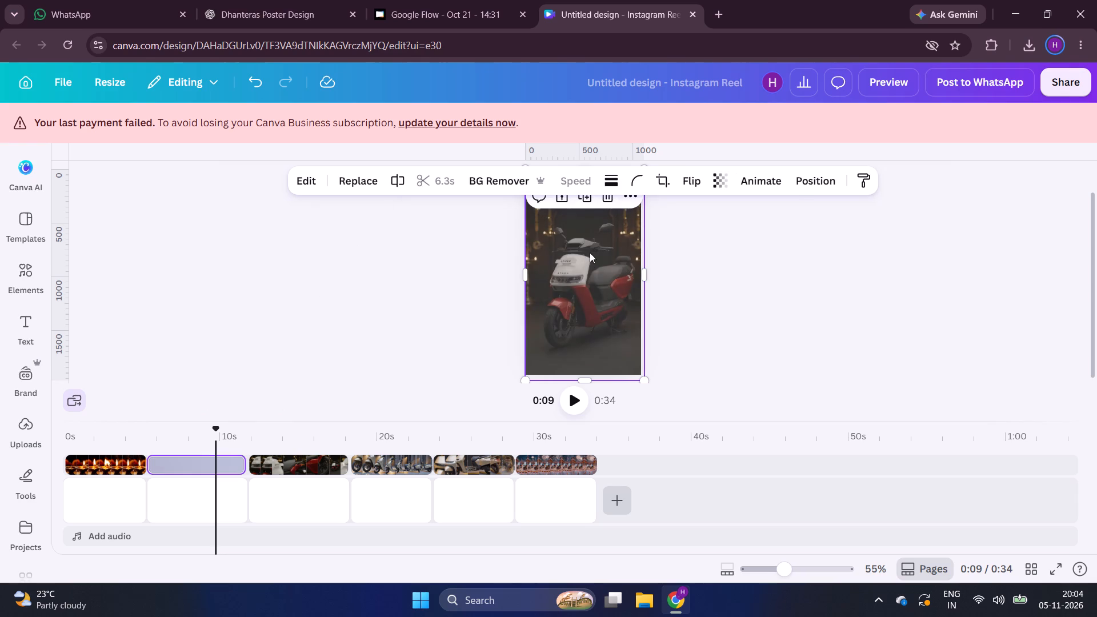
Turn on Enhance voice for the third clip and the wheel clip.
left_click(279, 464)
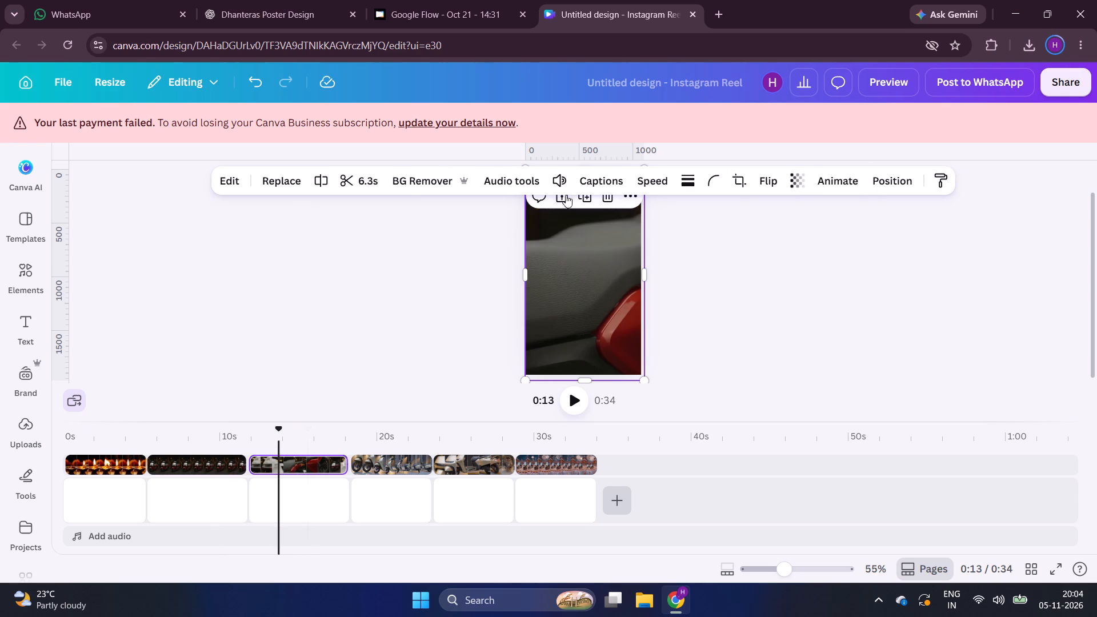
left_click(527, 184)
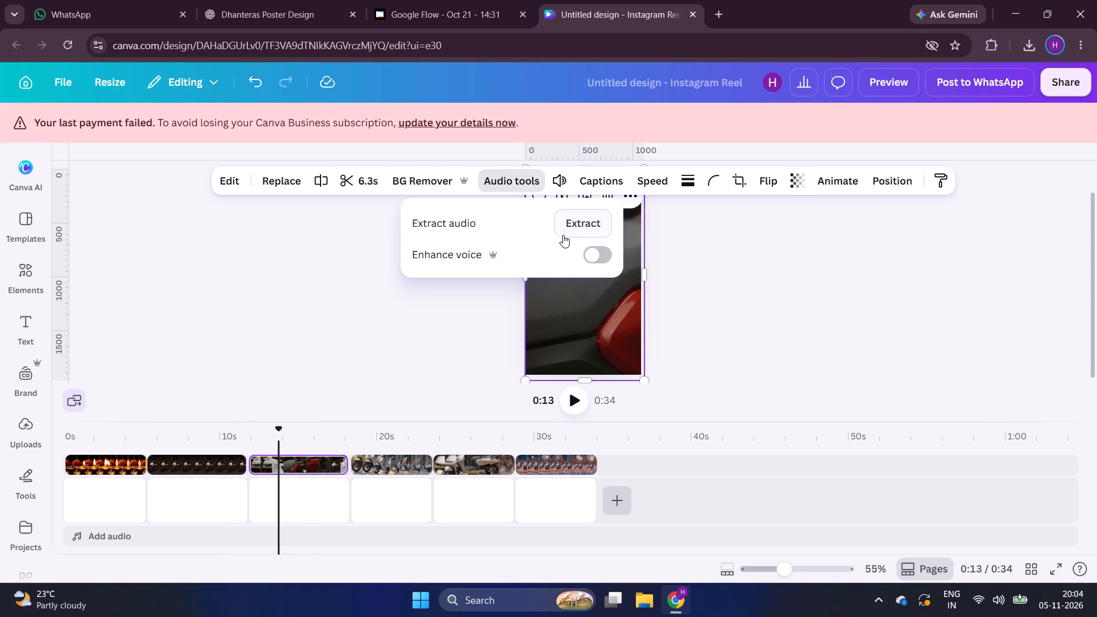
left_click(598, 250)
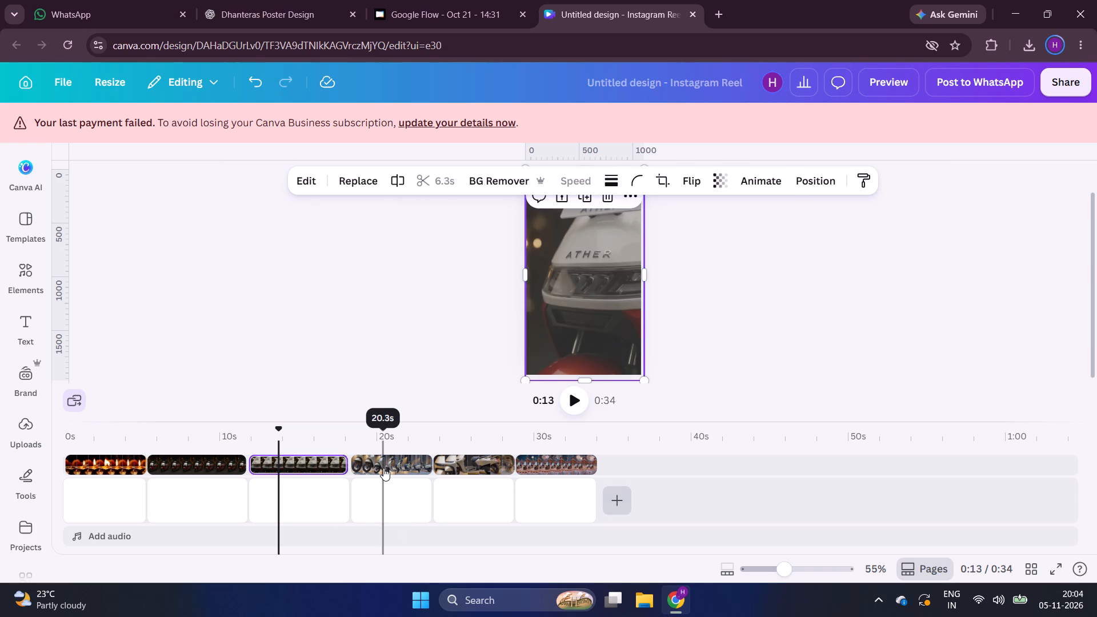
left_click(383, 468)
left_click(526, 185)
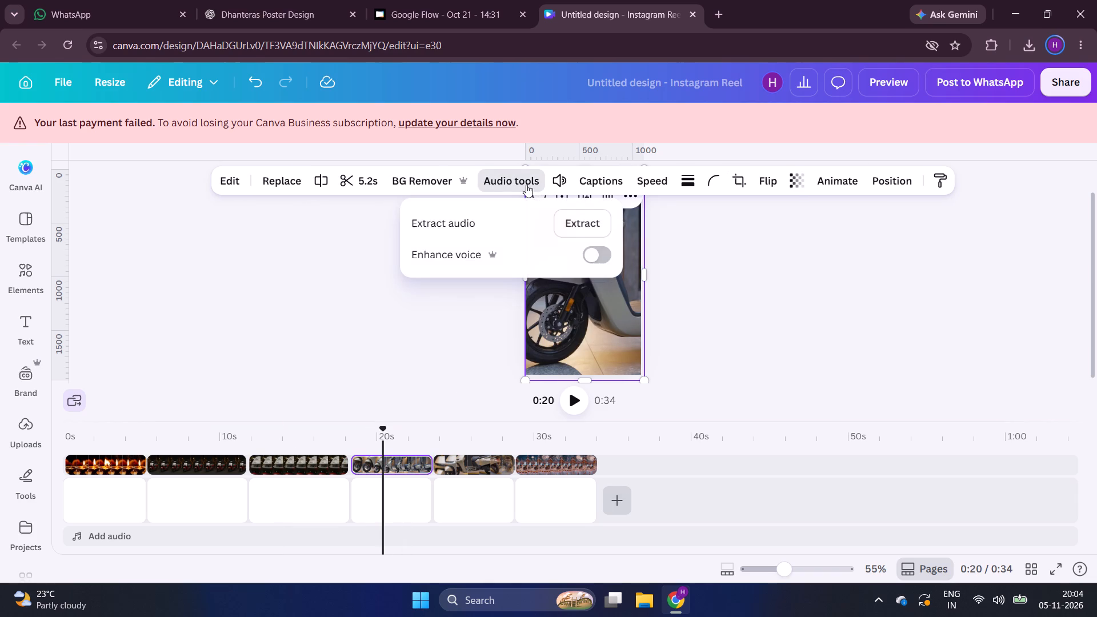
left_click(594, 246)
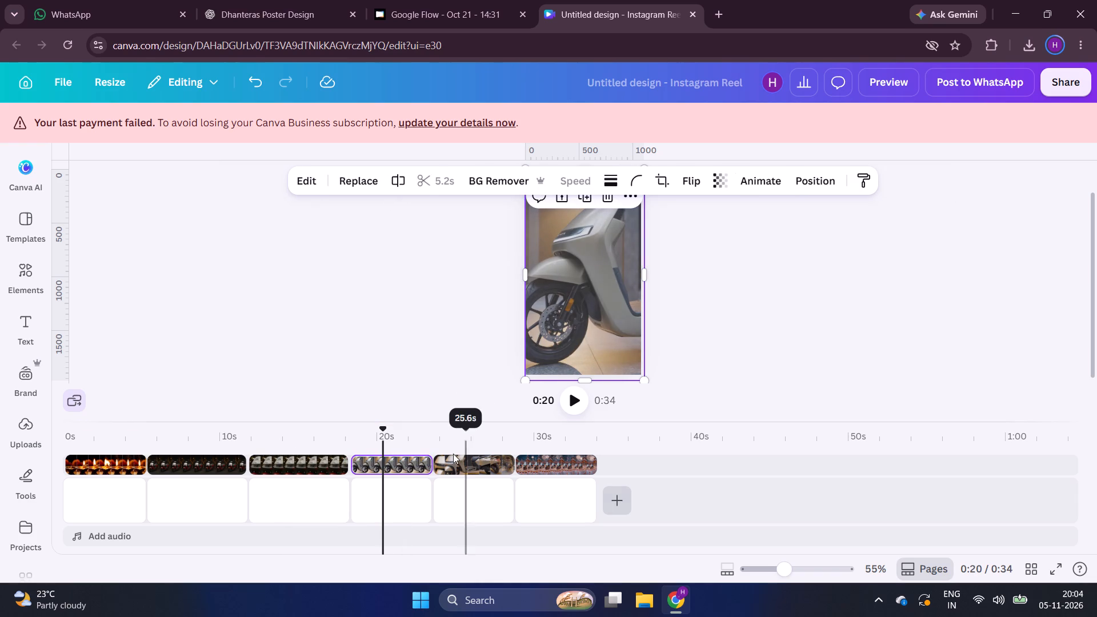
Turn on Enhance voice for the fifth clip and the final courtyard fireworks clip.
left_click(460, 463)
left_click(513, 183)
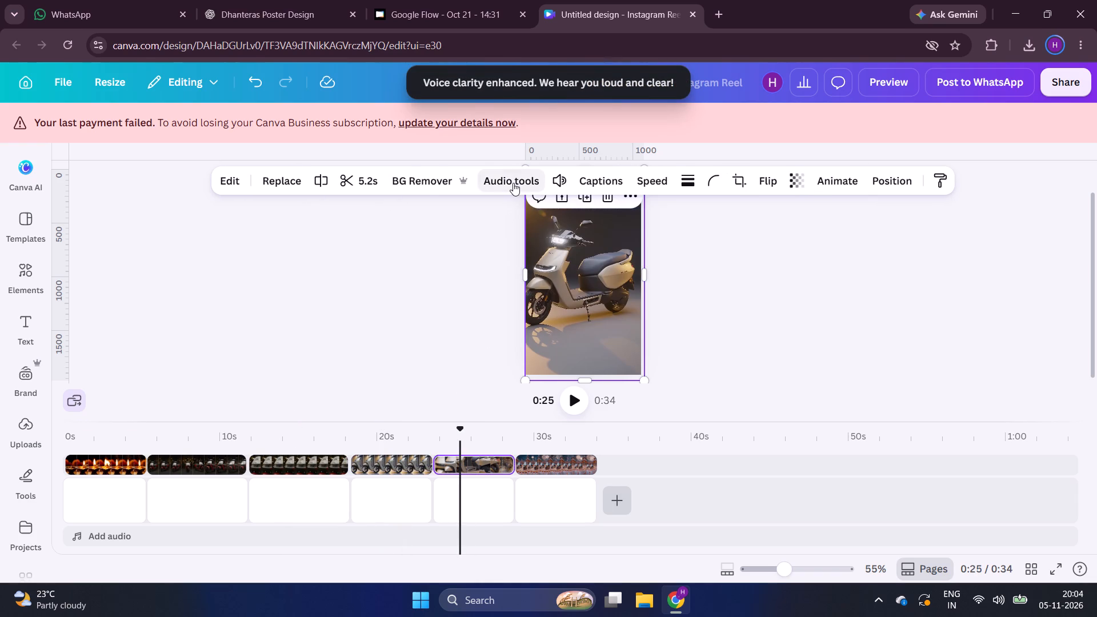
left_click(586, 246)
left_click(590, 252)
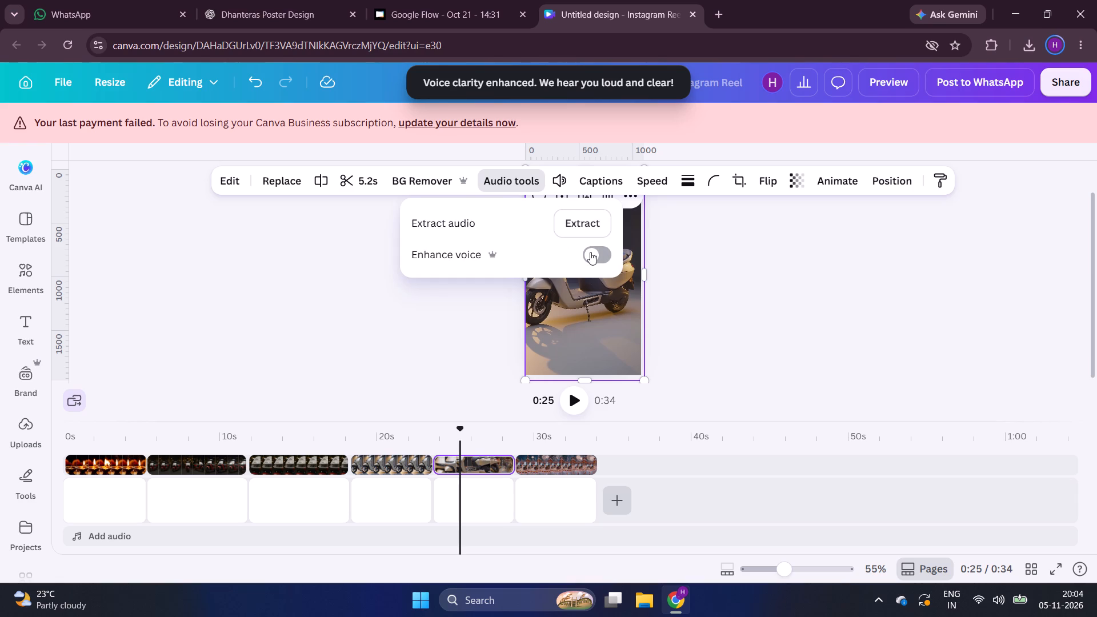
left_click(540, 464)
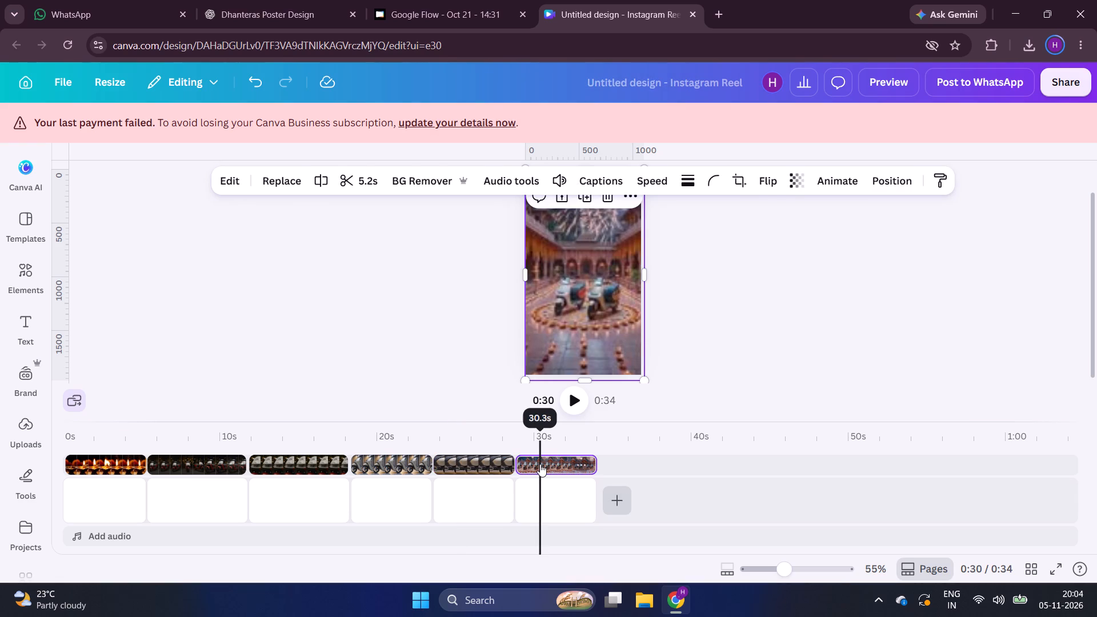
left_click(488, 182)
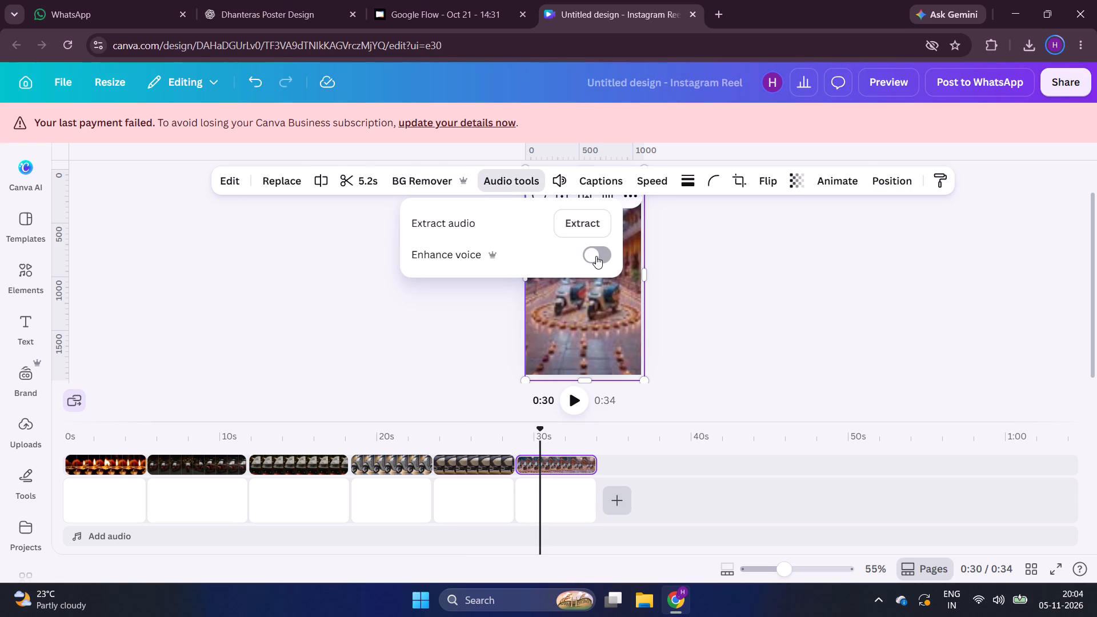
left_click(596, 256)
left_click(437, 364)
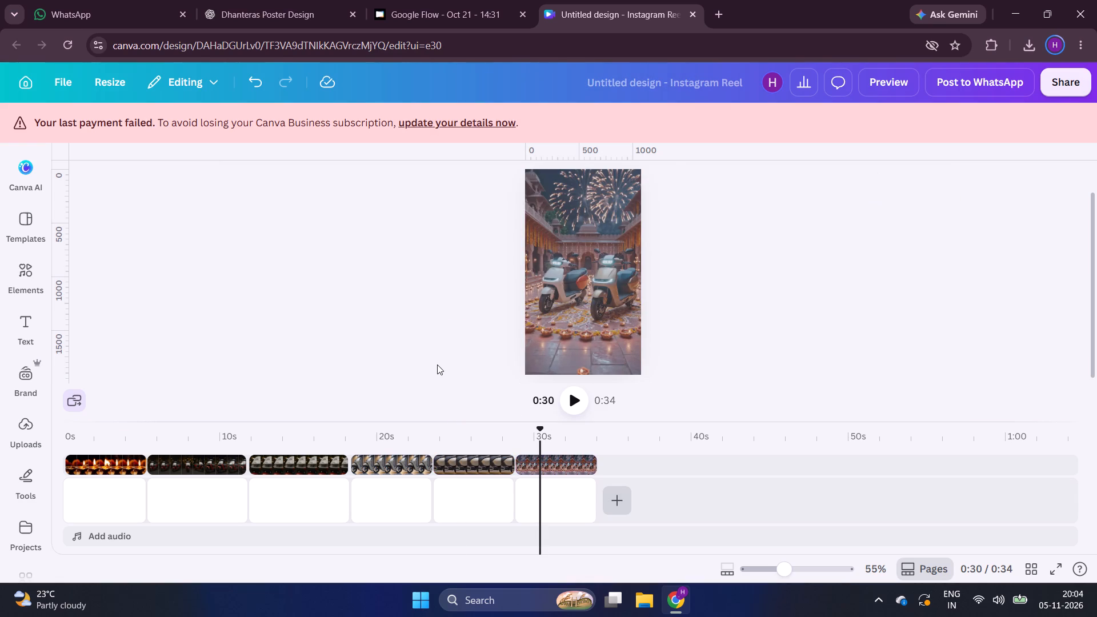
Preview the whole reel from the diya clip to the fireworks clip, checking the enhanced audio.
left_click(890, 75)
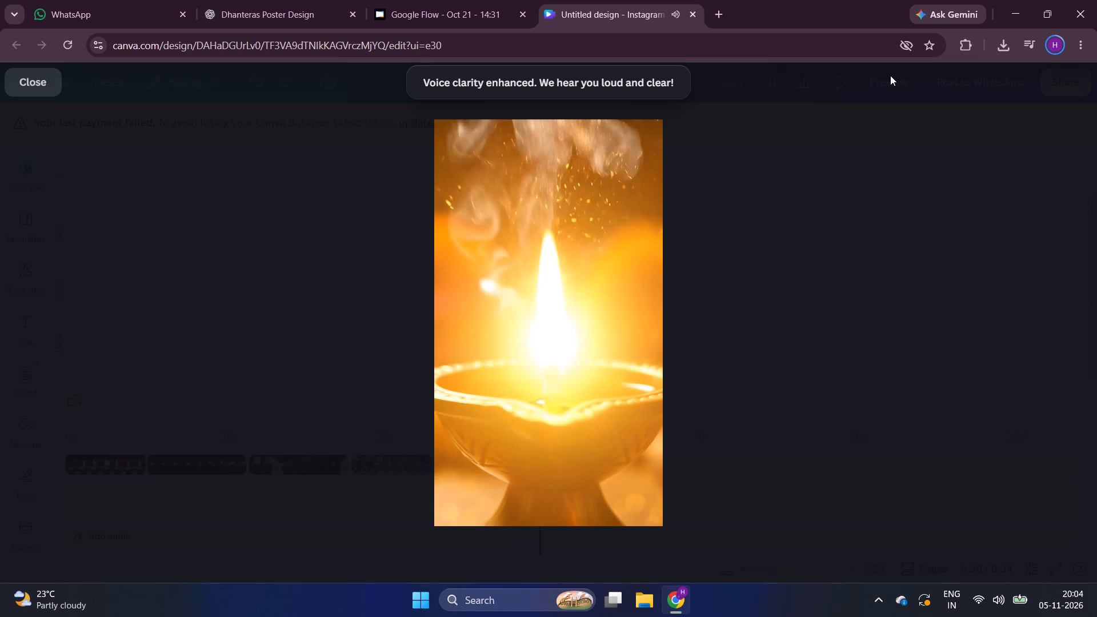
left_click_drag(471, 502, 422, 515)
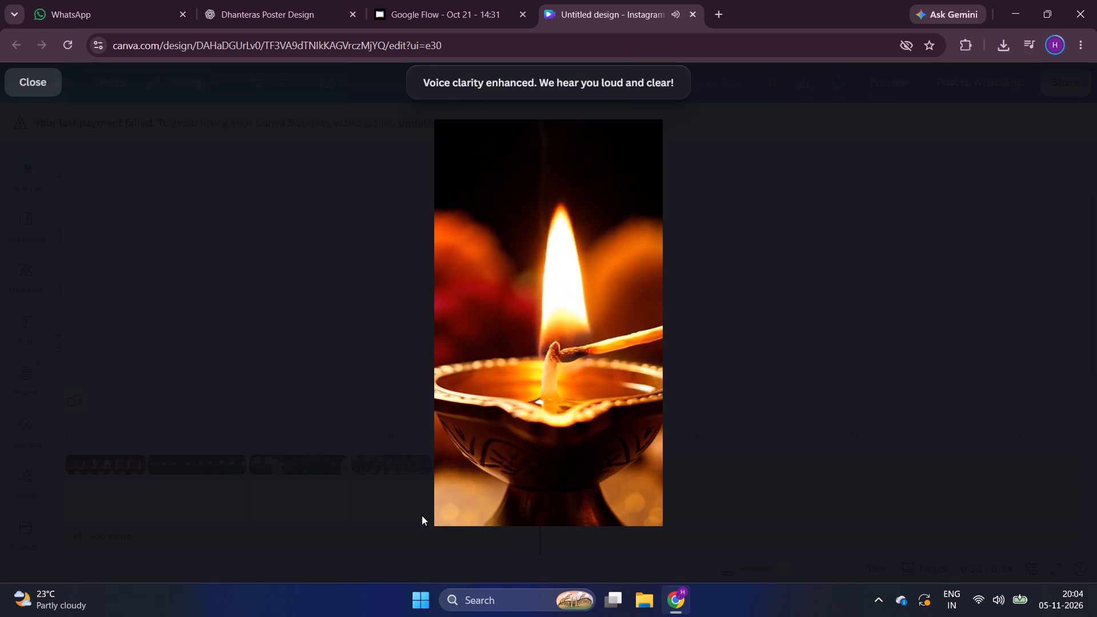
key("7")
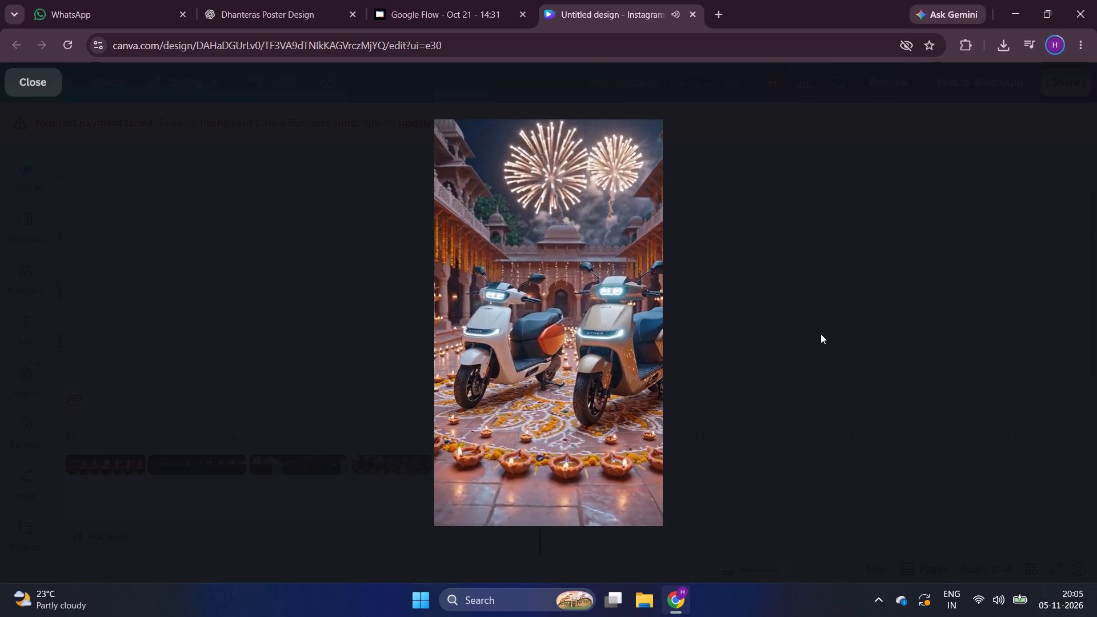
left_click(820, 334)
left_click(732, 291)
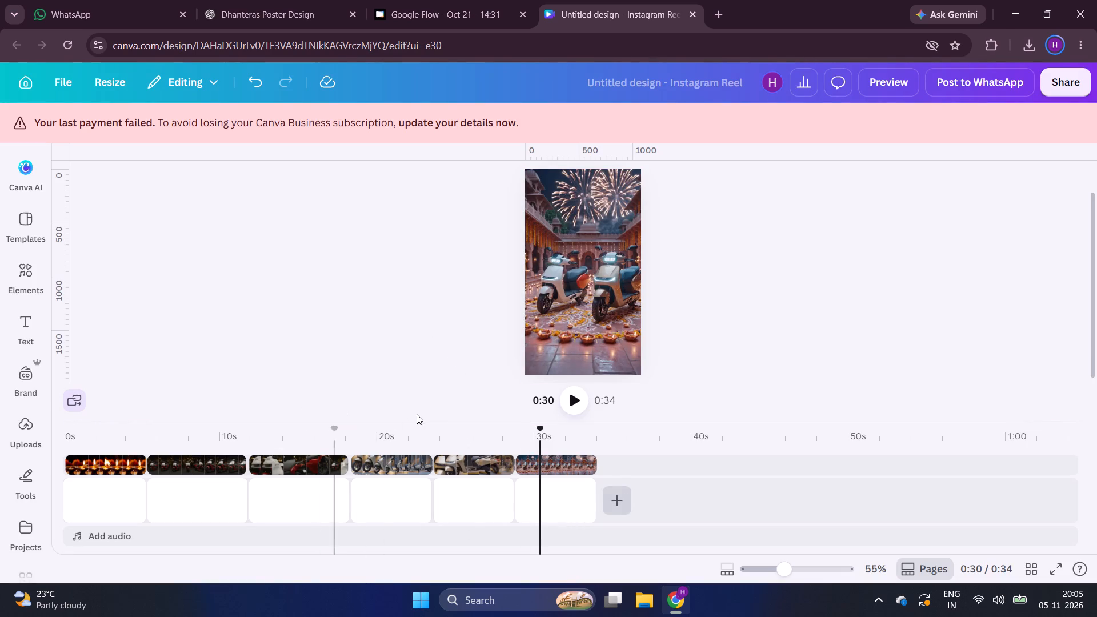
Raise the fourth clip's volume to the maximum.
left_click(399, 462)
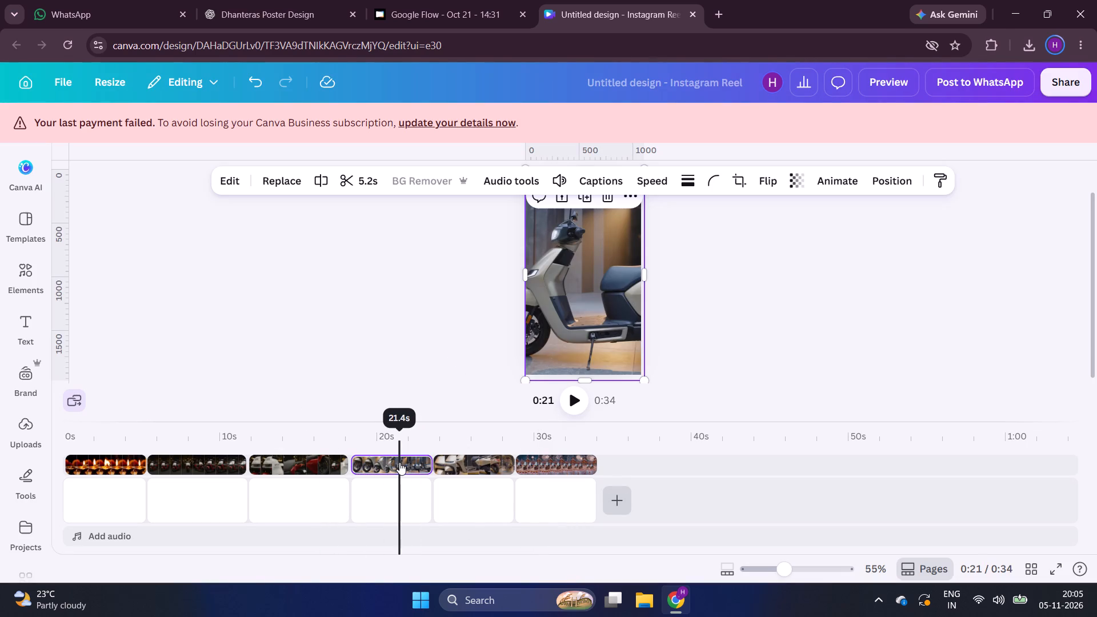
left_click(557, 185)
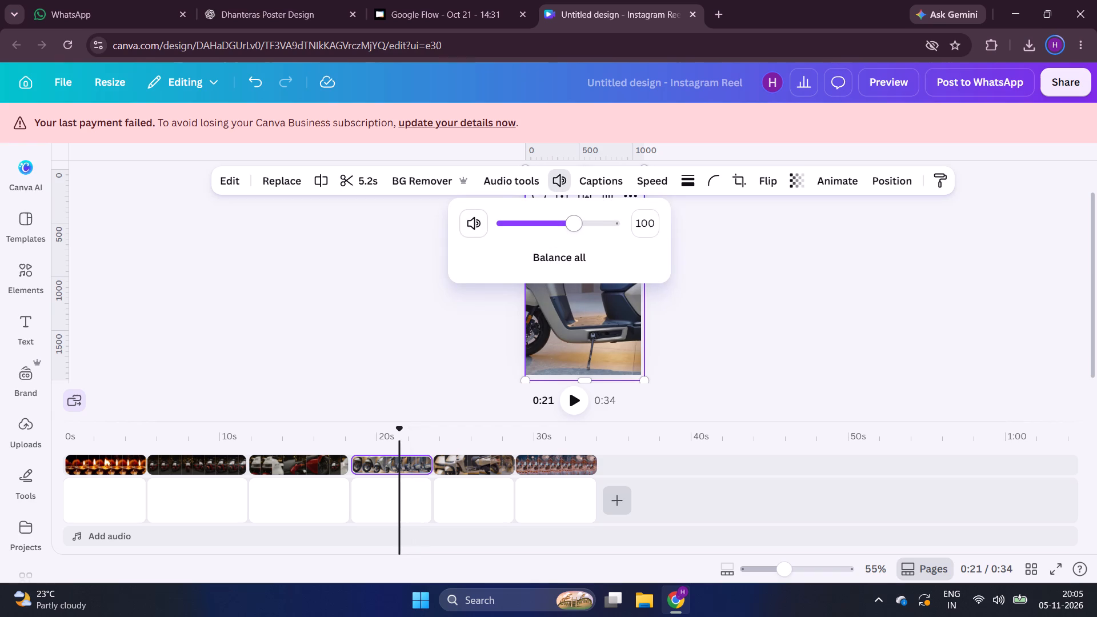
left_click_drag(572, 233, 651, 227)
left_click(719, 320)
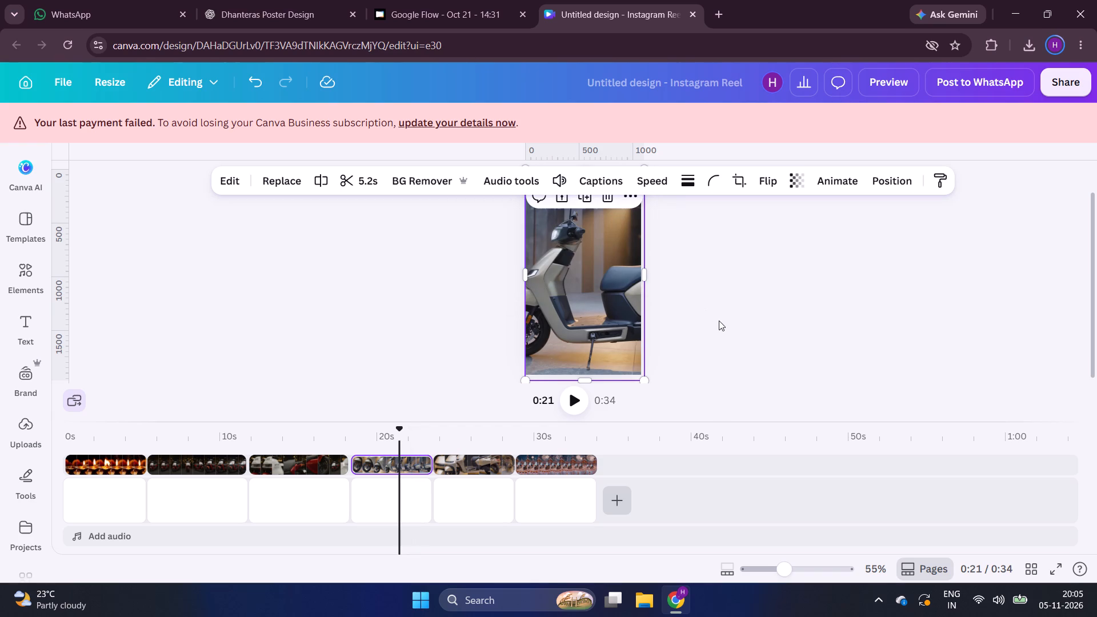
Preview the opening clips of the reel again and return to the editor.
left_click(879, 79)
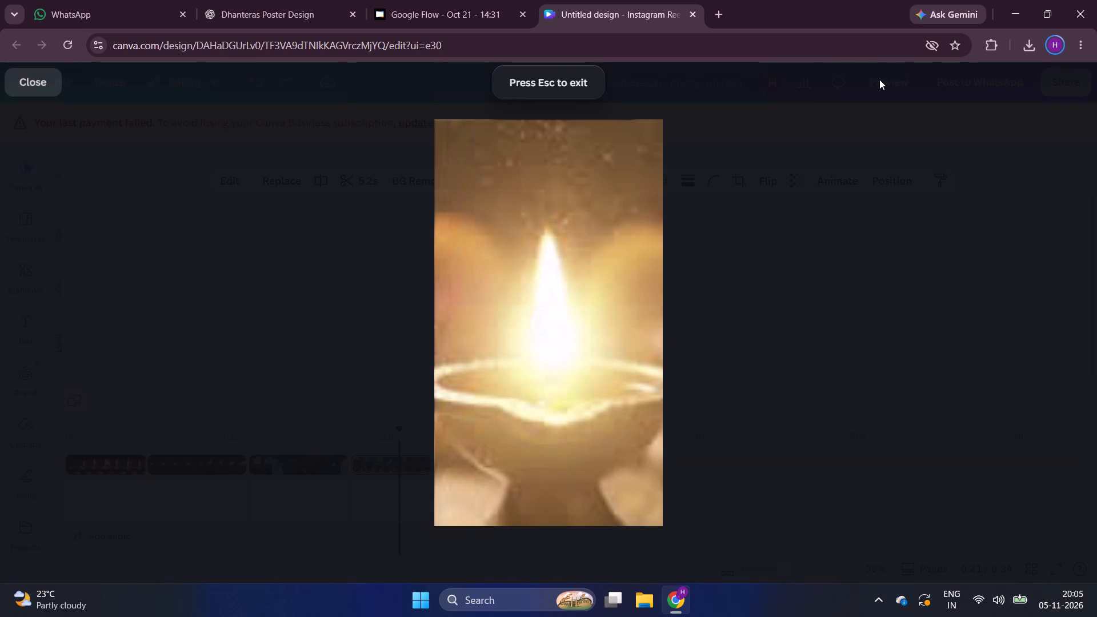
left_click_drag(462, 504, 405, 495)
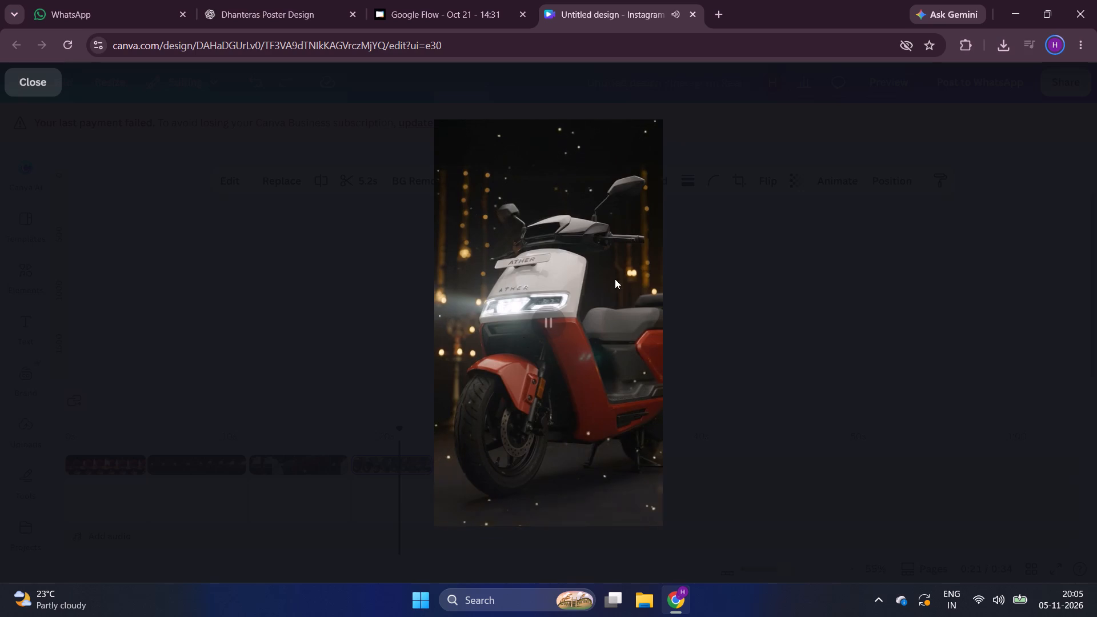
left_click_drag(487, 508, 455, 512)
left_click(307, 457)
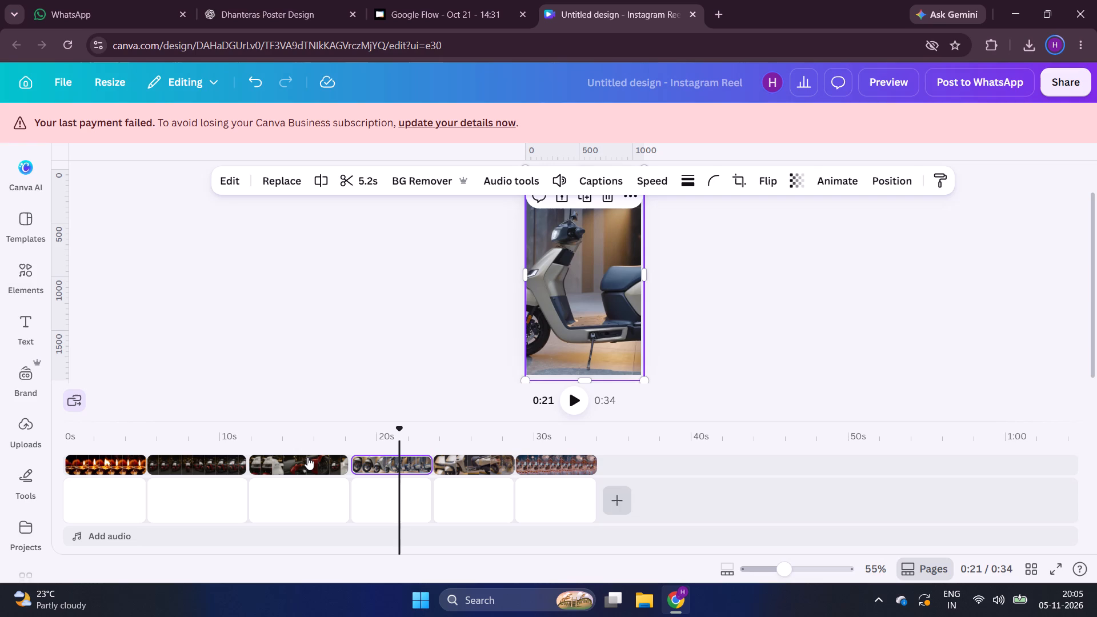
left_click(234, 409)
Select the final fireworks clip and search the elements library for "fire crackers SOUND".
left_click(537, 460)
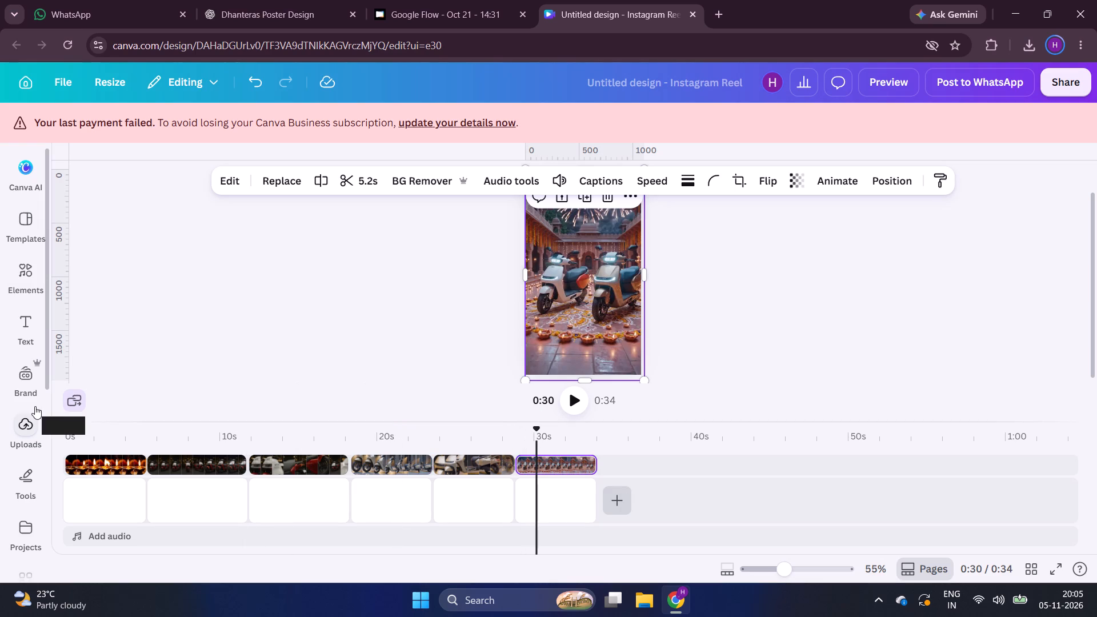
scroll(0, 427, "down", 6)
scroll(0, 427, "right", 1)
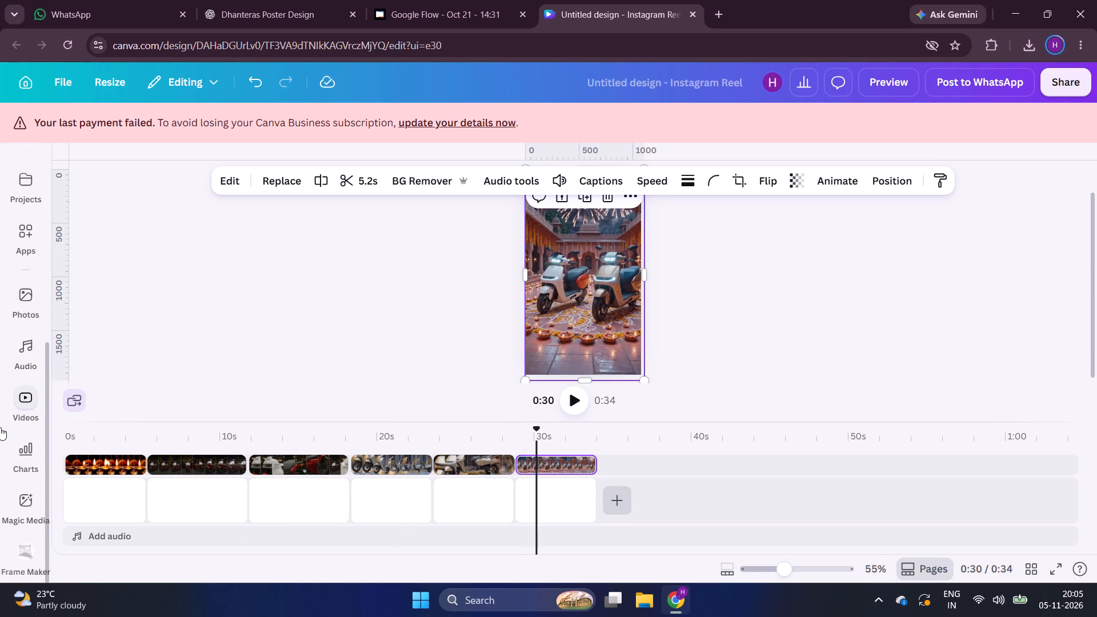
scroll(0, 427, "right", 1)
scroll(0, 427, "up", 3)
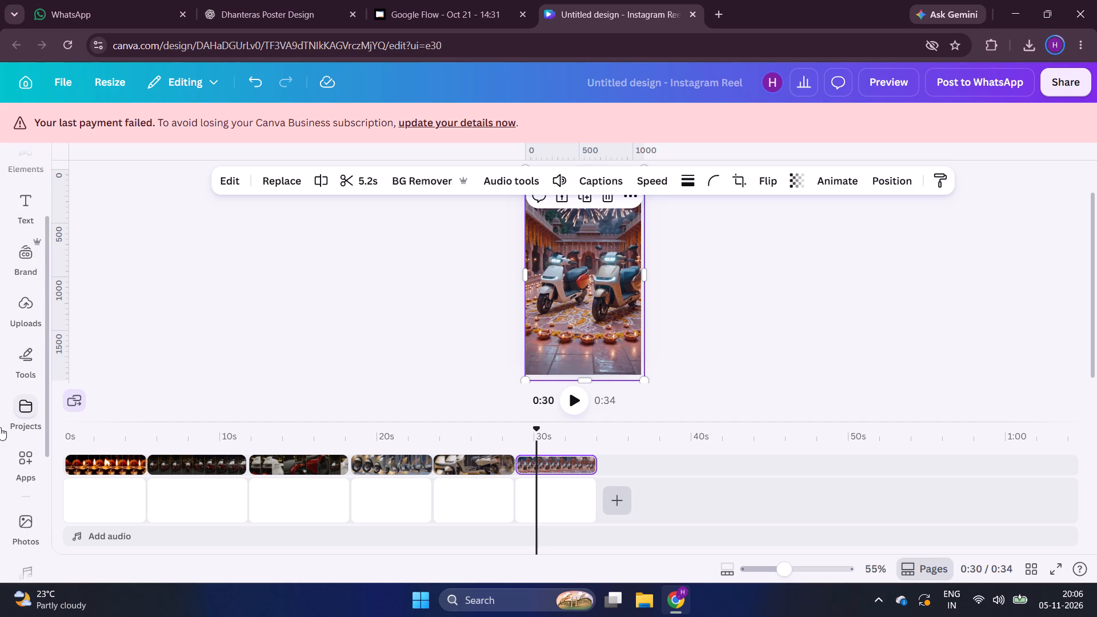
scroll(0, 427, "up", 8)
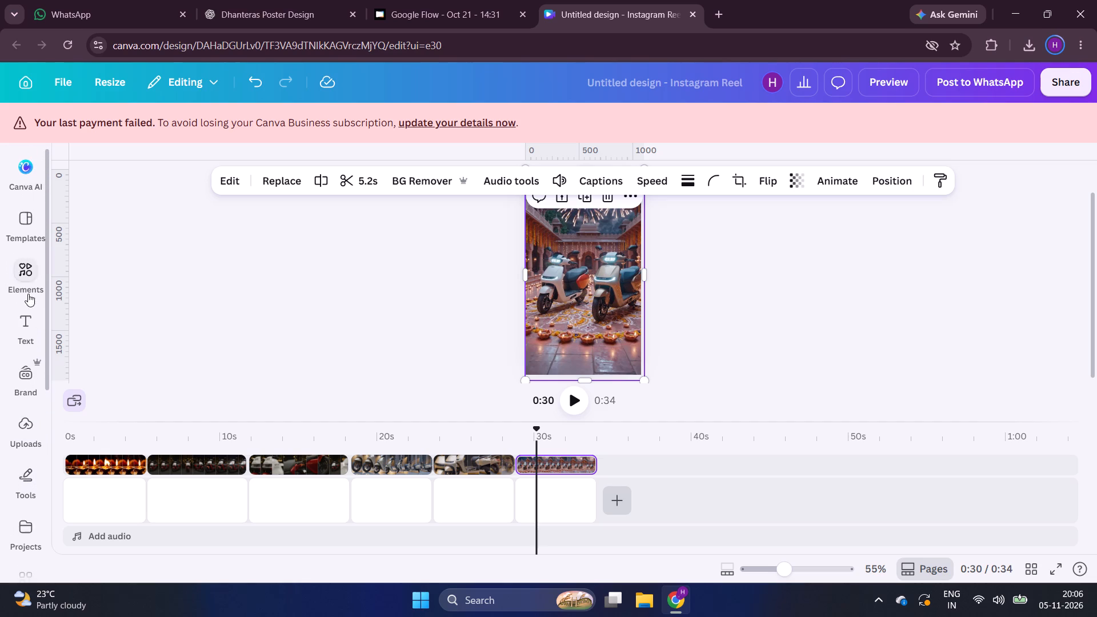
left_click(19, 243)
left_click(25, 306)
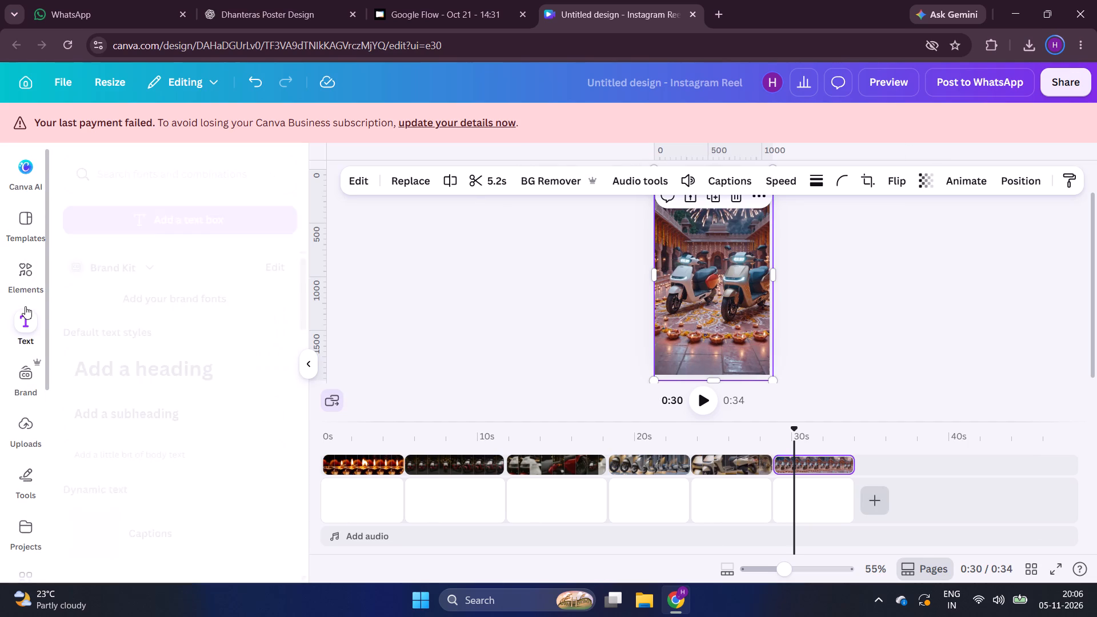
left_click(26, 281)
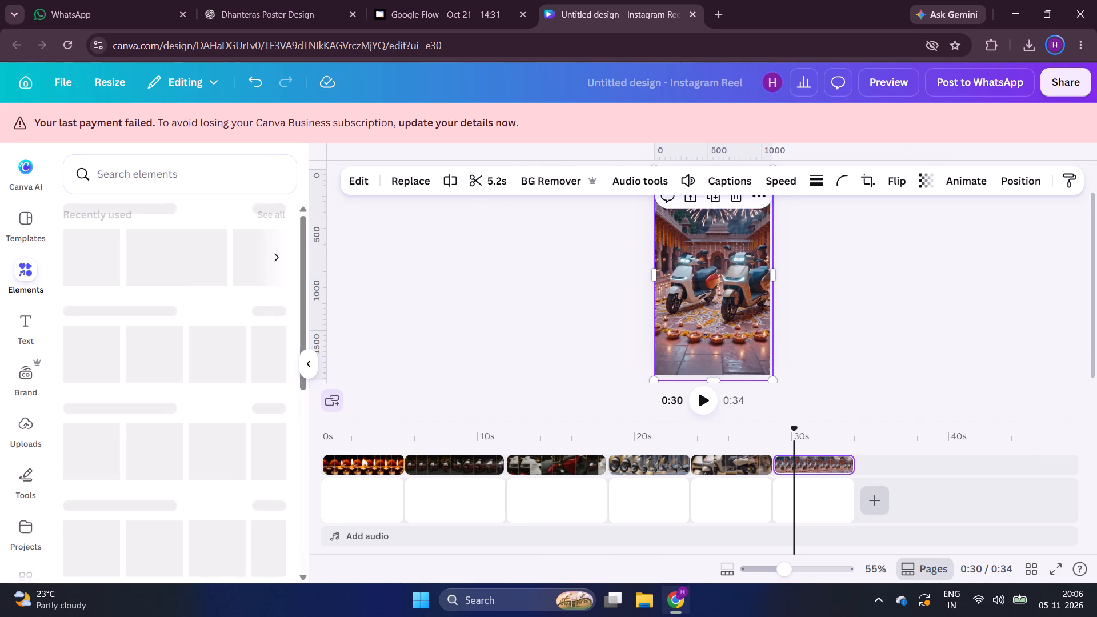
left_click(158, 187)
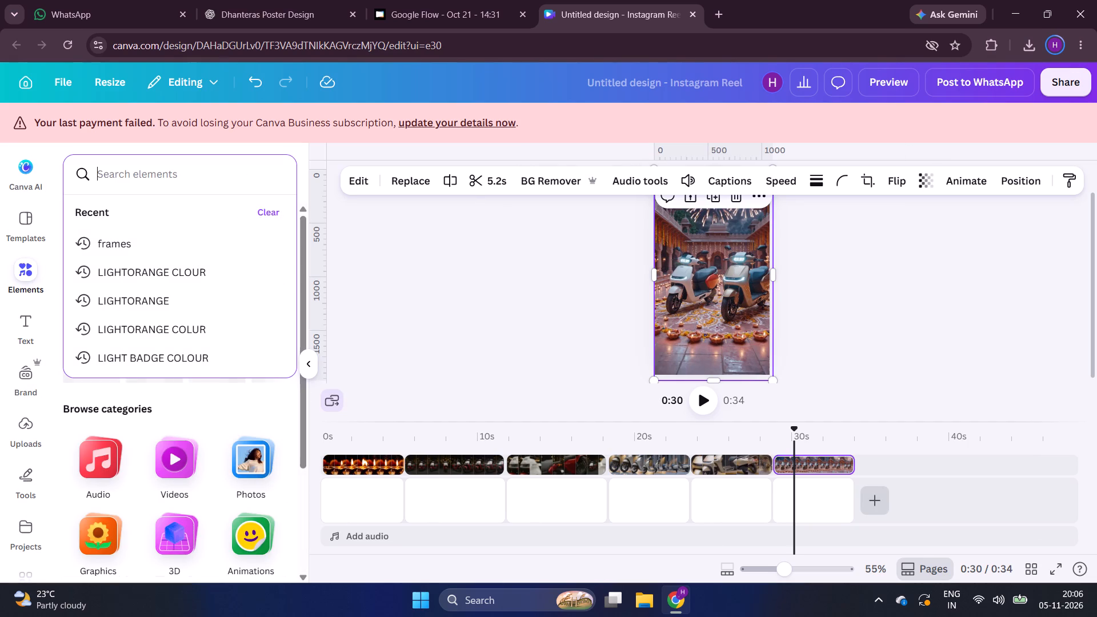
type("CRA")
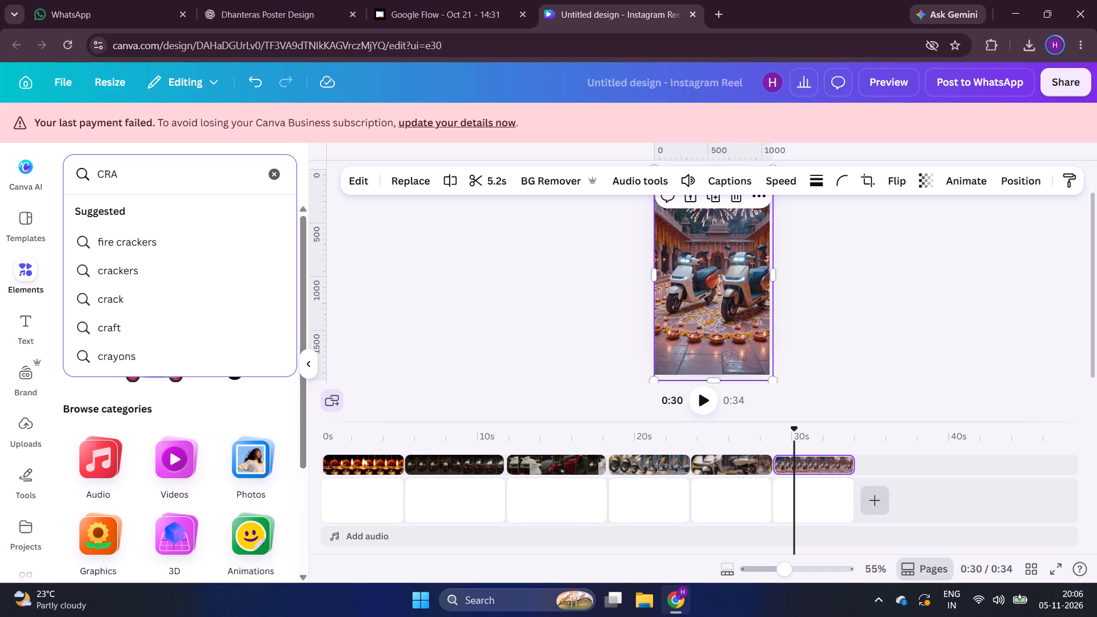
left_click(140, 244)
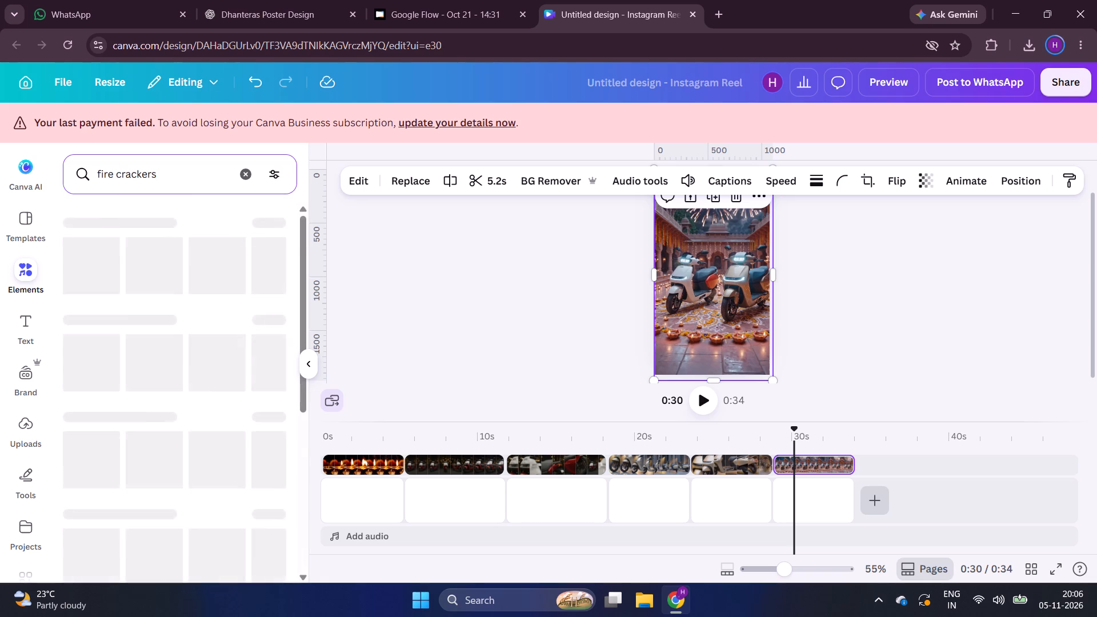
left_click(171, 178)
key("space")
type("SOUND")
key("Return")
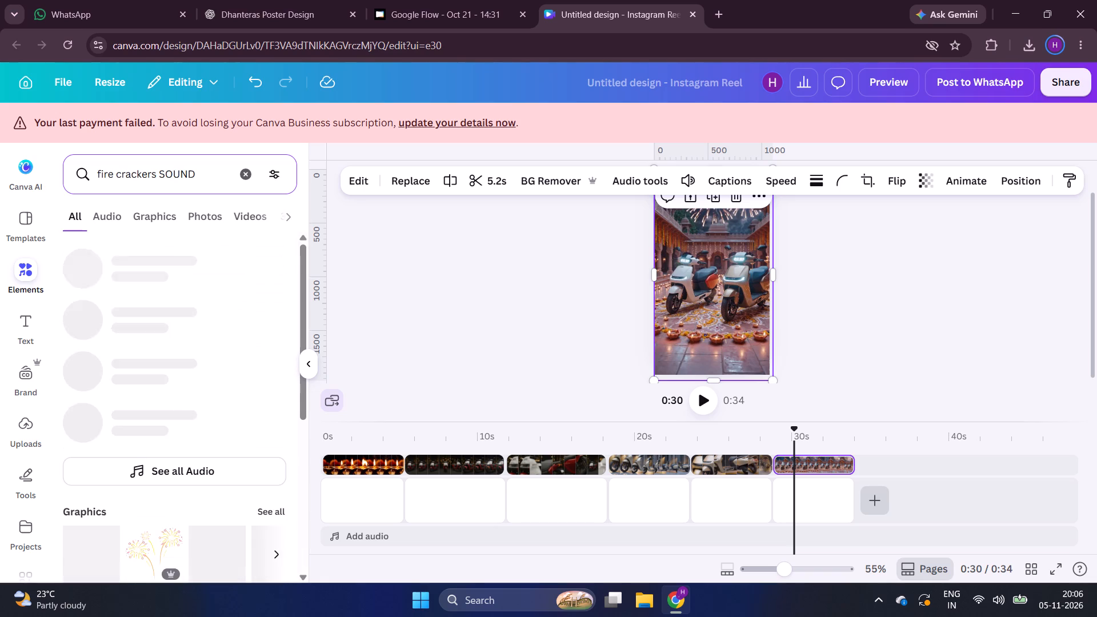
Listen to the 2:11 "Cracker" and 0:14 "cracker" sound effects in the audio results.
left_click(83, 268)
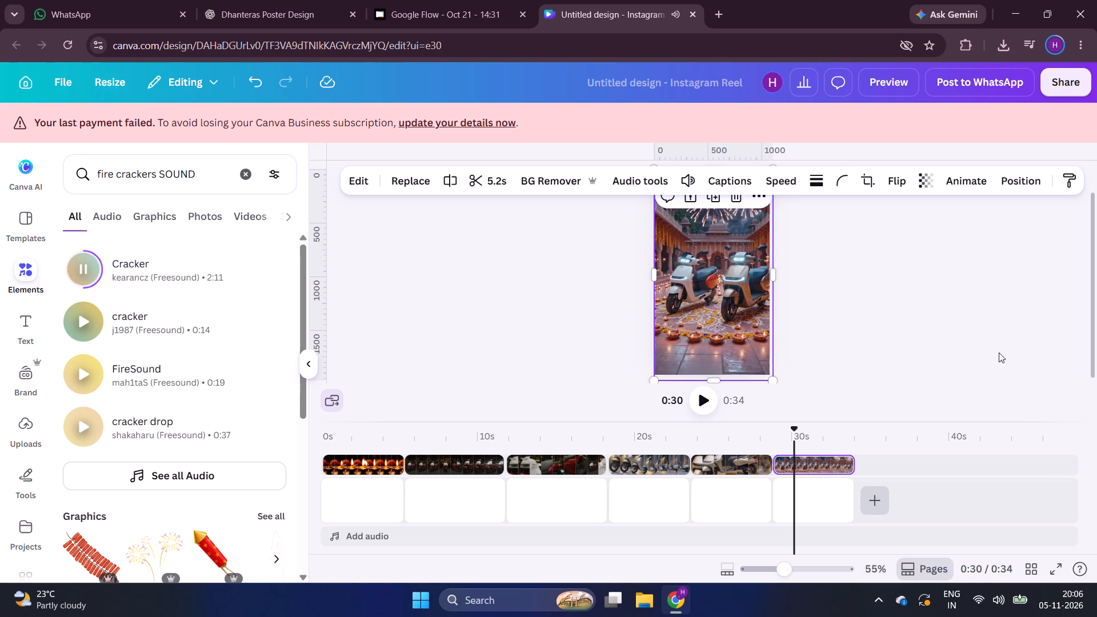
left_click(999, 610)
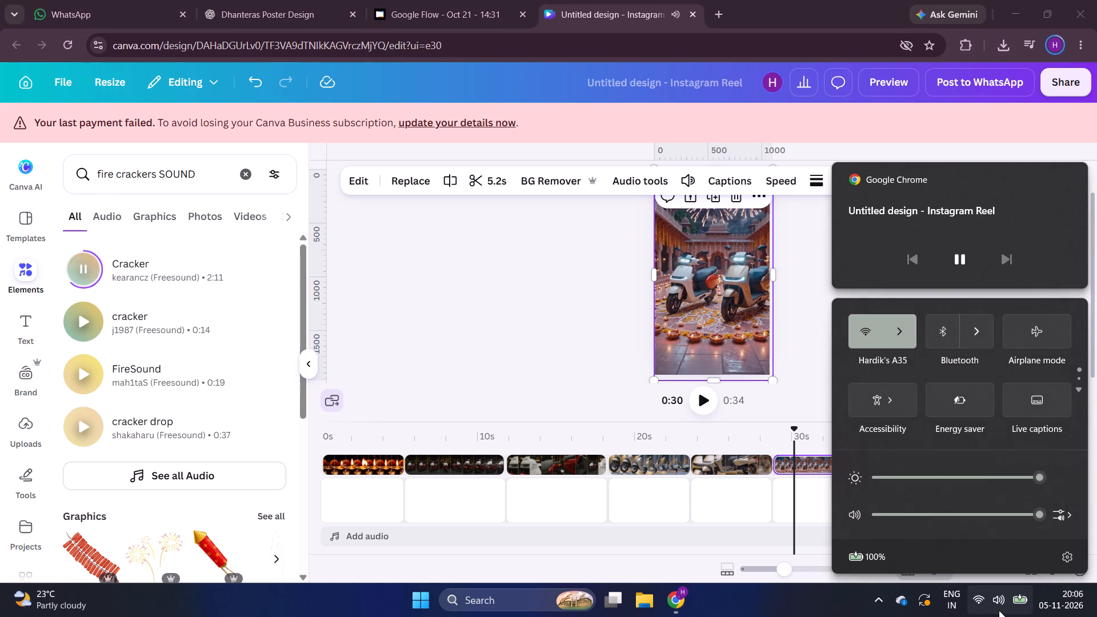
left_click(82, 321)
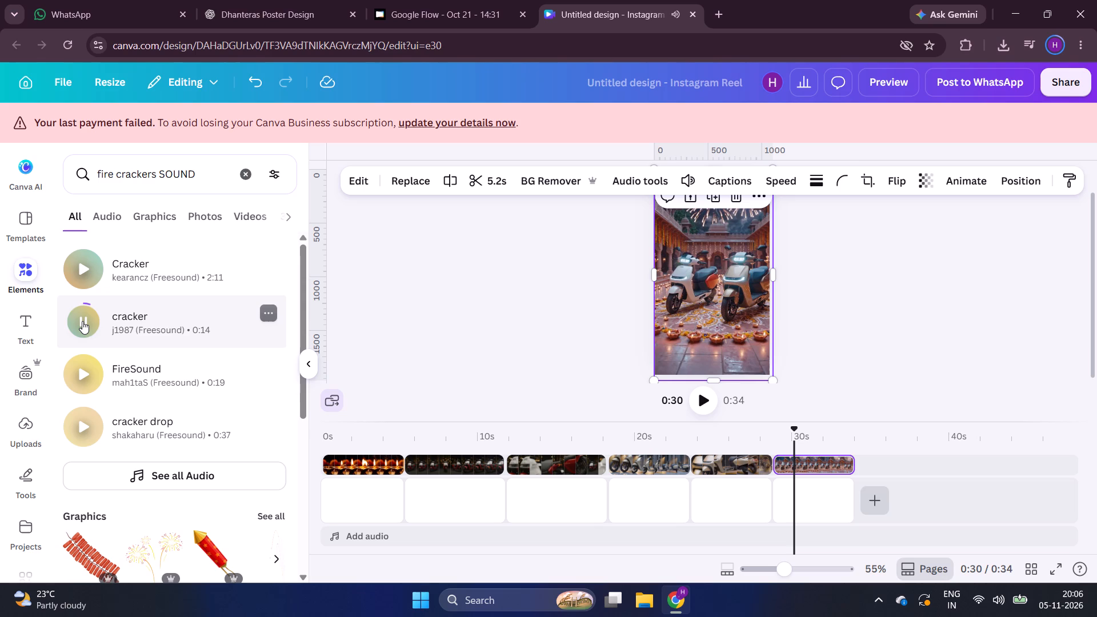
Check the Windows sound output settings, keeping Chrome's mixer volume at maximum and spatial sound Off.
left_click(1014, 608)
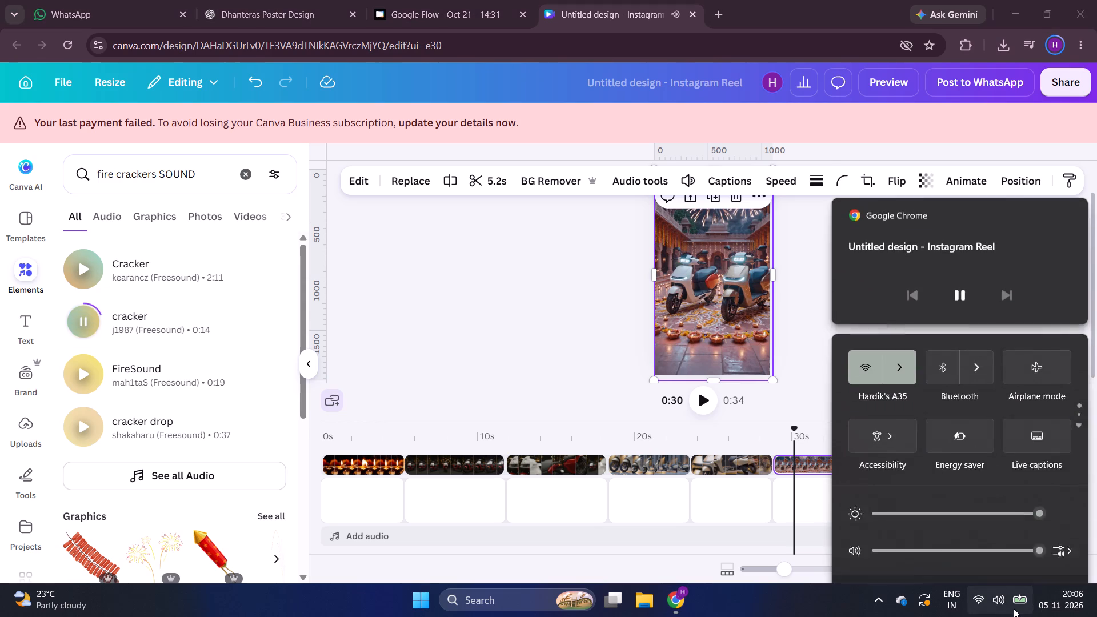
left_click(1067, 517)
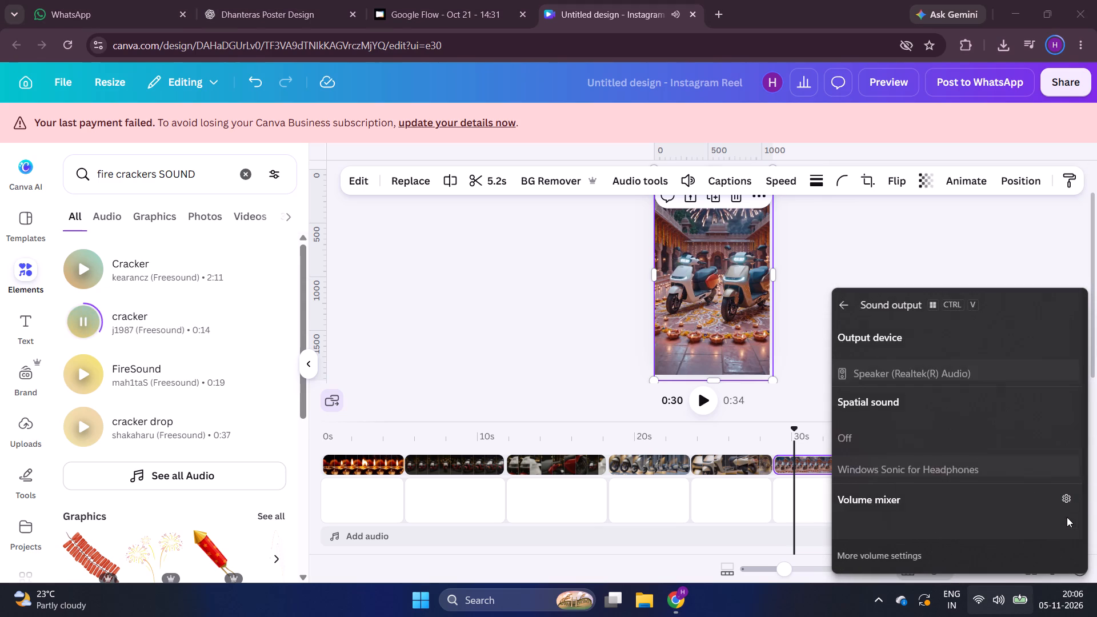
scroll(989, 478, "down", 1)
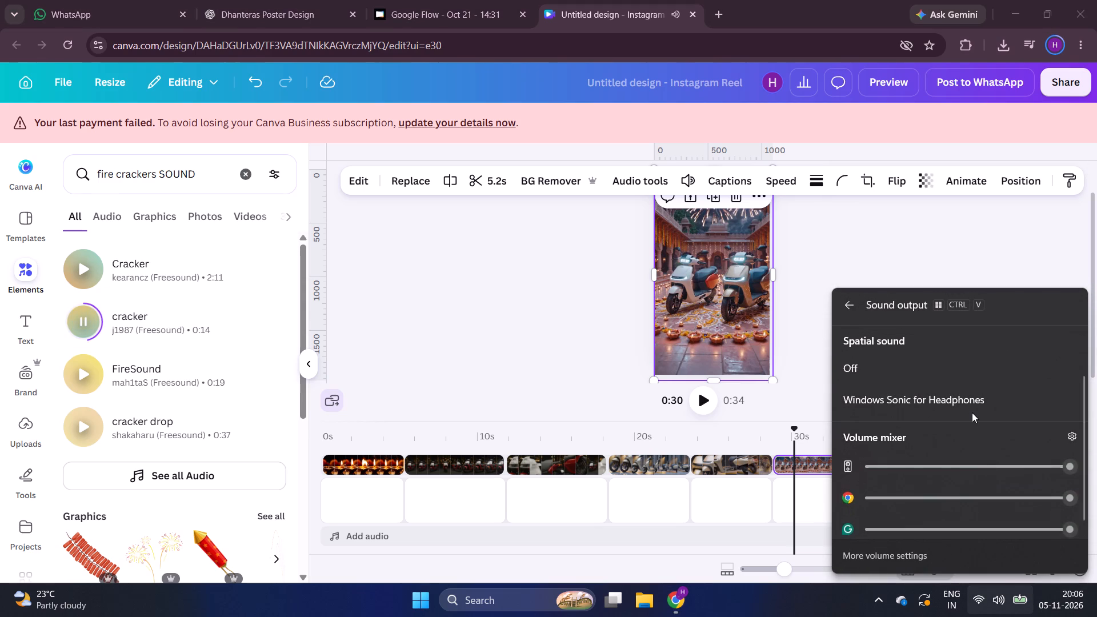
scroll(972, 412, "down", 1)
left_click(995, 488)
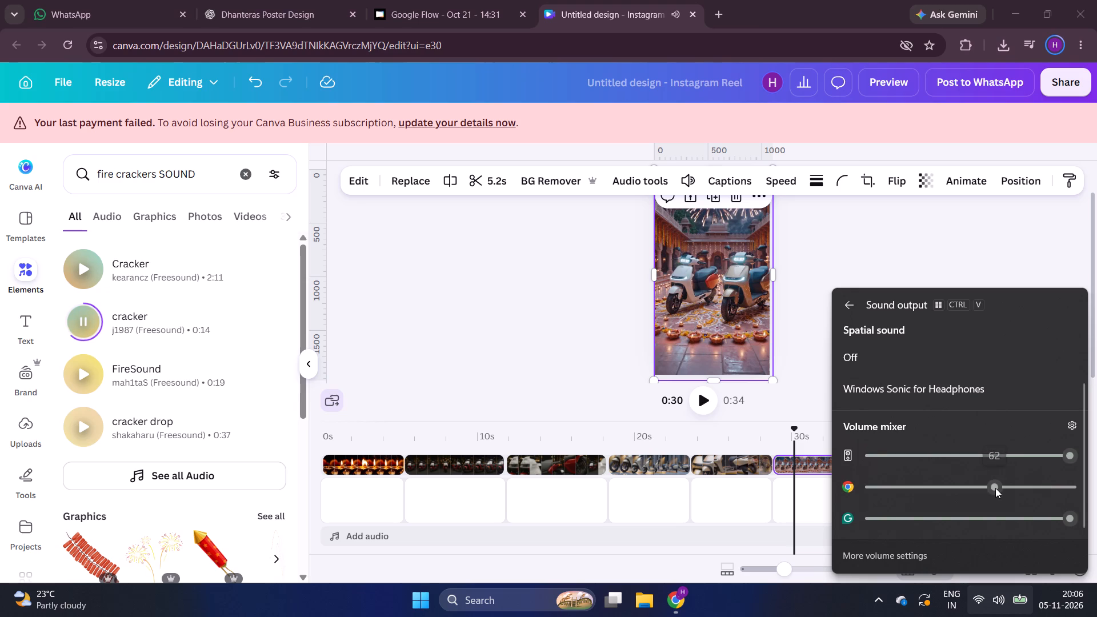
left_click_drag(995, 488, 1096, 496)
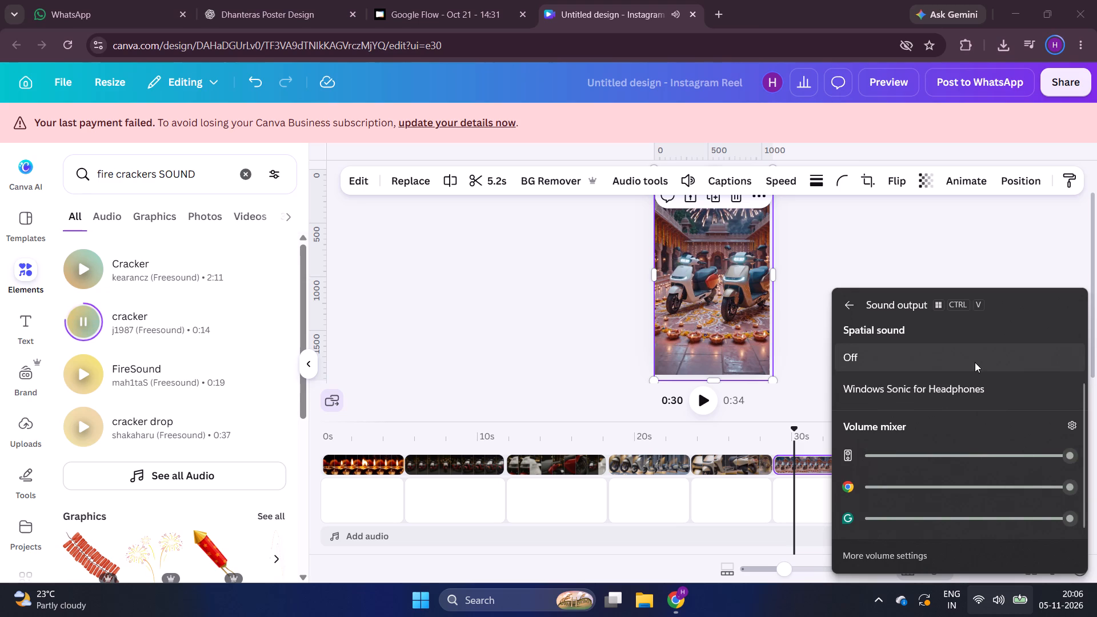
scroll(975, 362, "up", 2)
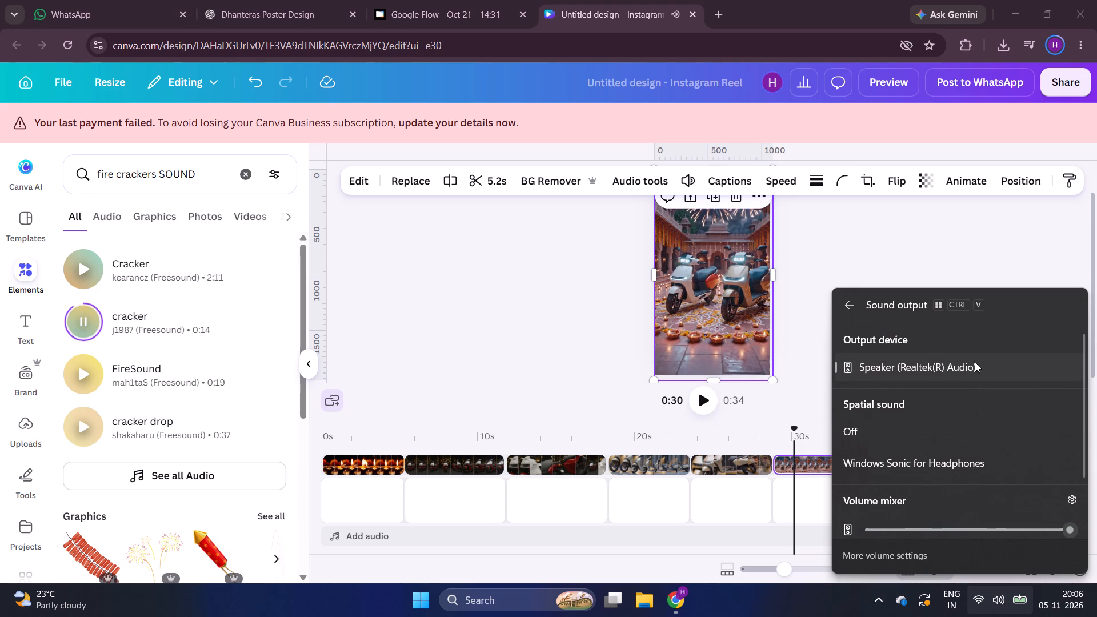
scroll(975, 362, "up", 1)
left_click(922, 430)
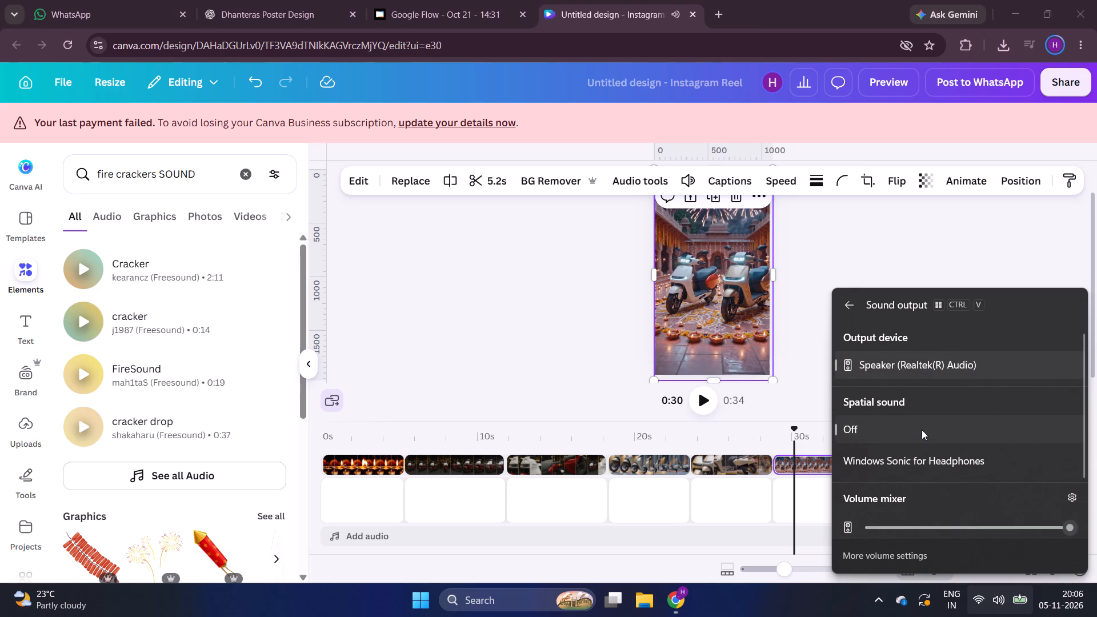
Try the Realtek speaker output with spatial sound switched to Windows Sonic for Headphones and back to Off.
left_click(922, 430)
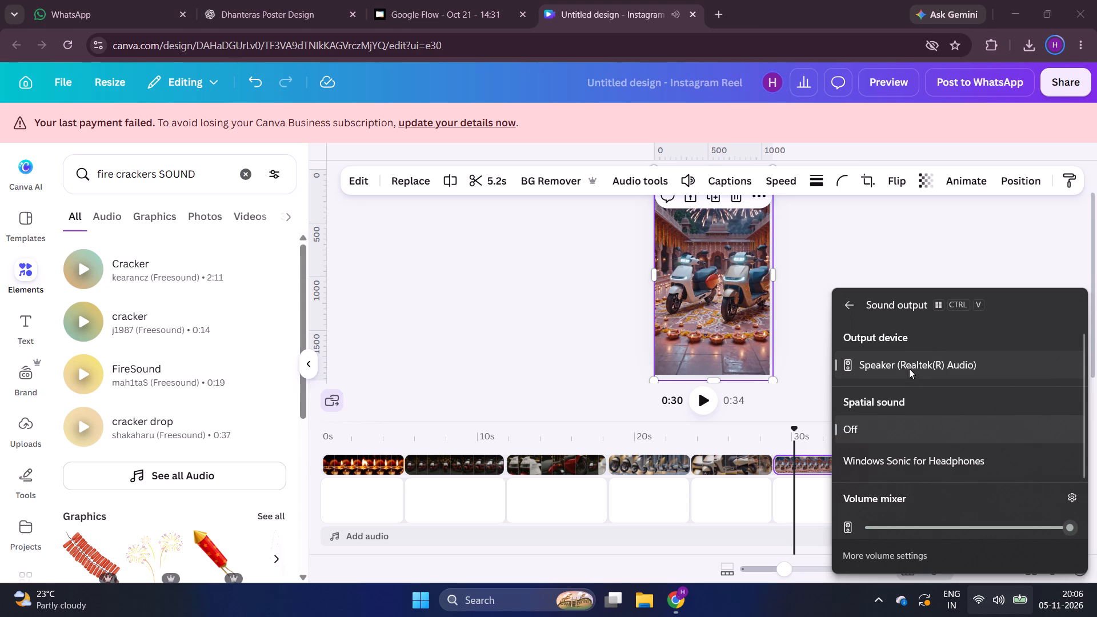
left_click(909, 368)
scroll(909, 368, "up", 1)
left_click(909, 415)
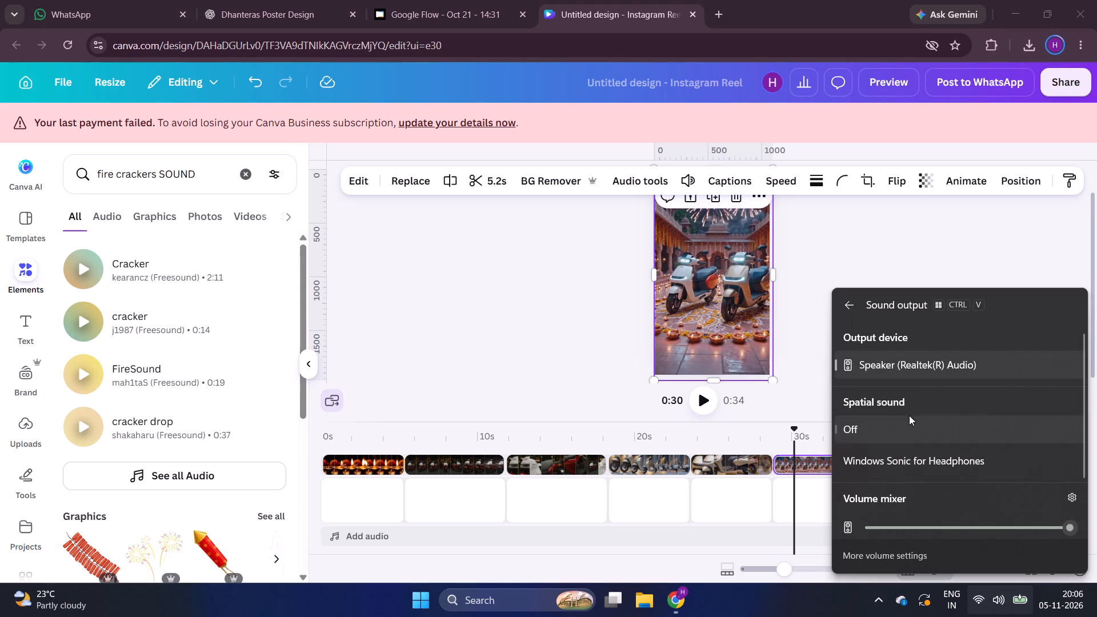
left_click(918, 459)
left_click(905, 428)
Mute Grammarly in the Windows volume mixer by lowering its volume to zero.
scroll(905, 428, "down", 1)
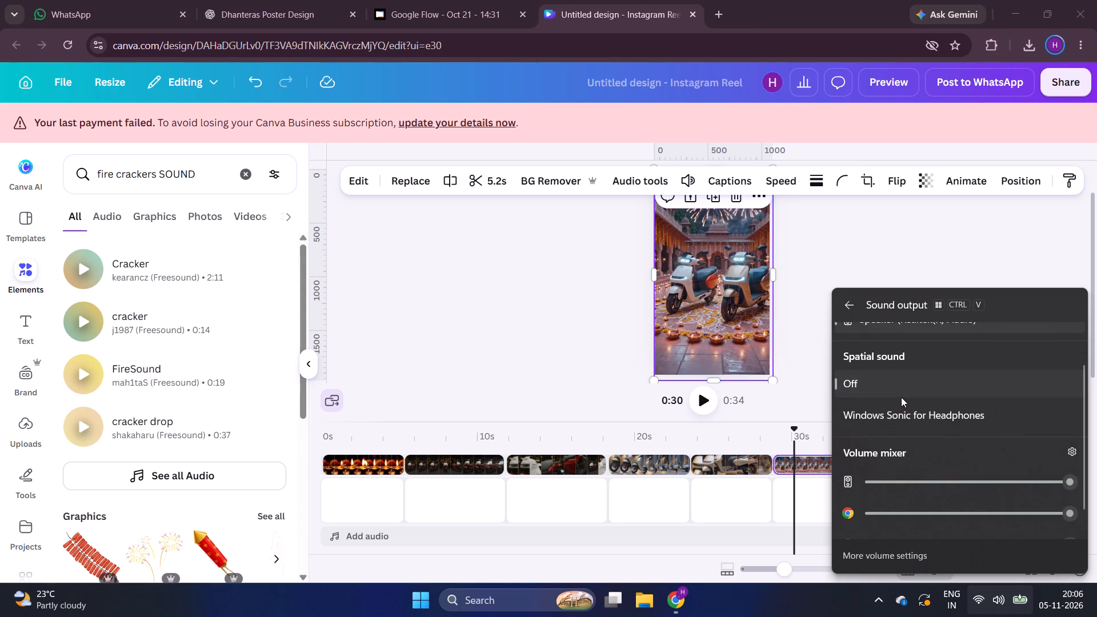
scroll(901, 397, "down", 2)
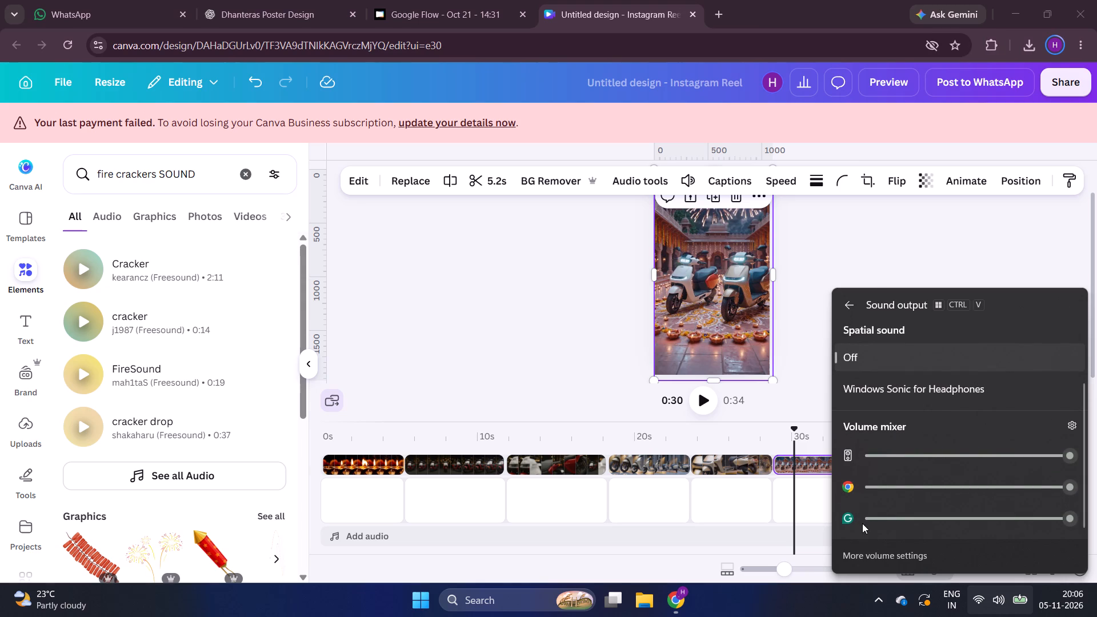
left_click(870, 514)
left_click_drag(870, 514, 841, 527)
Listen to the 0:37 "cracker drop" and 0:19 "FireSound" effects in the firecracker search results.
left_click(86, 428)
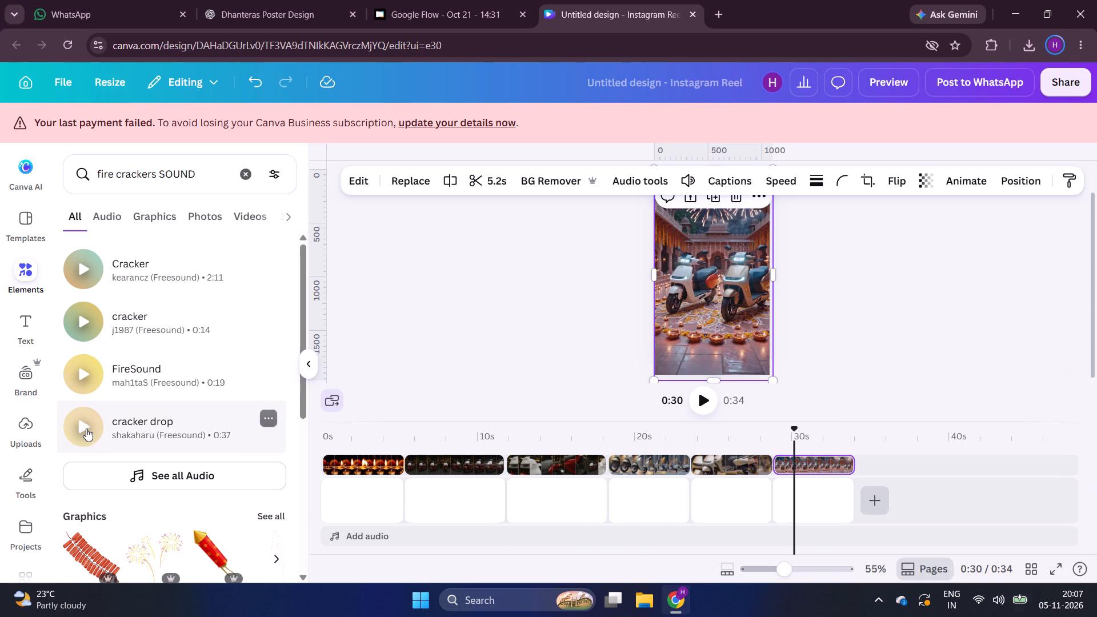
scroll(155, 419, "down", 1)
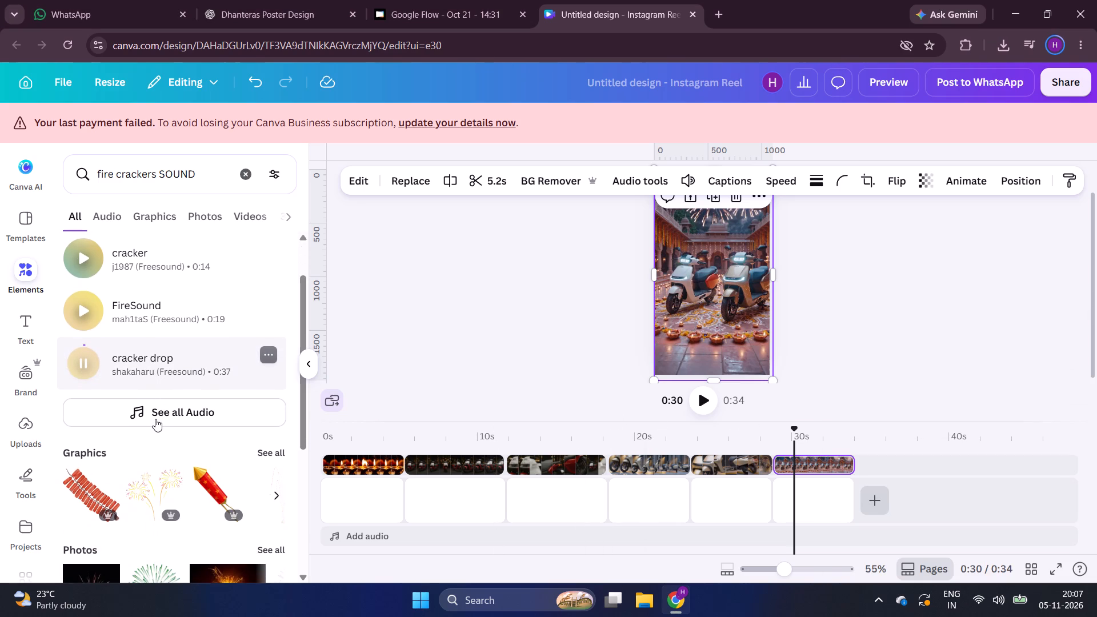
scroll(155, 419, "down", 3)
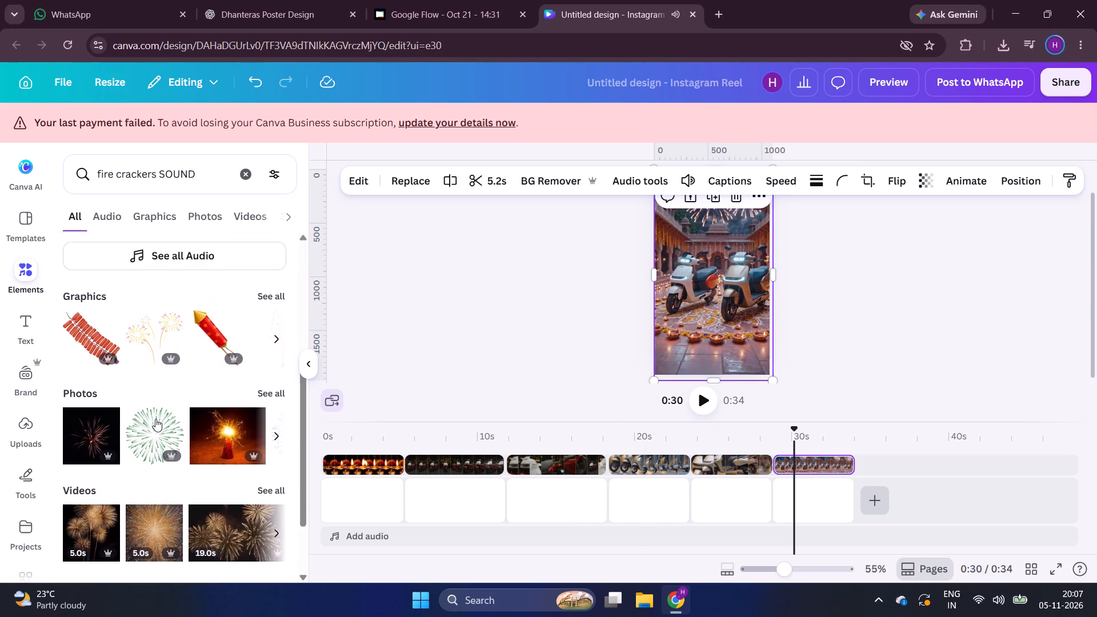
scroll(155, 419, "down", 1)
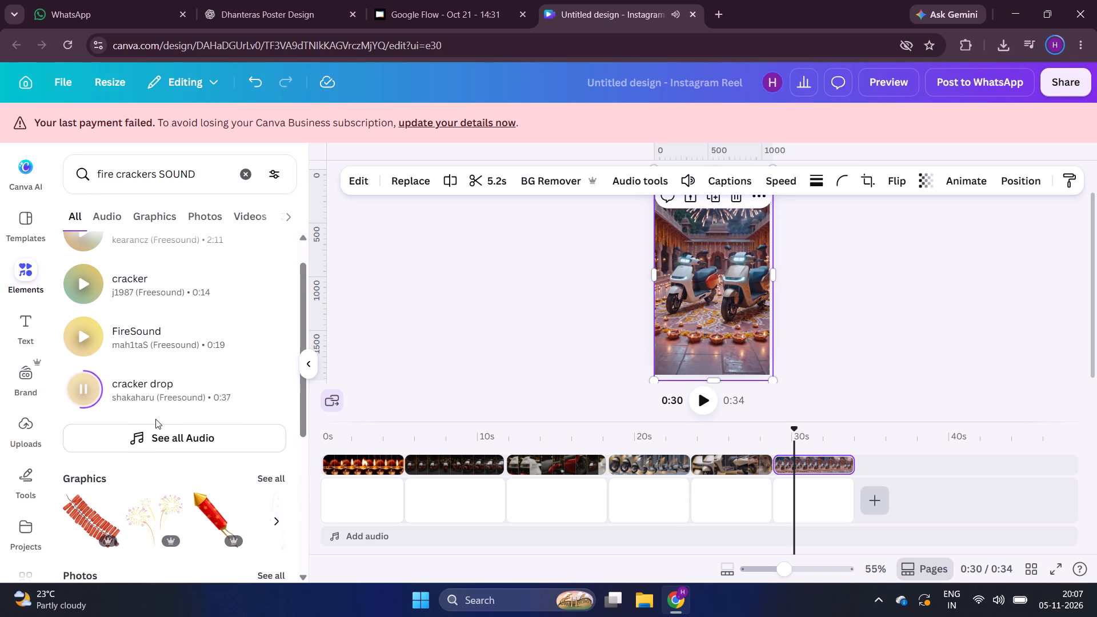
left_click(89, 335)
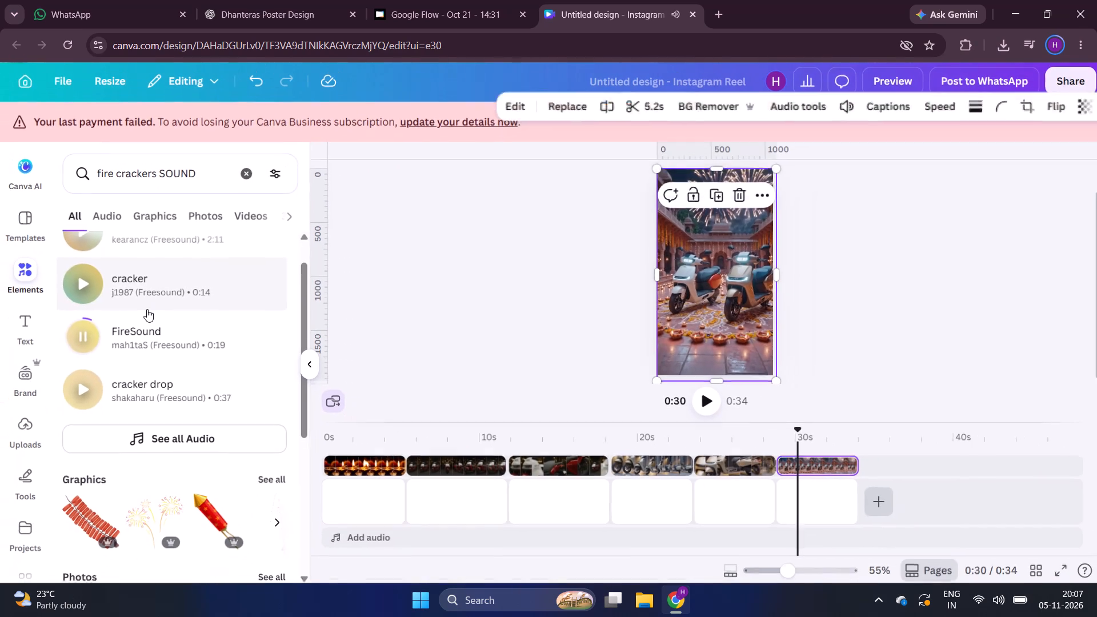
Show all audio results, deselect the fireworks clip, and listen to the 0:08 "Fireplace Sounds" and 0:44 "Fire Sound" effects.
left_click(183, 438)
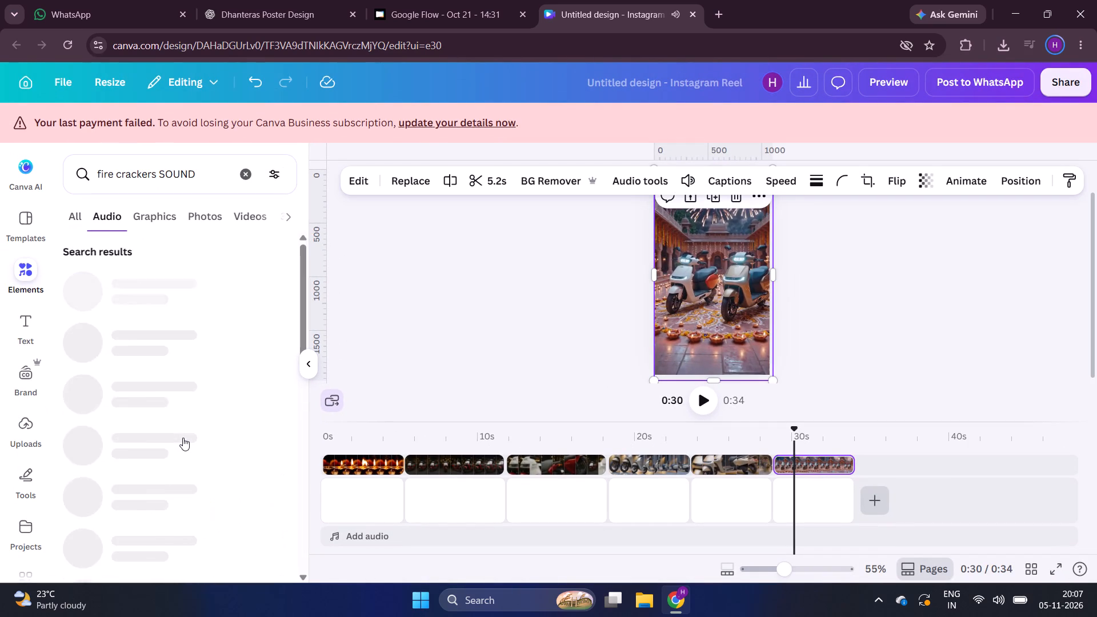
scroll(159, 498, "down", 1)
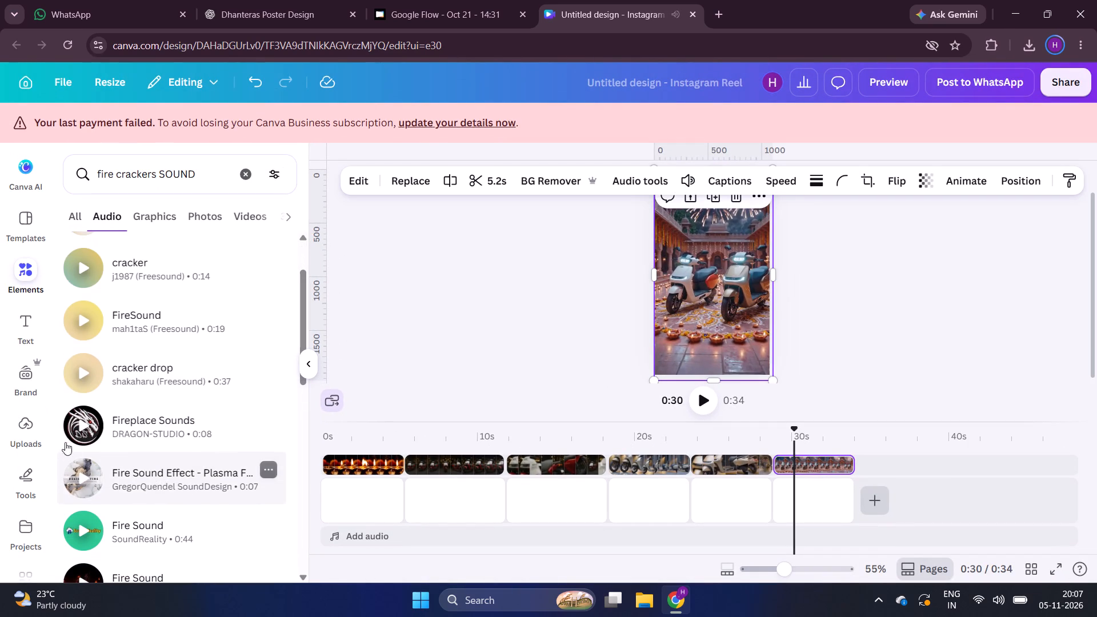
left_click(77, 428)
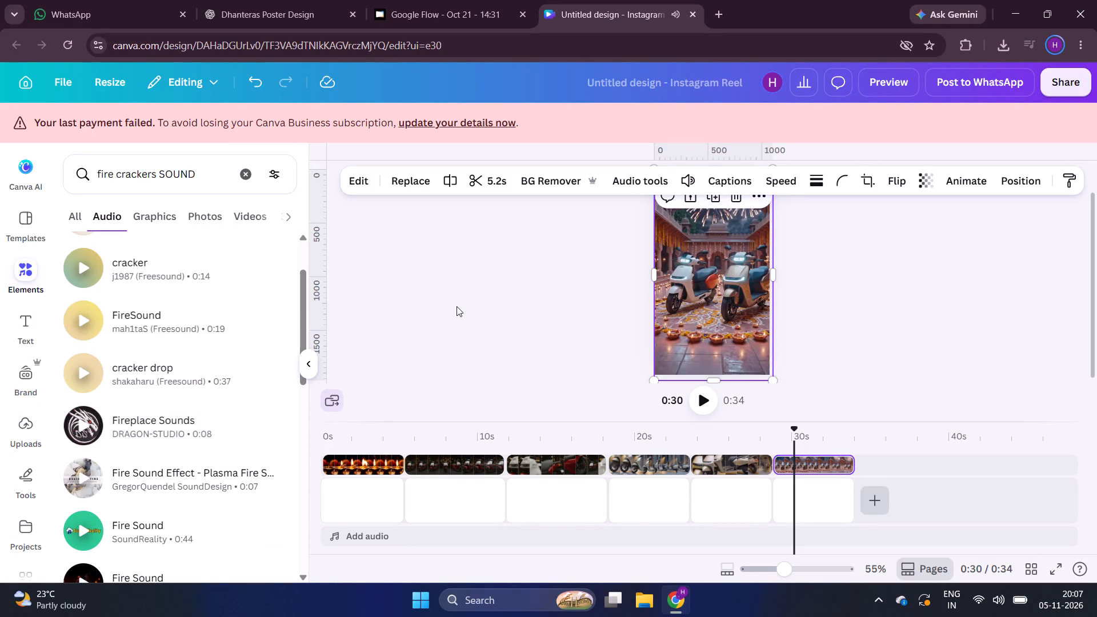
left_click(457, 306)
left_click(86, 427)
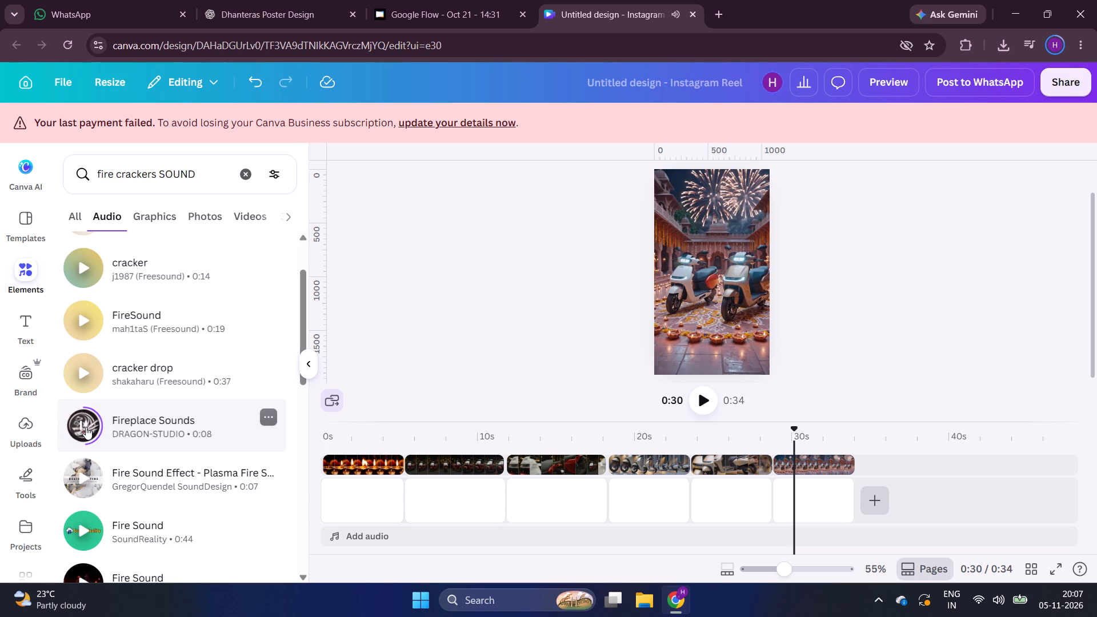
left_click(85, 528)
scroll(85, 528, "down", 1)
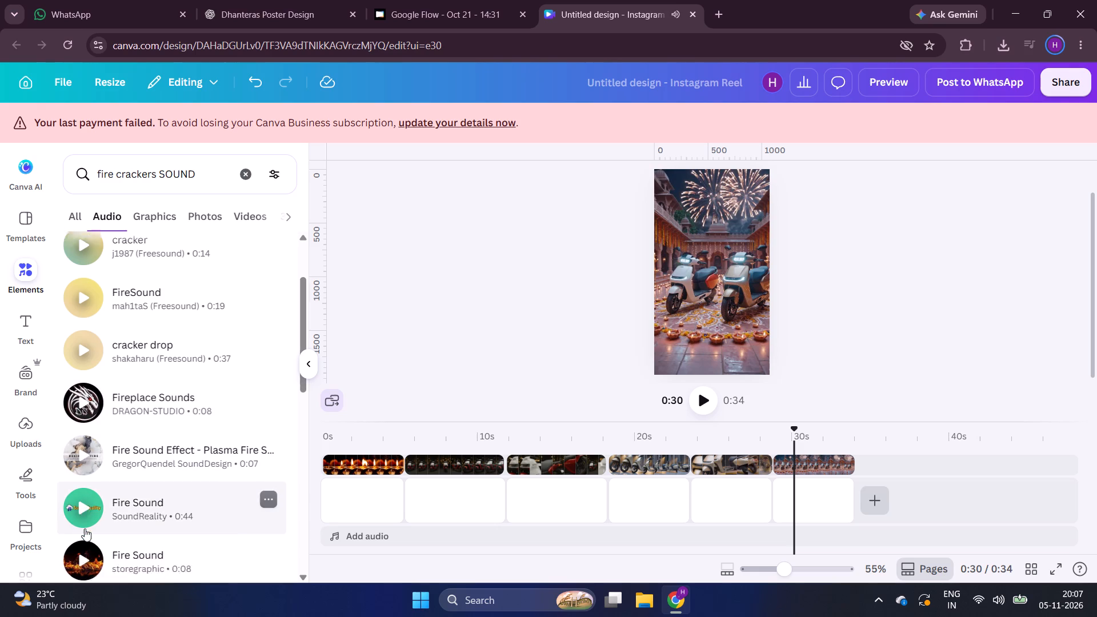
scroll(85, 528, "down", 1)
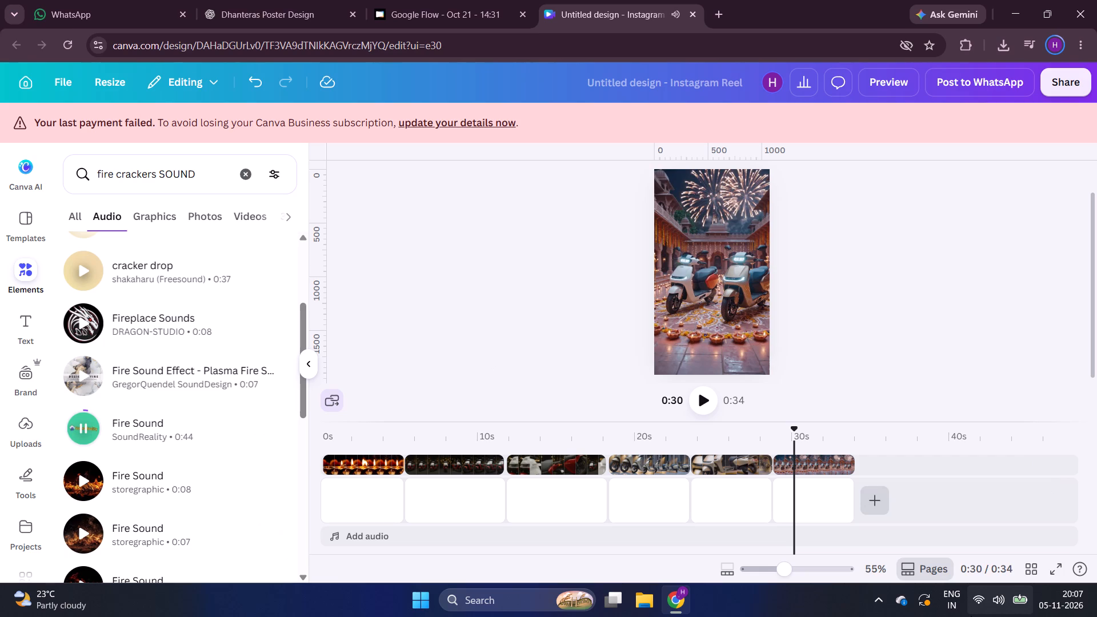
left_click(971, 616)
left_click(811, 616)
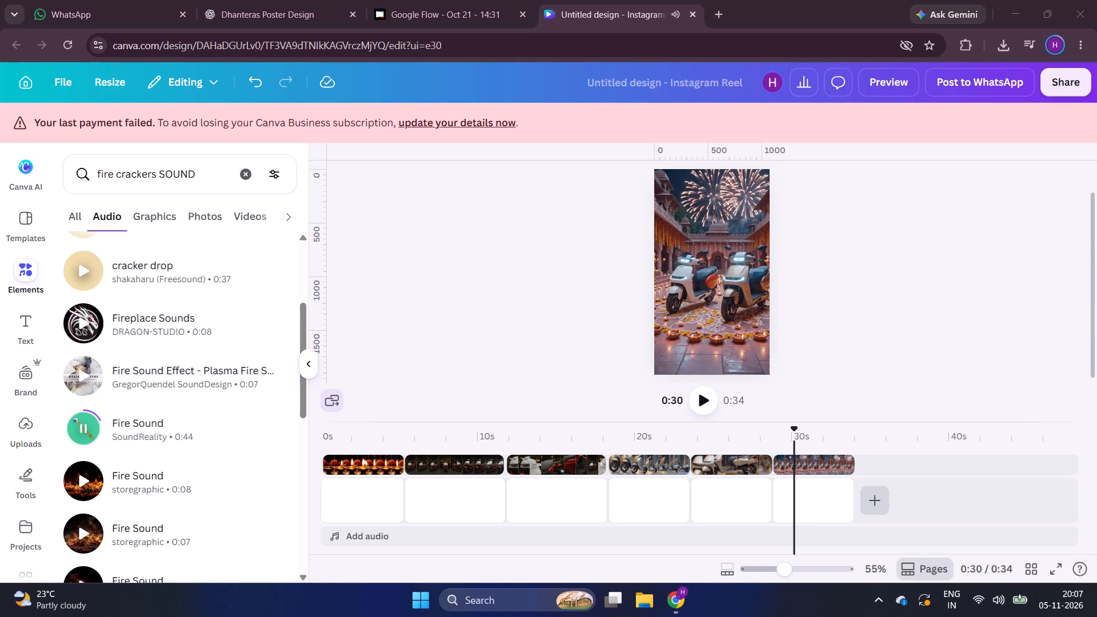
Listen to storegraphic's 0:08 "Fire Sound" and SoundReality's "Fire Ambience" and "Fire Crackling" in the audio results.
left_click(87, 479)
scroll(87, 479, "down", 1)
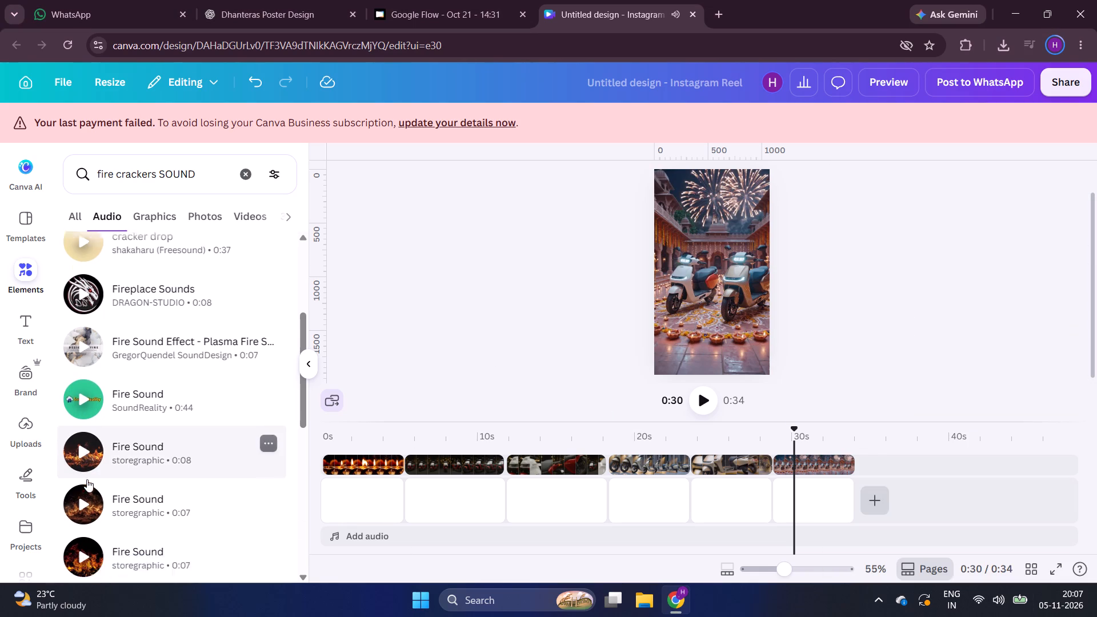
scroll(87, 479, "down", 1)
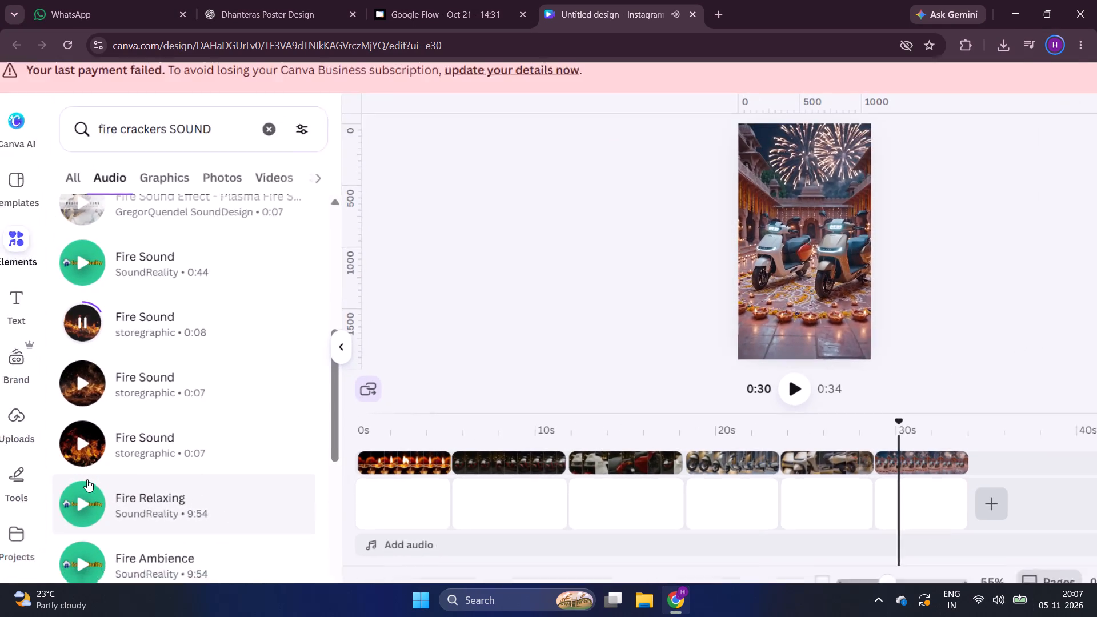
scroll(87, 479, "down", 7)
scroll(87, 479, "up", 1)
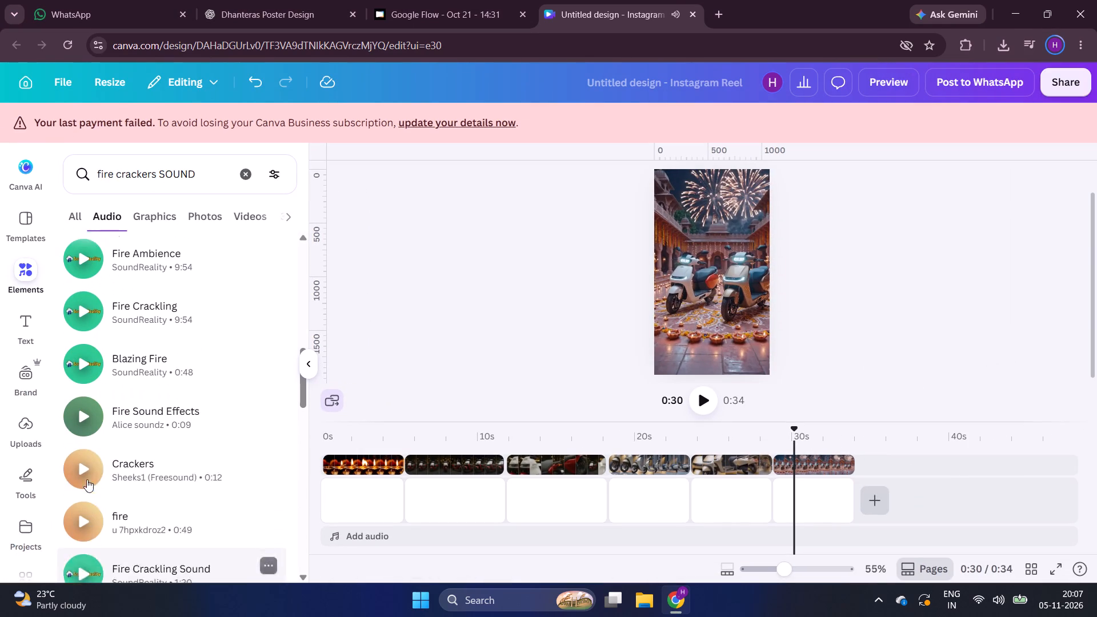
scroll(87, 479, "up", 2)
left_click(82, 302)
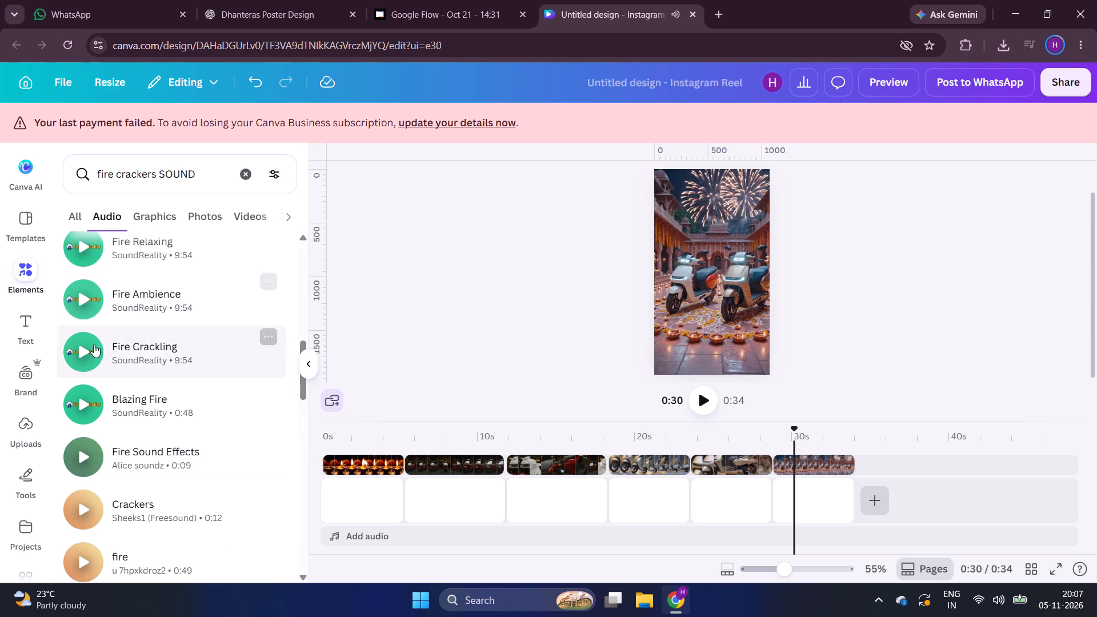
left_click(82, 351)
scroll(82, 351, "right", 1)
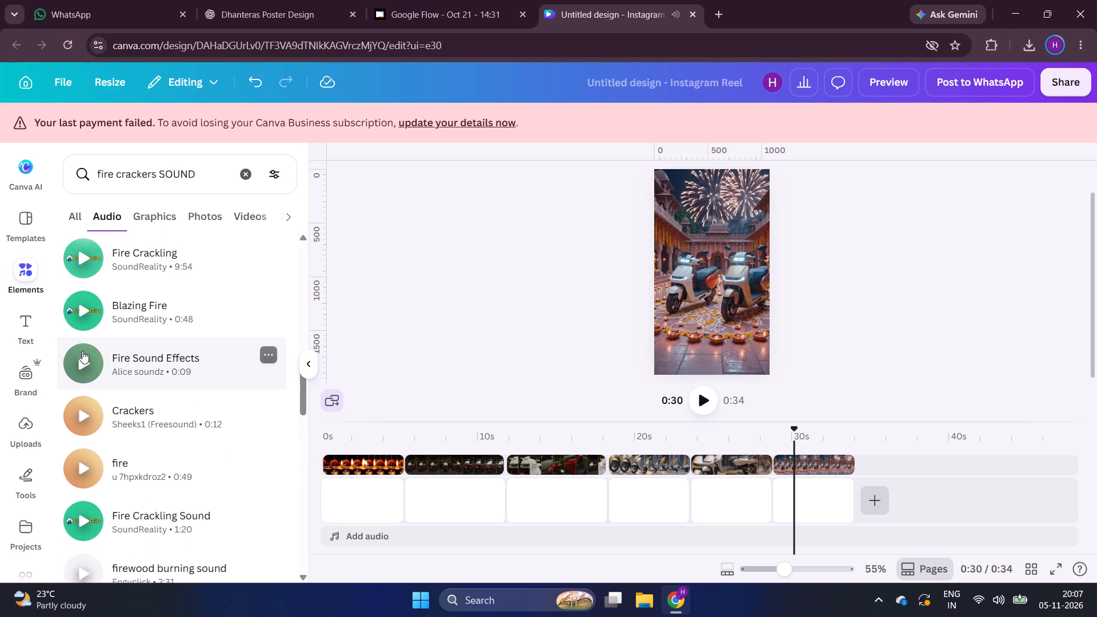
scroll(82, 351, "right", 1)
Search the audio library for "SKY SHORTS SOUND".
triple_click(211, 171)
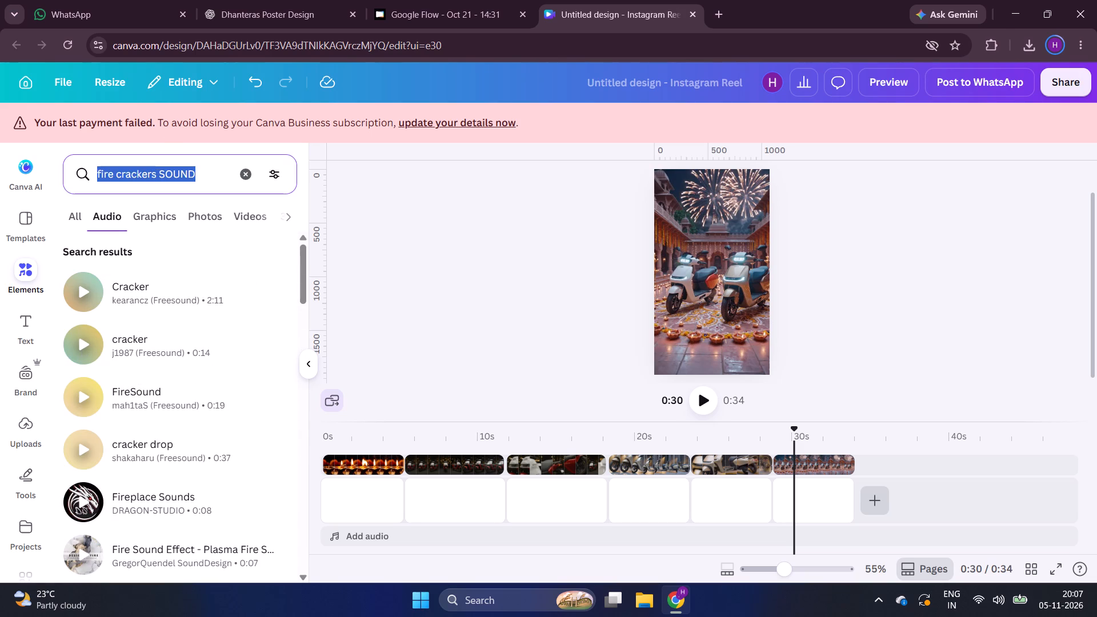
key("BackSpace")
key("s")
type("KY")
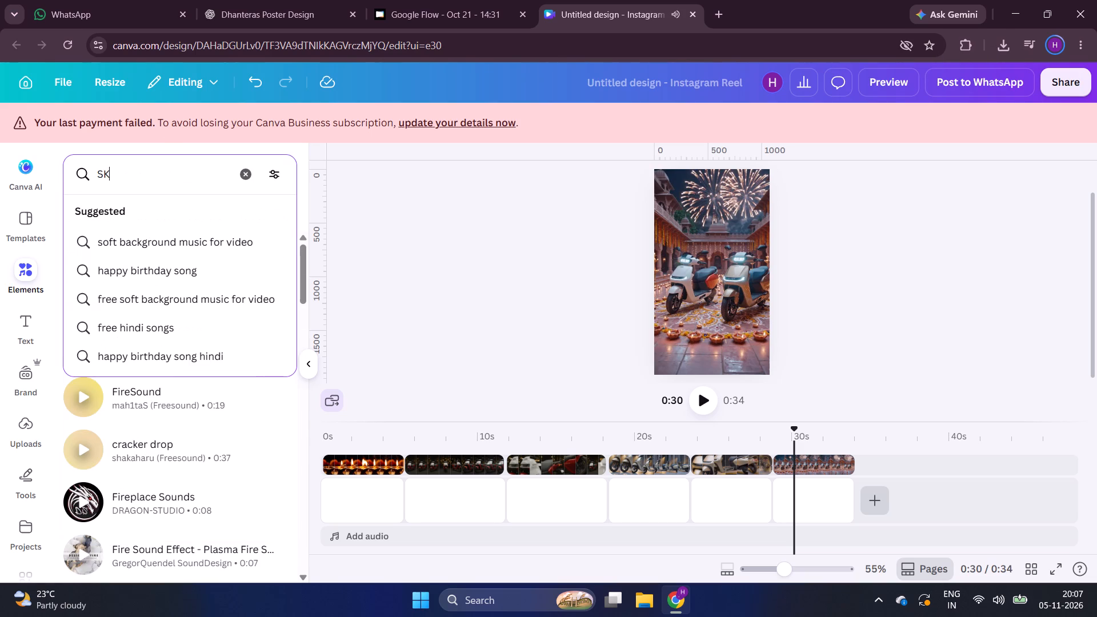
key("space")
key("s")
type("HORTS")
key("space")
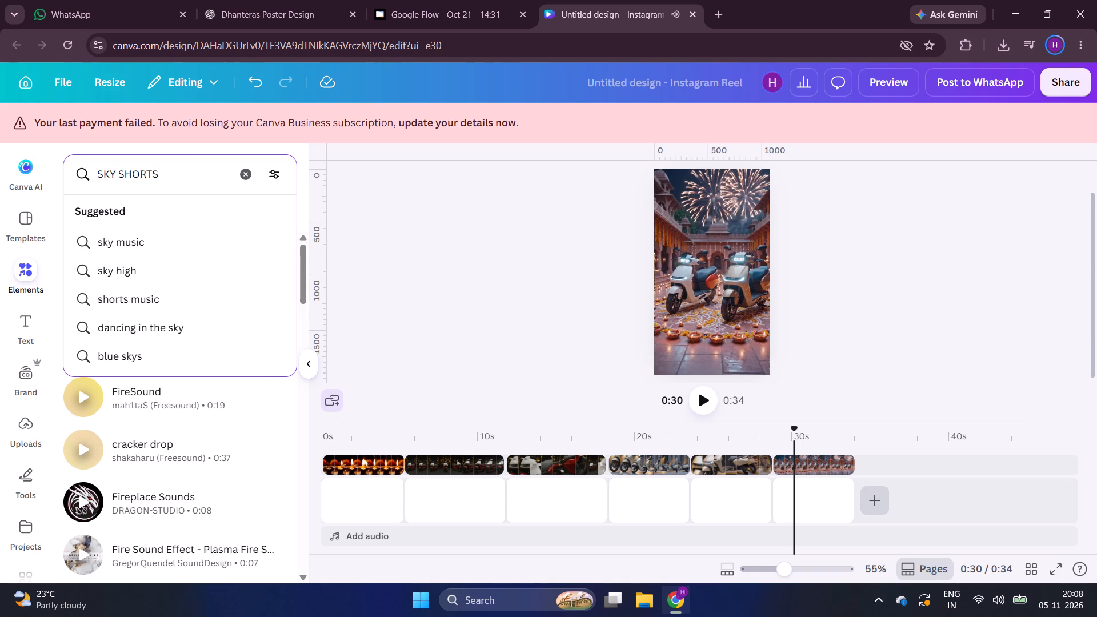
type("SOUND")
key("Return")
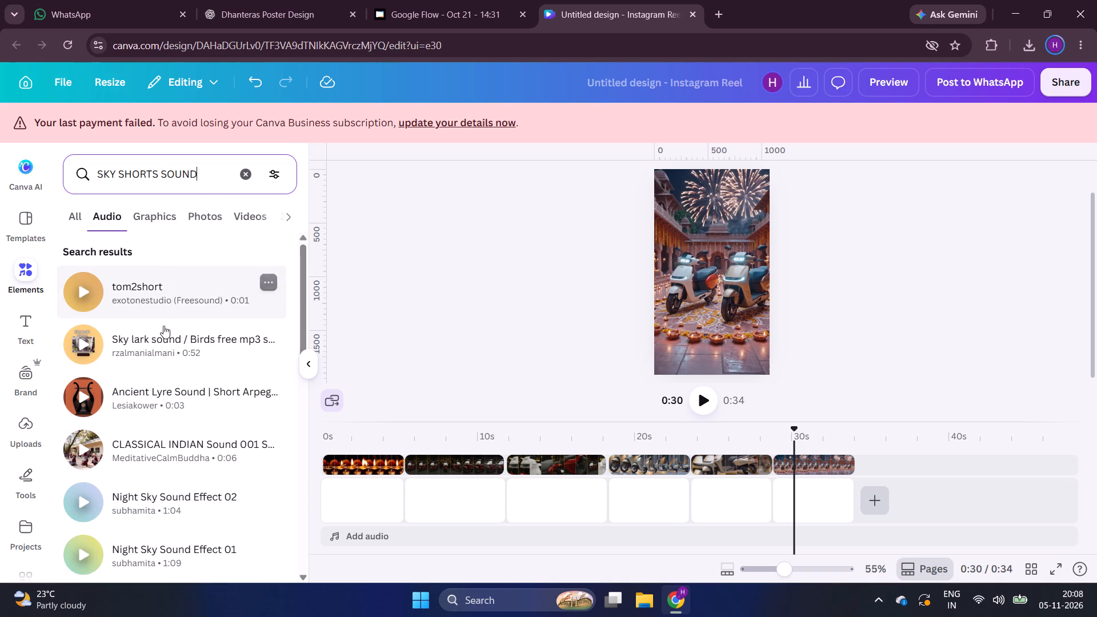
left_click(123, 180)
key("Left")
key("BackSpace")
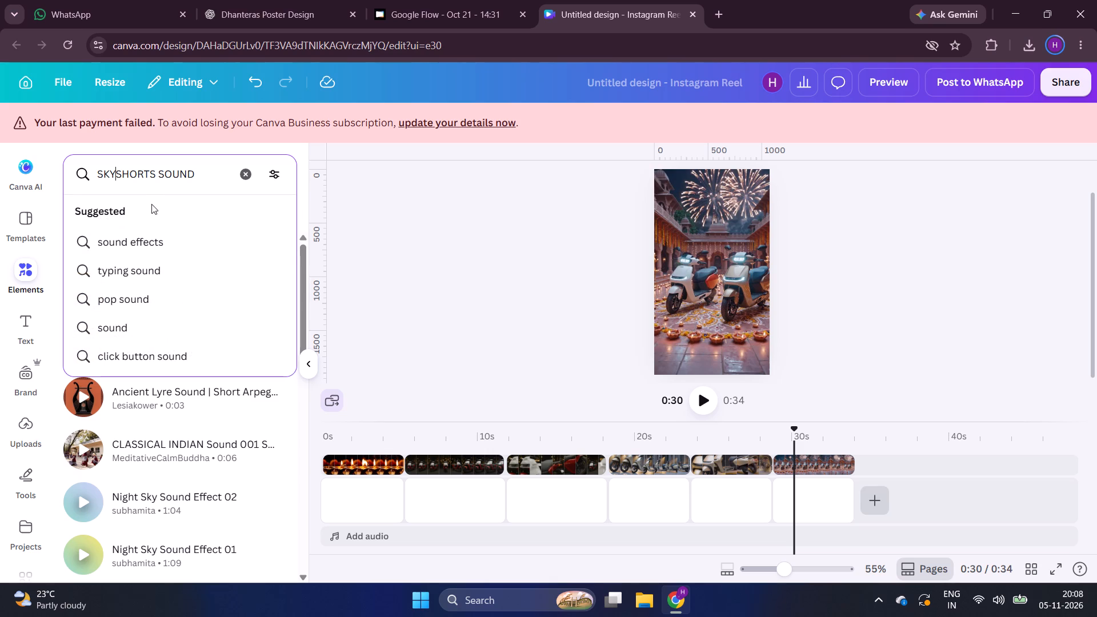
Replace the audio search with "skyshots sound" and run it.
triple_click(194, 172)
left_click(194, 172)
key("BackSpace")
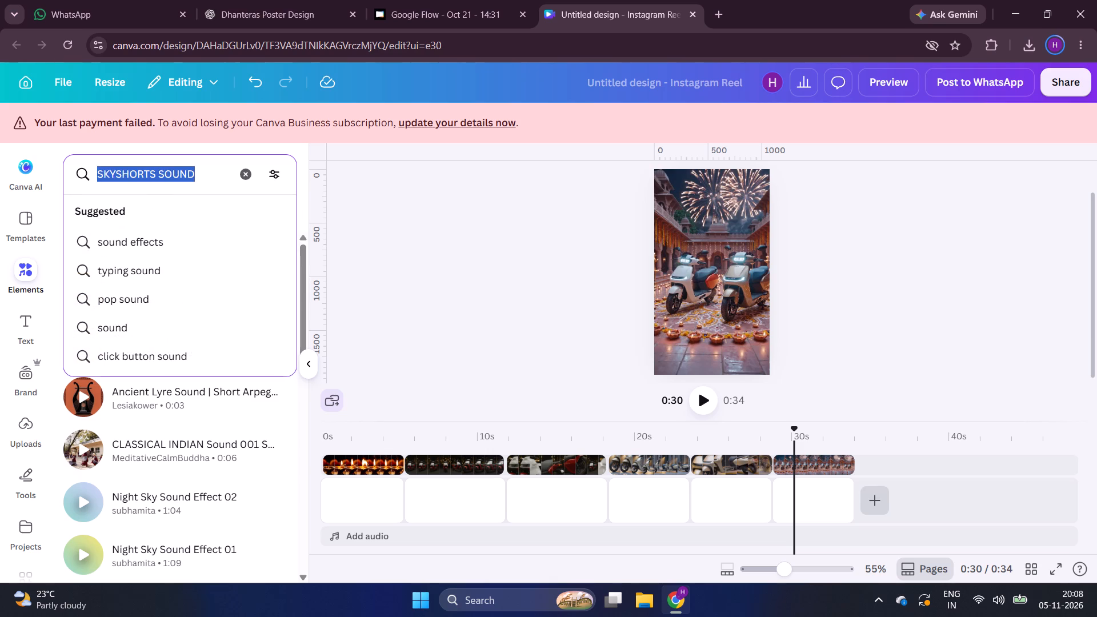
key("s")
type("ky")
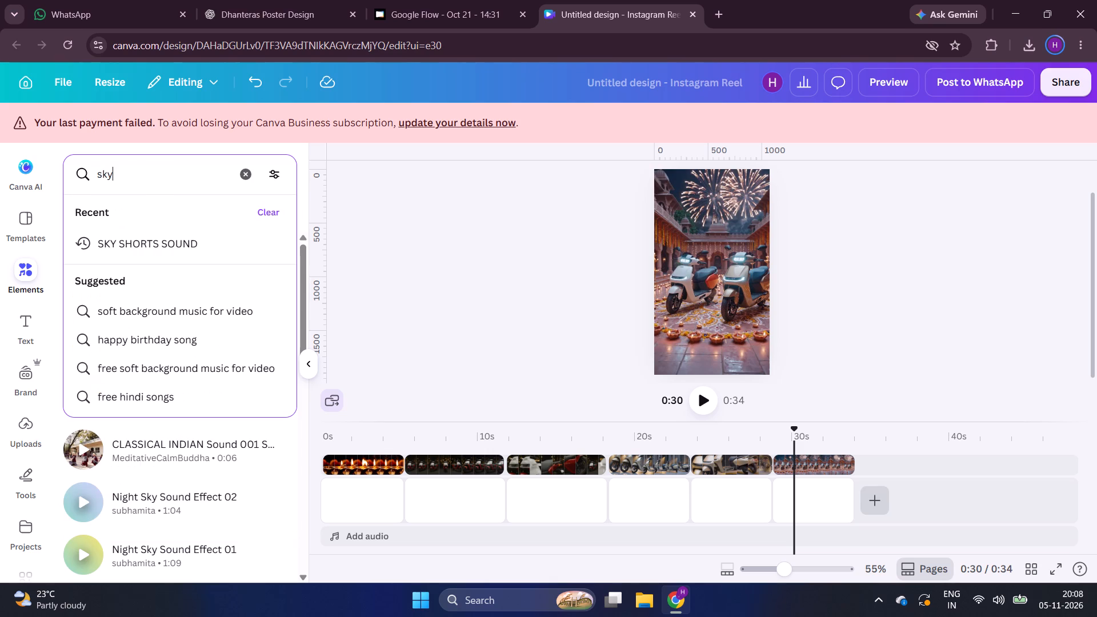
type("sh")
key("o")
type("rt")
key("s")
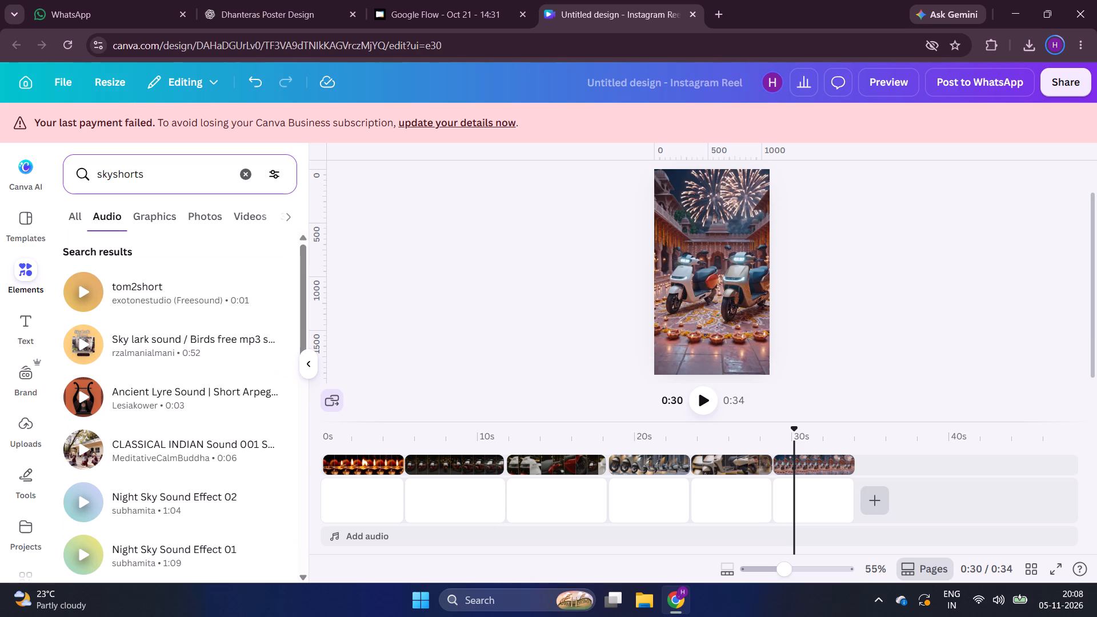
key("BackSpace")
key("BackSpace")
key("BackSpace")
type("ts")
key("space")
type("sound")
key("Return")
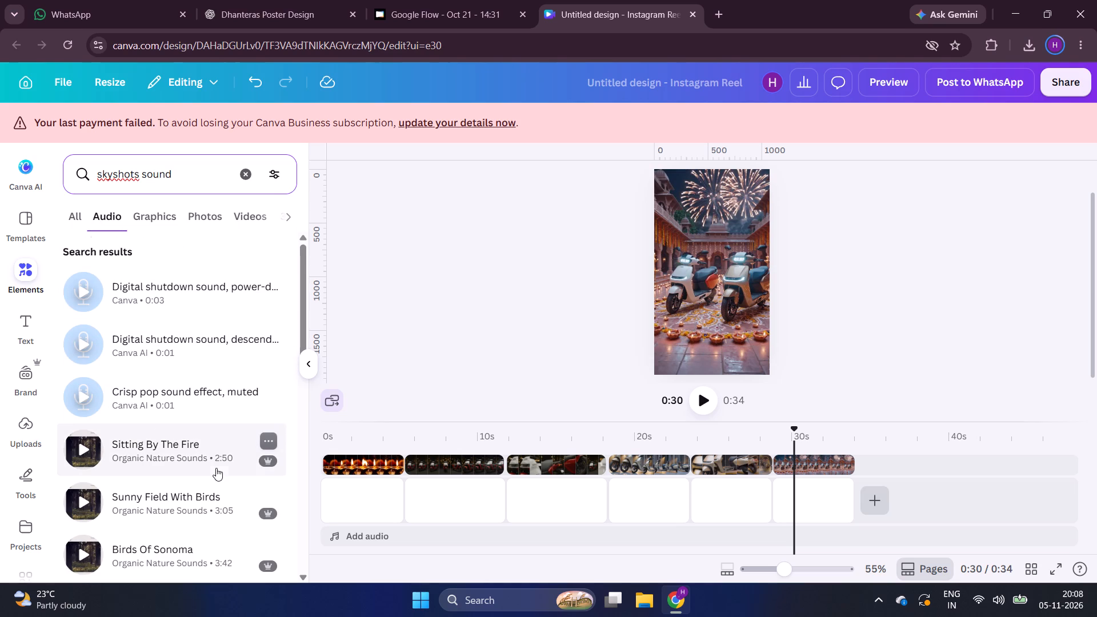
Replace the audio search with the suggested "diwali song" and run it.
triple_click(177, 164)
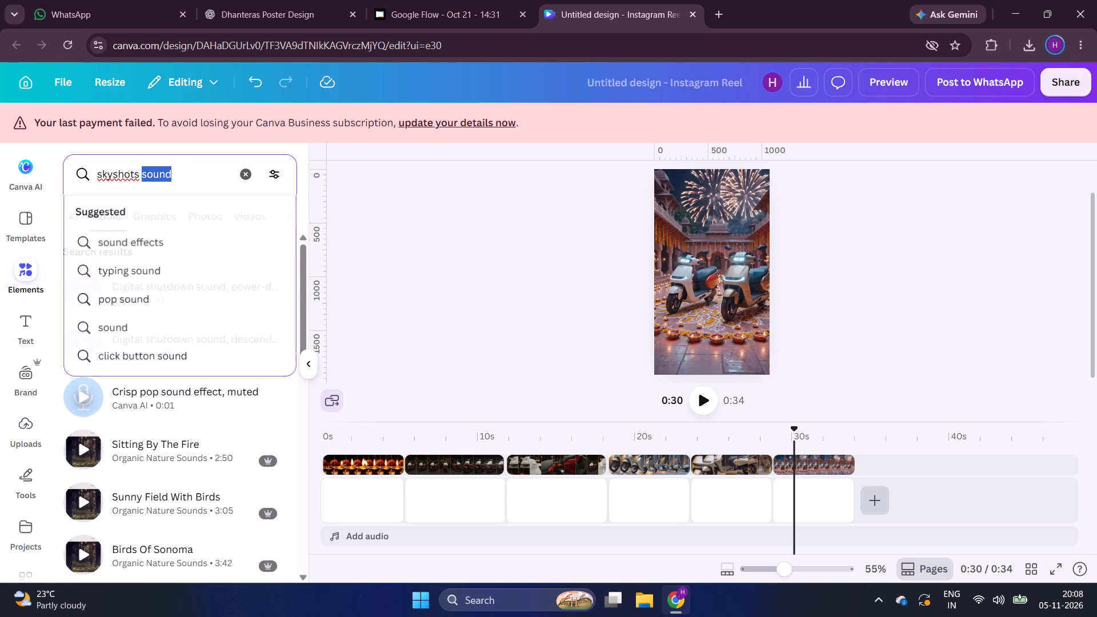
left_click(177, 164)
key("BackSpace")
type("diwali")
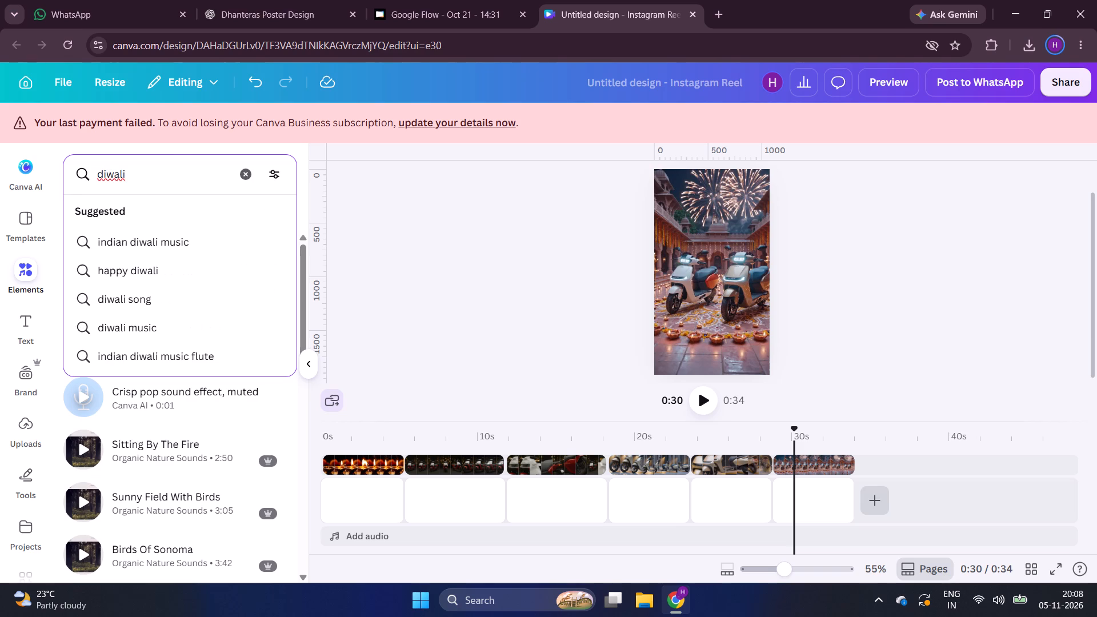
key("Down")
key("Down")
key("Down")
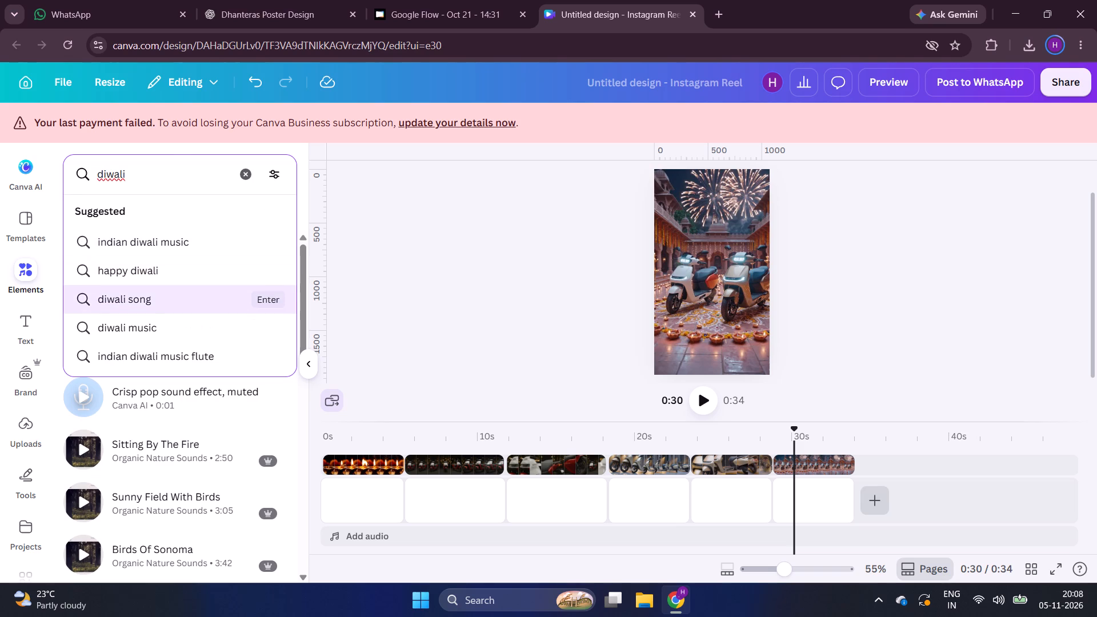
key("Return")
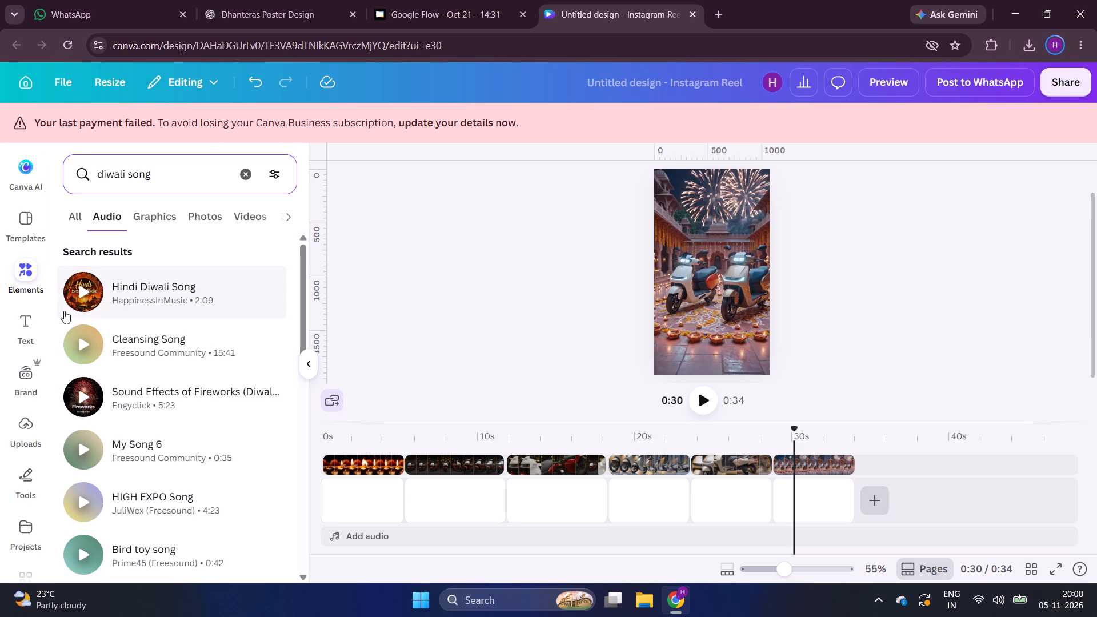
Listen to "Hindi Diwali Song", "Cleansing Song", "Sound Effects of Fireworks (Diwali celebration)" and "My Song 6" in the audio results.
left_click(84, 296)
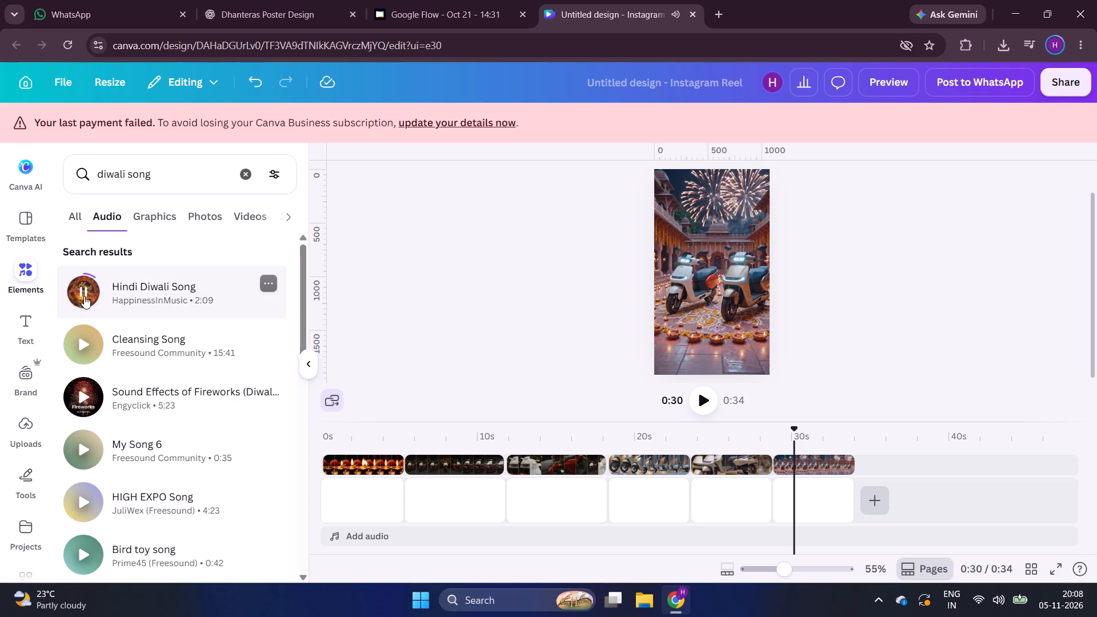
left_click(83, 340)
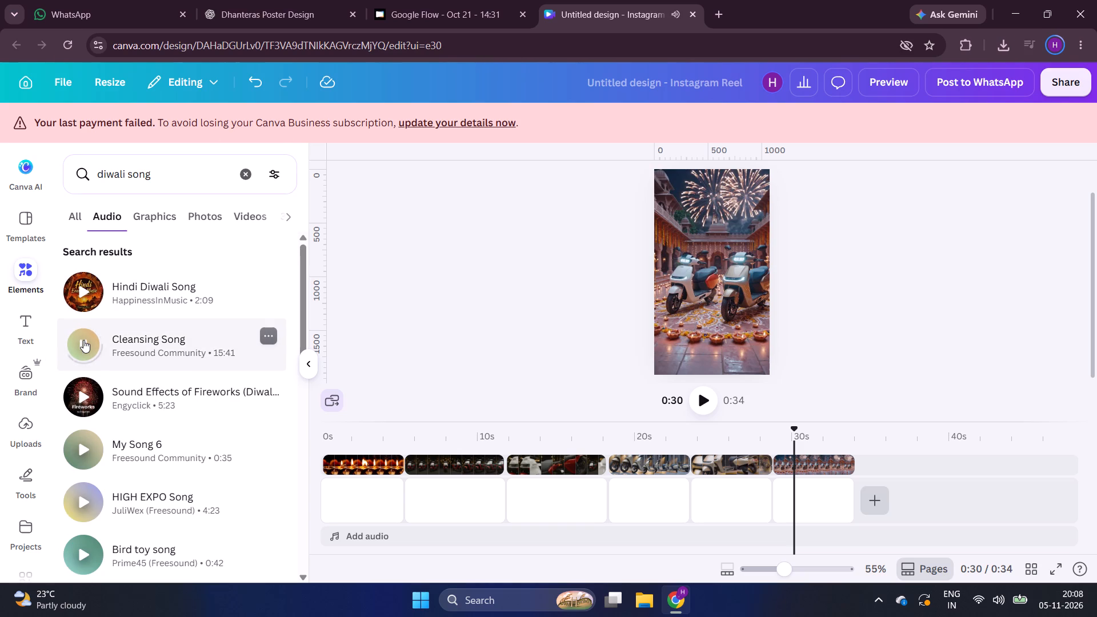
left_click(81, 397)
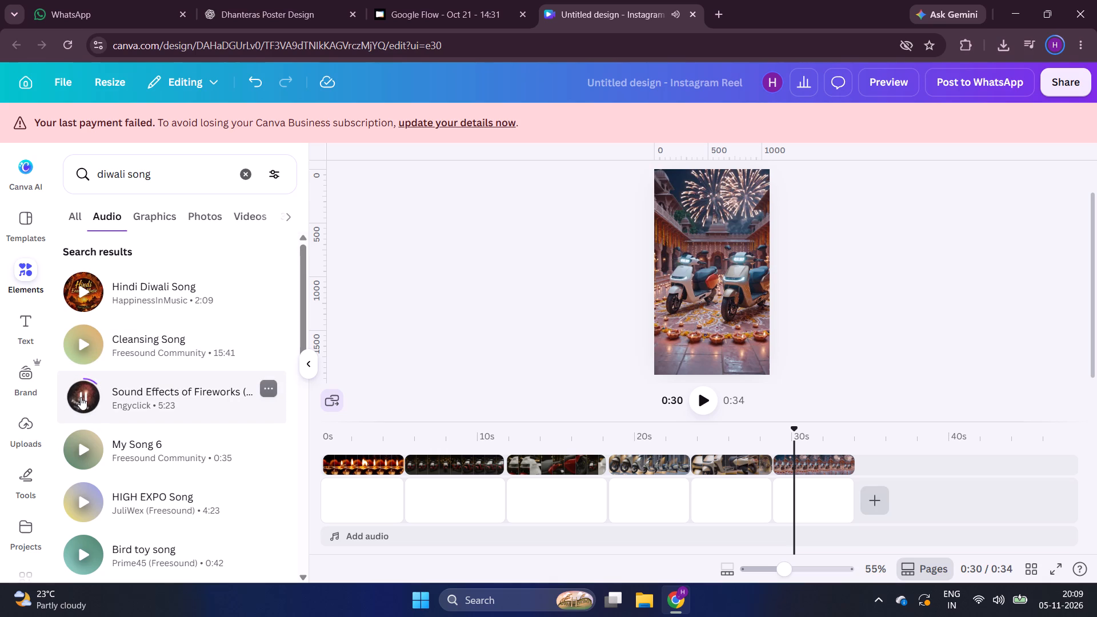
left_click(86, 451)
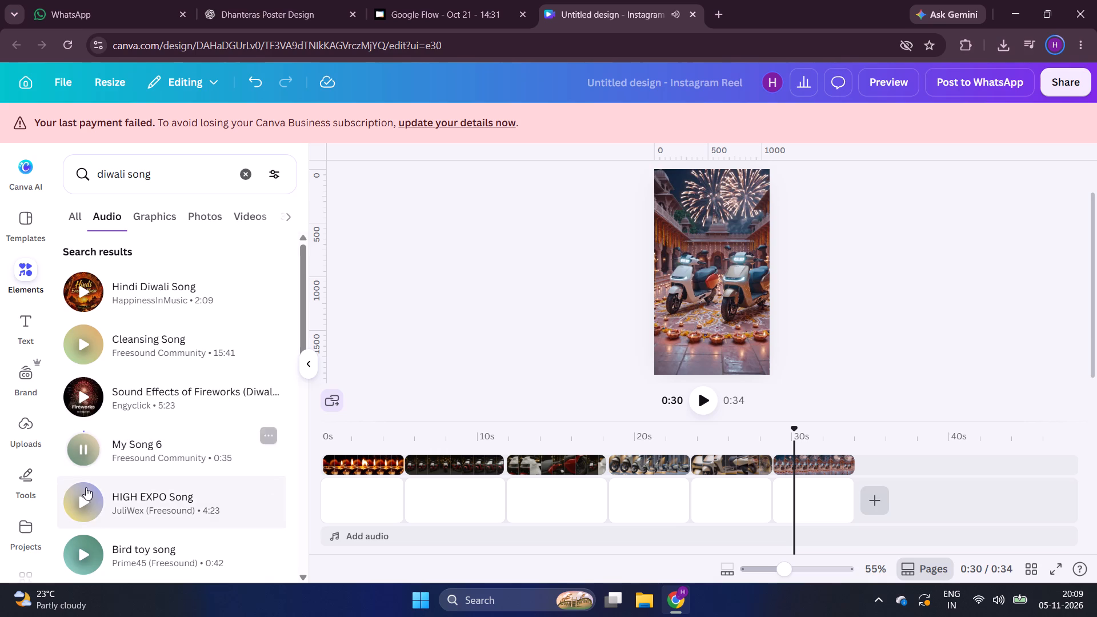
Add Engyclick's "Sound Effects of Fireworks (Diwali celebration)" to the timeline's audio track, starting at about the 0:30 mark.
scroll(86, 515, "down", 1)
left_click_drag(128, 319, 764, 499)
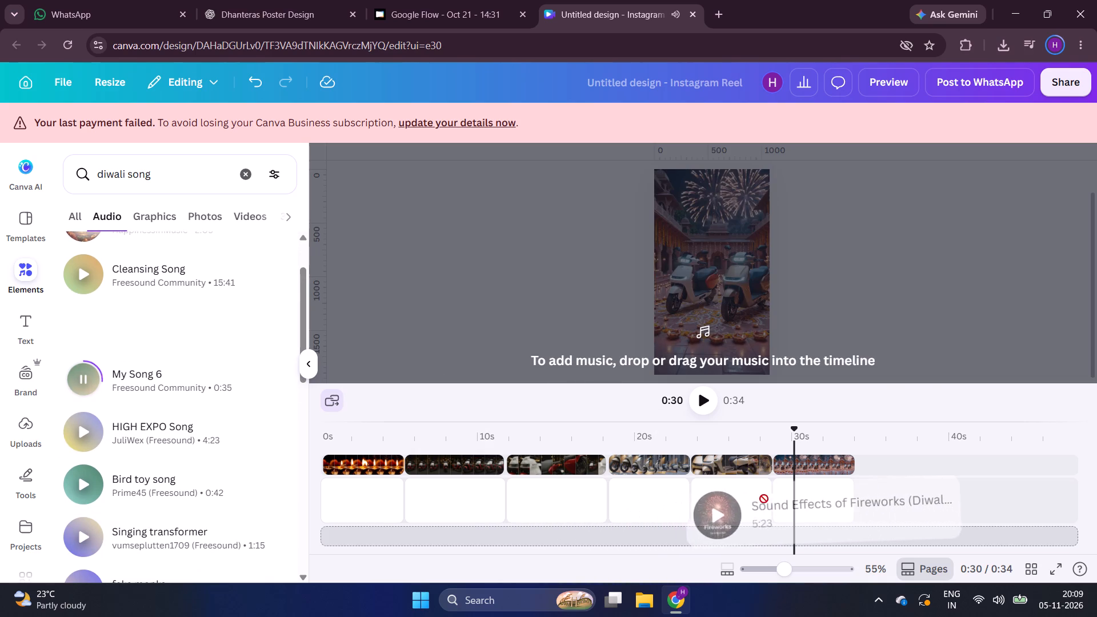
left_click_drag(764, 499, 803, 528)
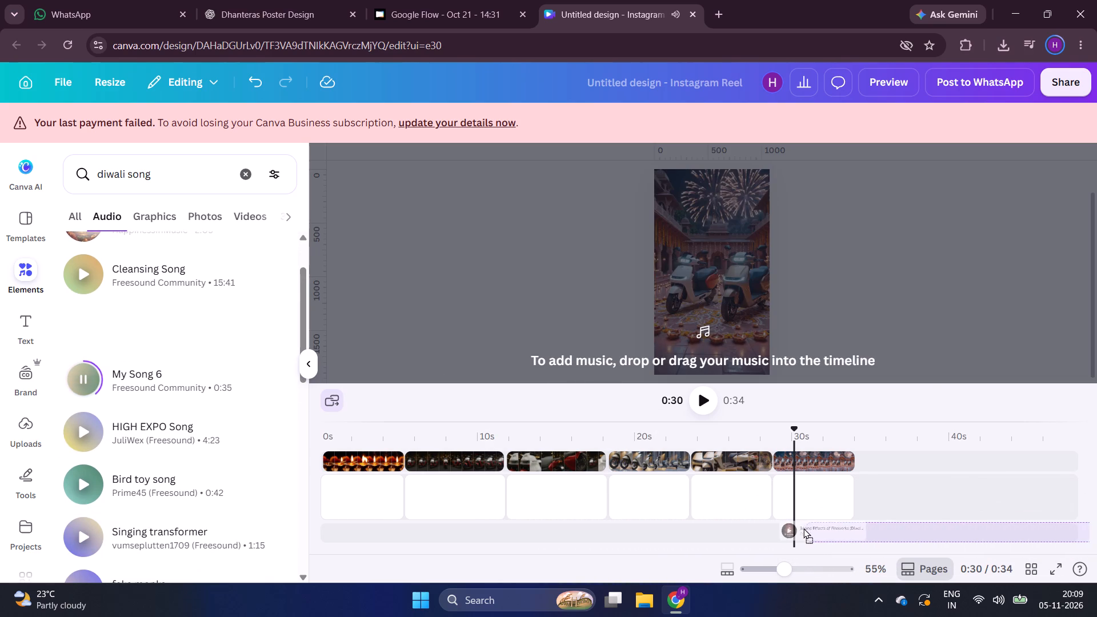
left_click_drag(803, 528, 794, 528)
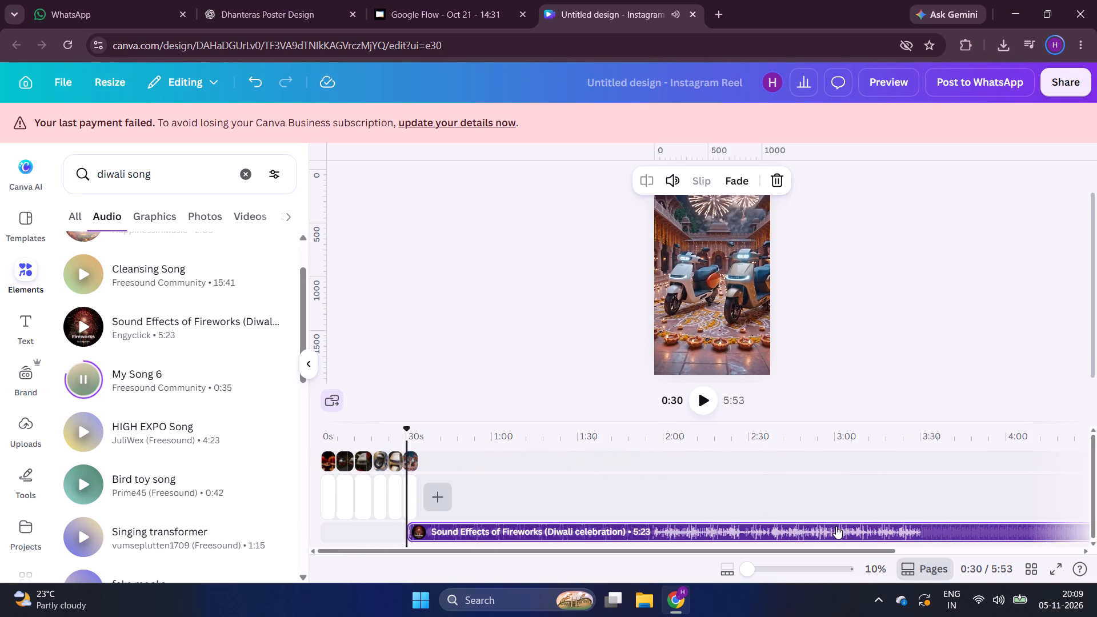
Trim the end of the fireworks audio so the clip lasts about 26 seconds.
scroll(836, 526, "left", 7)
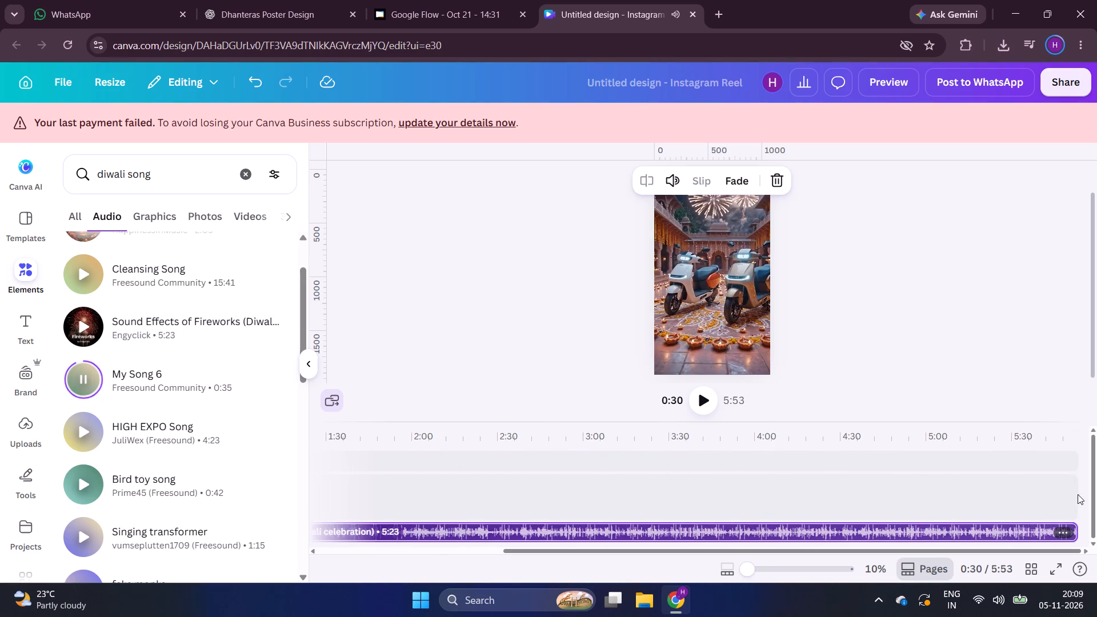
left_click_drag(1074, 527, 469, 539)
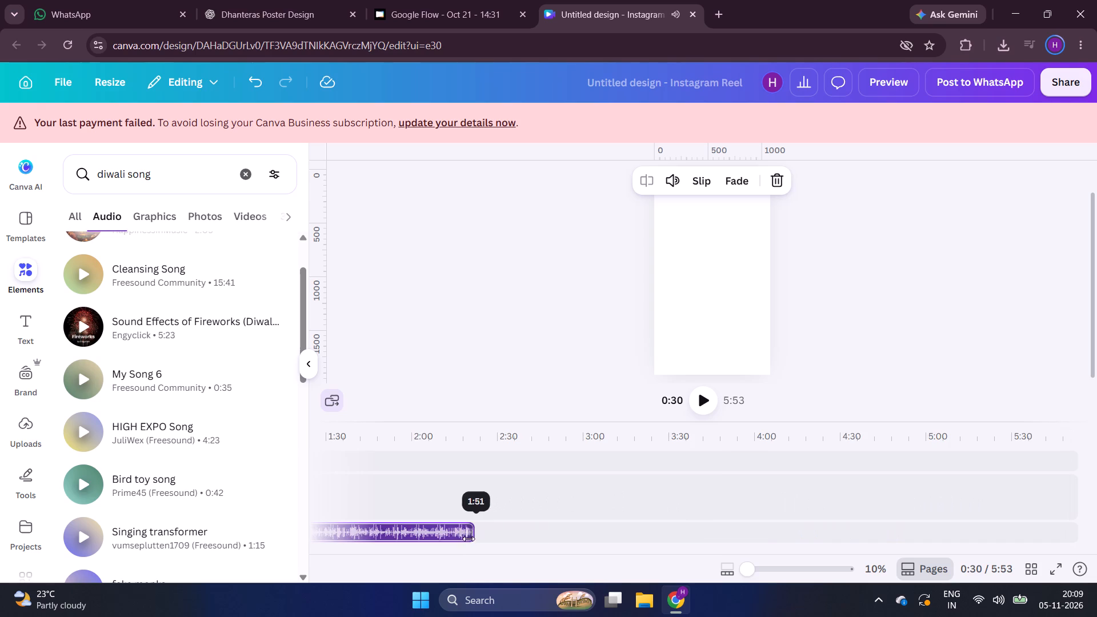
left_click_drag(469, 539, 466, 539)
scroll(466, 539, "right", 2)
left_click_drag(716, 538, 477, 554)
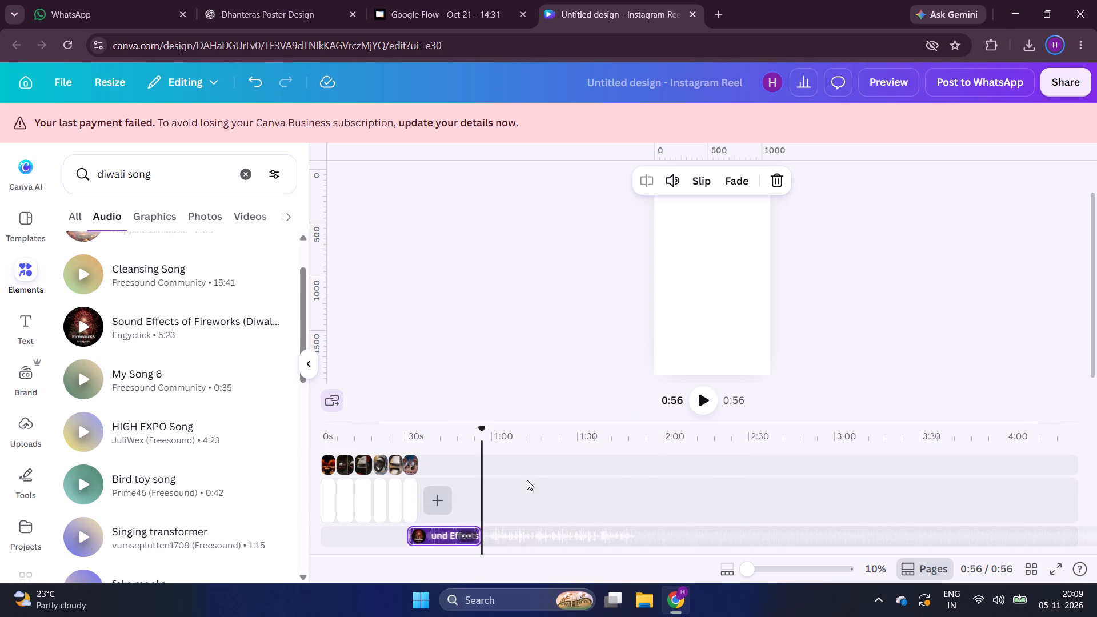
Move the fireworks audio so it starts at 28.7s, aligned with the start of the last video clip.
scroll(514, 411, "right", 2)
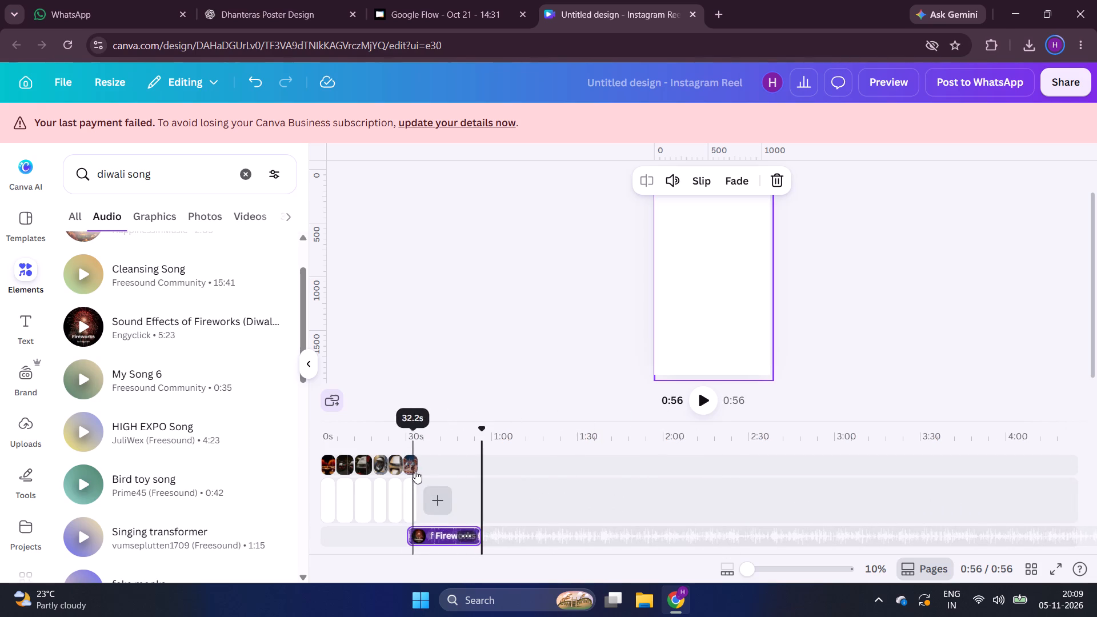
scroll(327, 348, "up", 1)
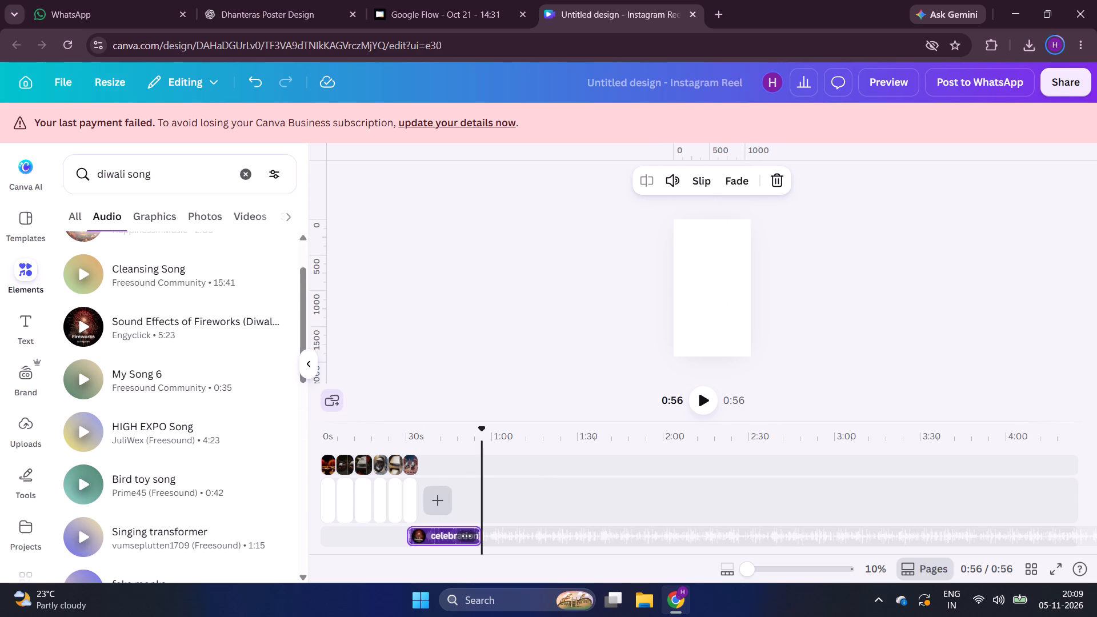
left_click_drag(411, 539, 309, 541)
left_click_drag(615, 484, 625, 477)
scroll(625, 477, "left", 1)
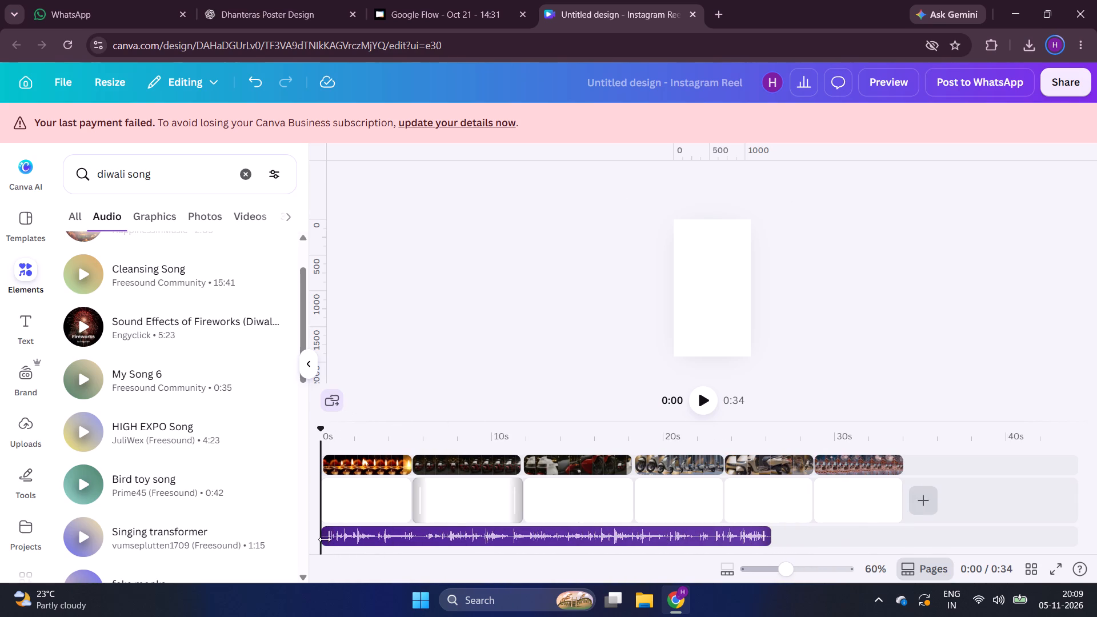
left_click_drag(441, 543, 942, 555)
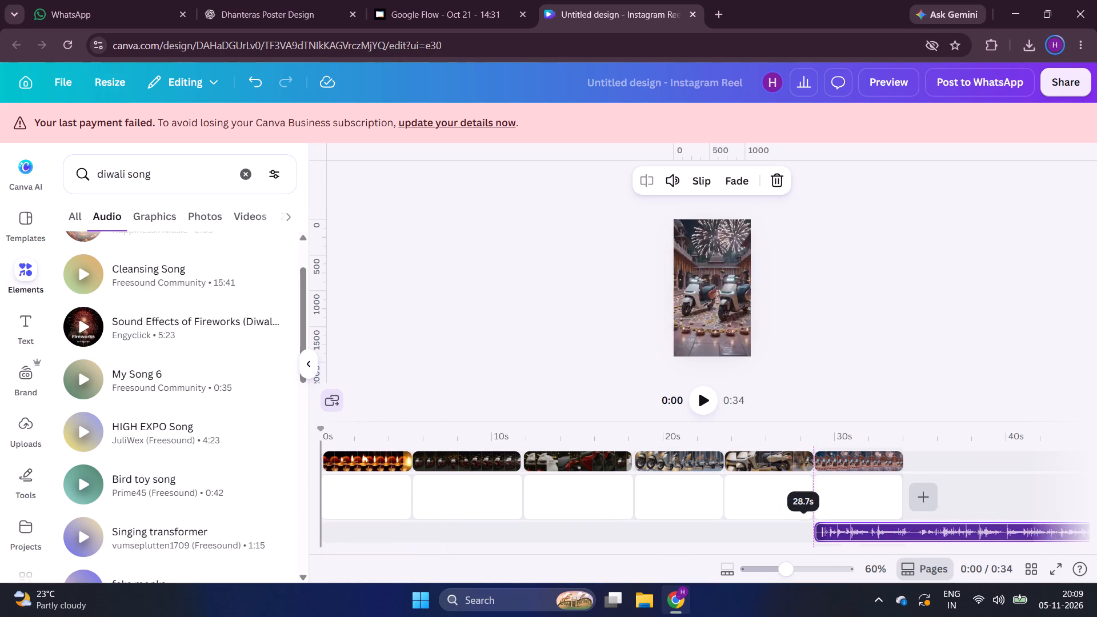
left_click_drag(942, 555, 938, 552)
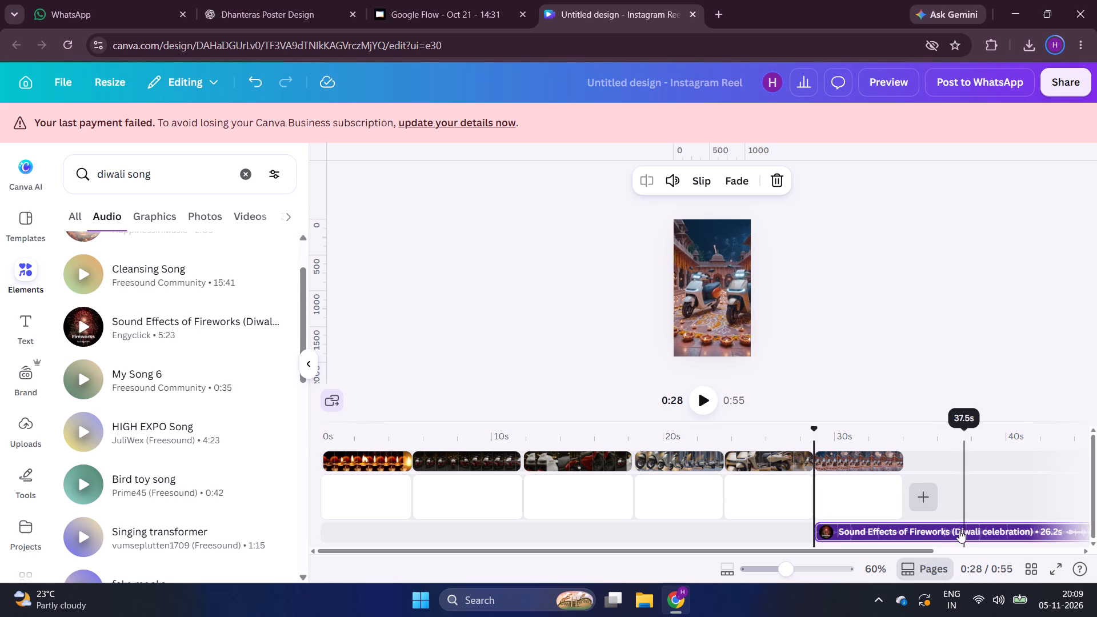
Trim the end of the fireworks audio to match the end of the last video clip at 0:34.
scroll(955, 531, "left", 5)
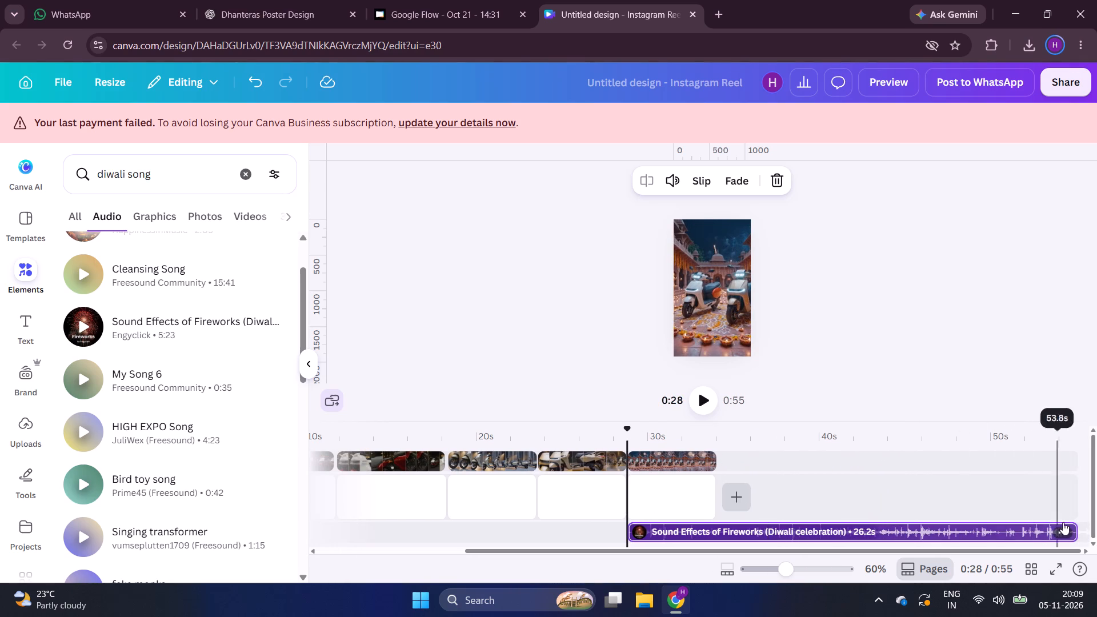
left_click_drag(1075, 530, 708, 535)
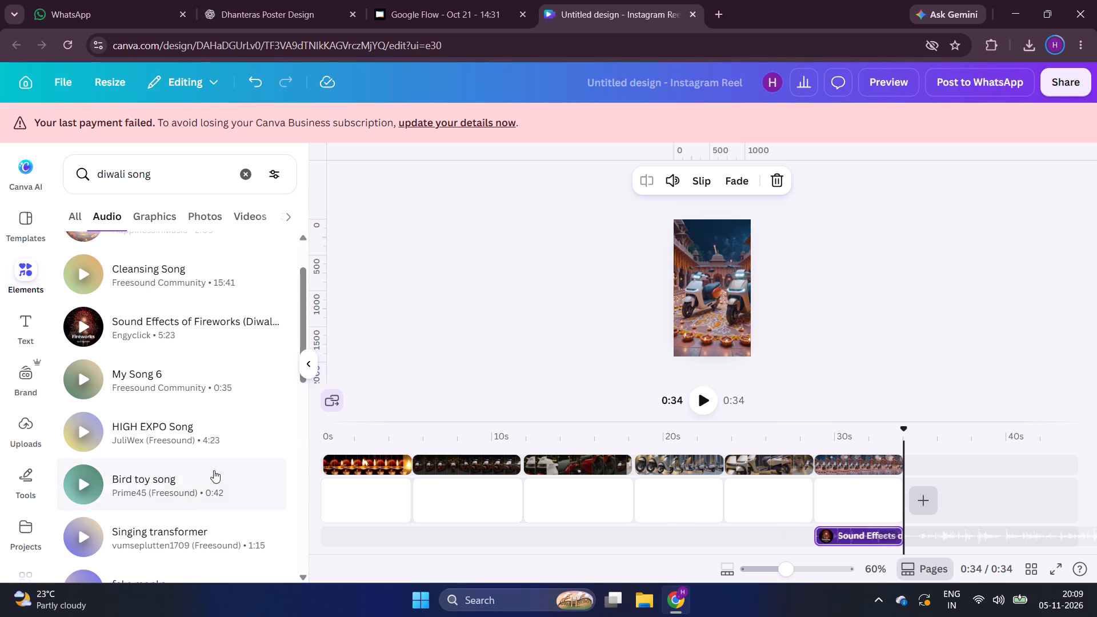
Listen to the "diwali song" results from "Hindi Diwali Song" and "Cleansing Song" through "HIGH EXPO Song", "Bird toy song" and "fake monks".
scroll(186, 490, "down", 2)
scroll(186, 490, "up", 4)
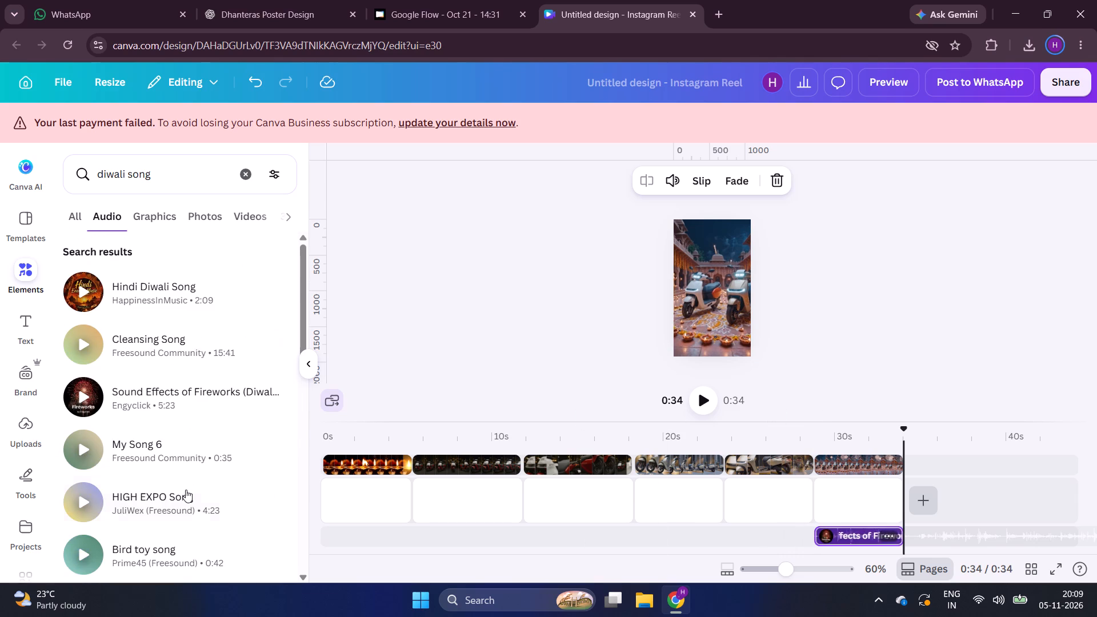
scroll(186, 490, "up", 1)
left_click(79, 289)
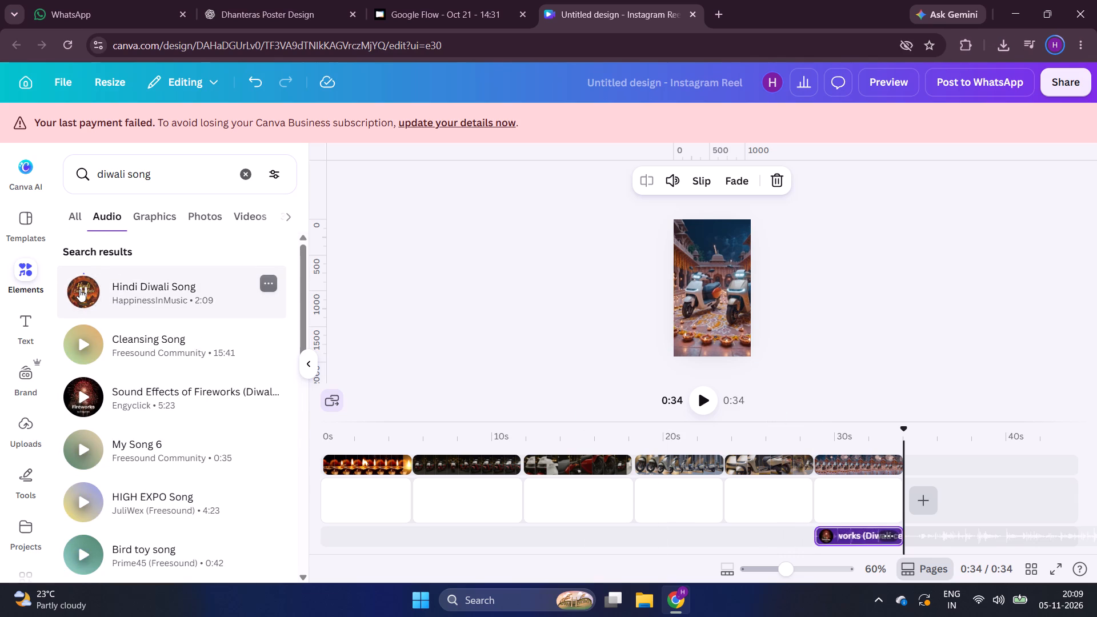
left_click(87, 346)
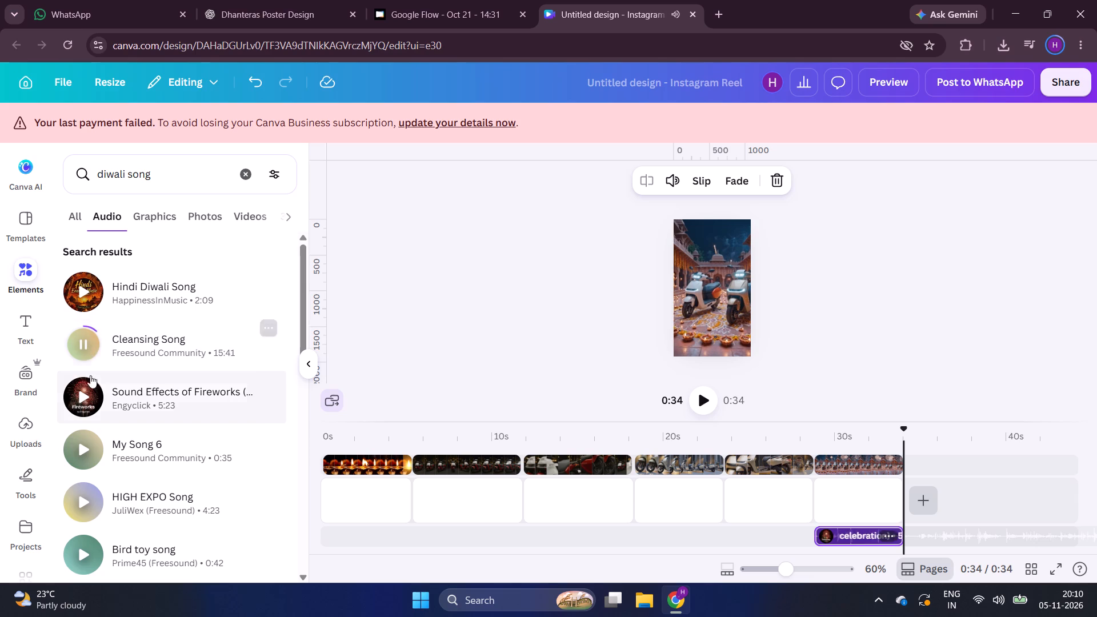
left_click(82, 394)
left_click(82, 454)
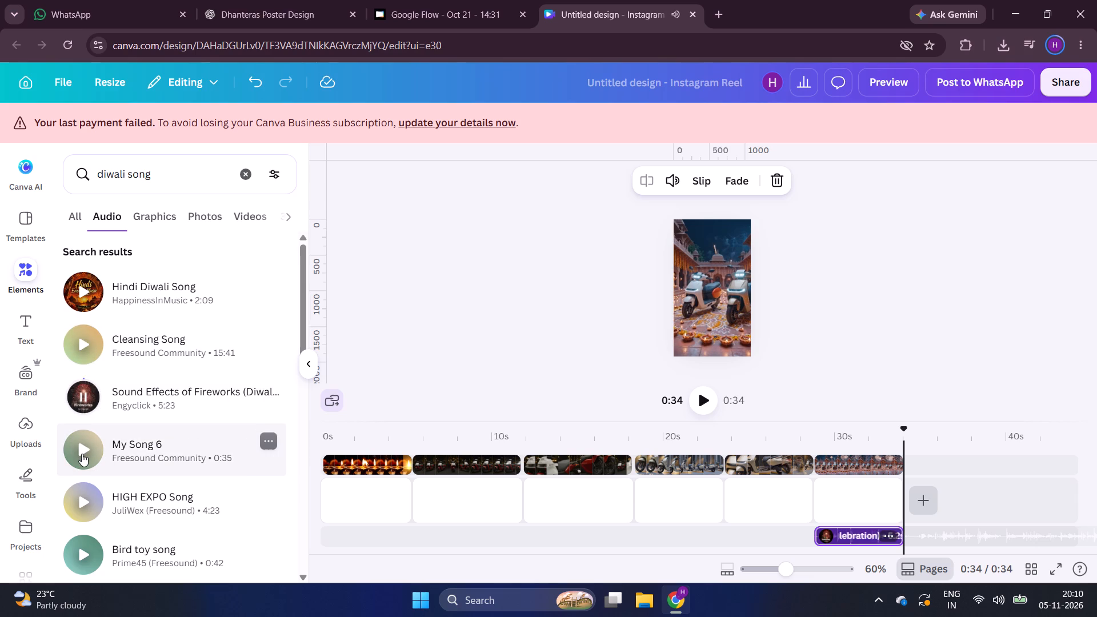
scroll(82, 454, "down", 2)
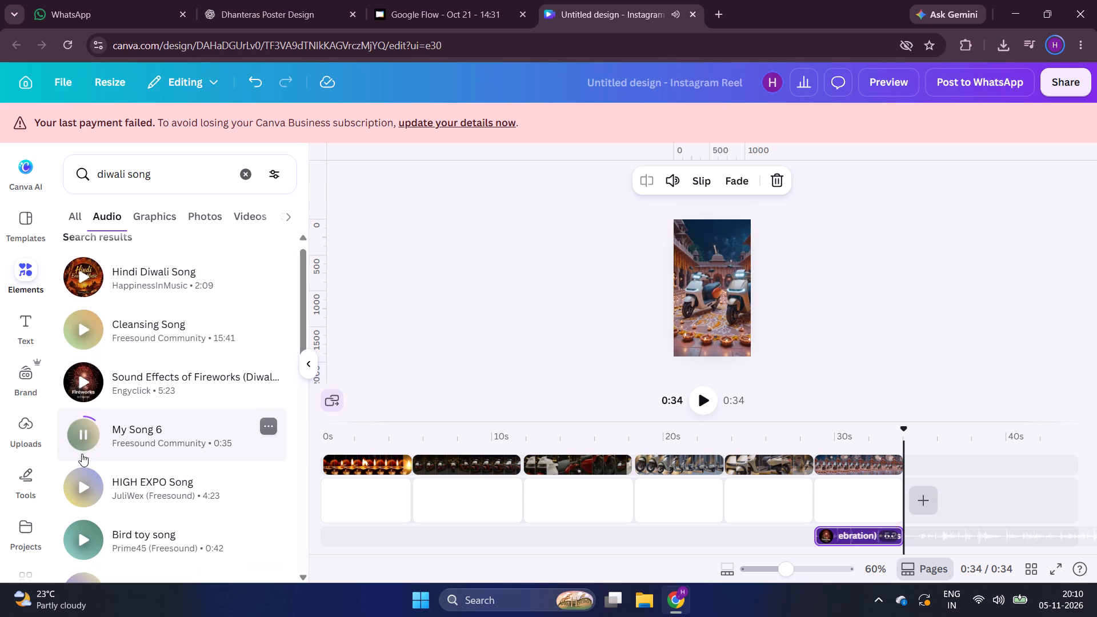
scroll(82, 454, "down", 1)
left_click(82, 454)
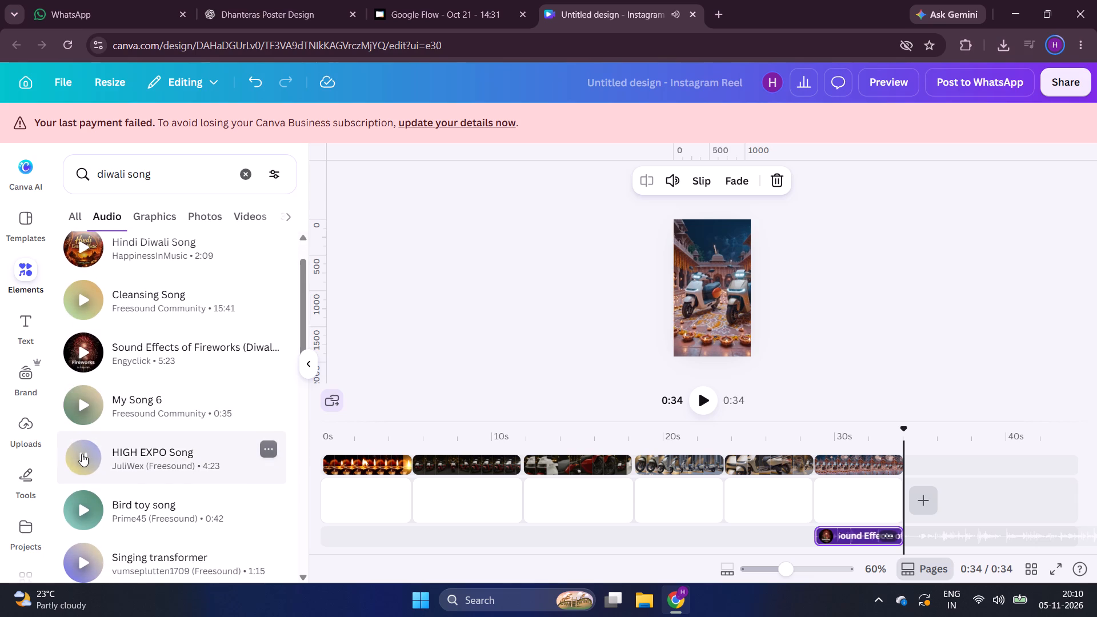
scroll(82, 454, "down", 1)
left_click(84, 482)
scroll(84, 482, "down", 1)
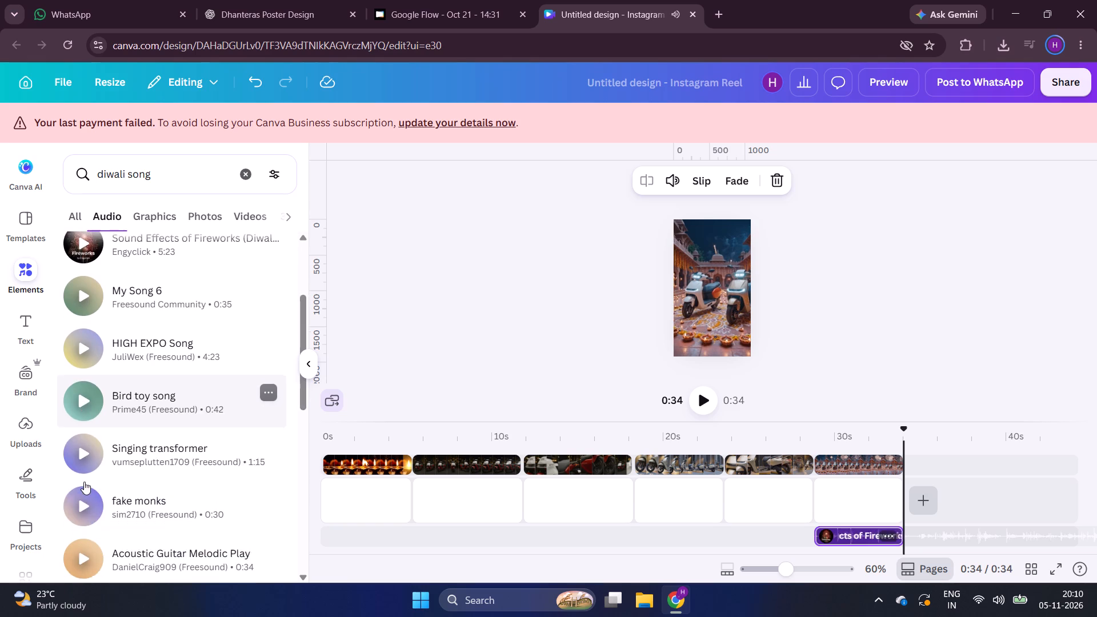
scroll(84, 482, "down", 1)
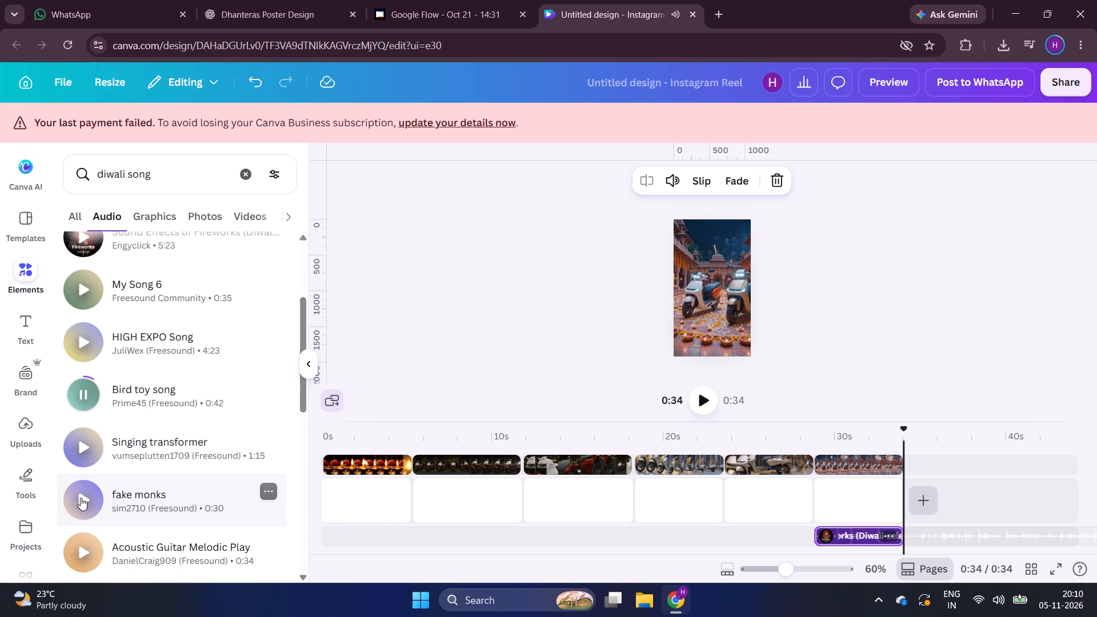
left_click(80, 498)
scroll(80, 498, "down", 1)
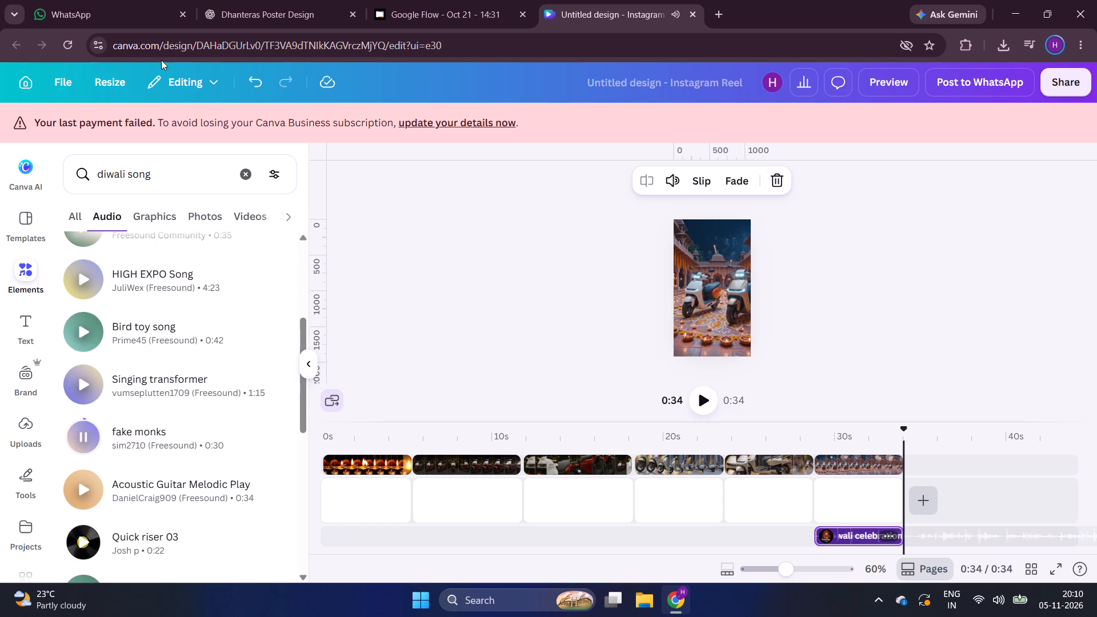
Replace the audio search text with "fast diwali".
triple_click(157, 173)
left_click(157, 173)
key("BackSpace")
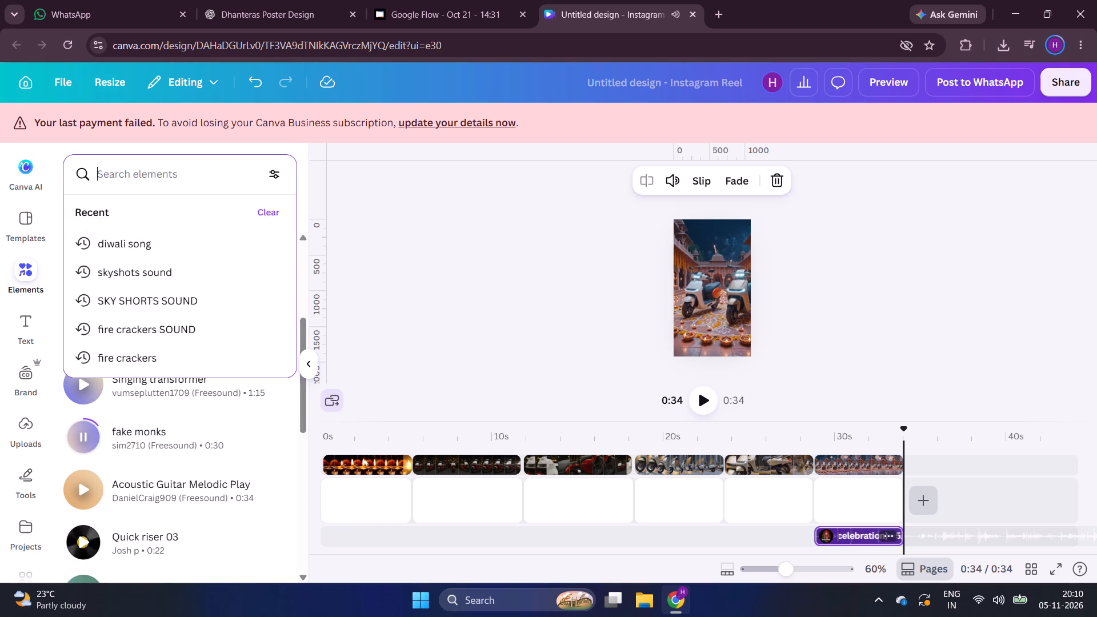
type("fast diwali")
key("space")
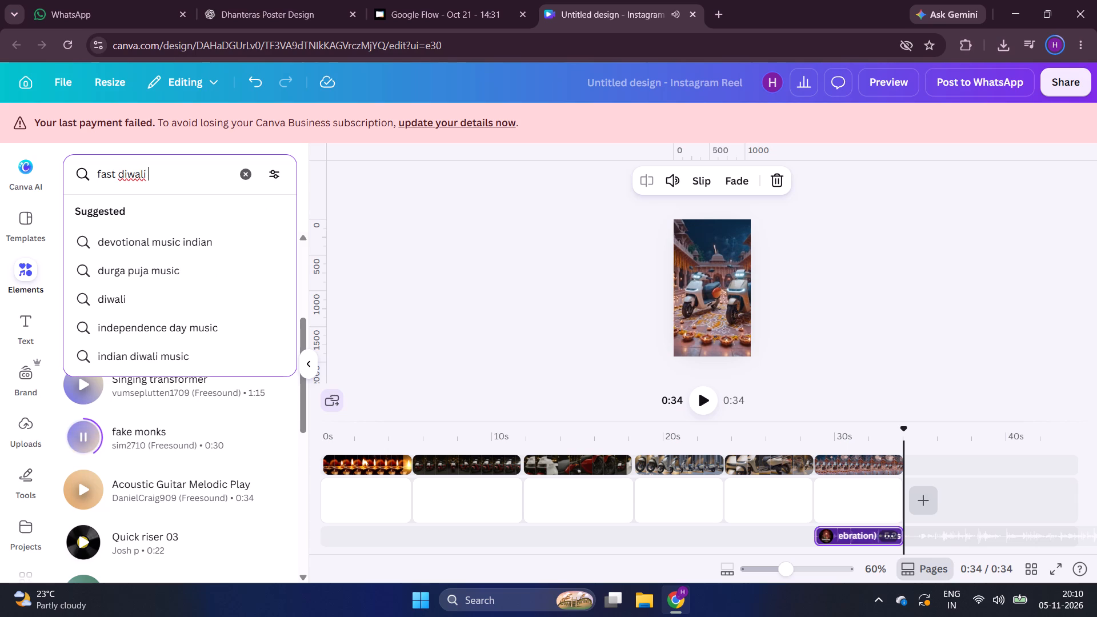
Search the audio library for "fast diwali" and listen to the results "TypingFast", "Fast Whoosh" and "Fast Engraving".
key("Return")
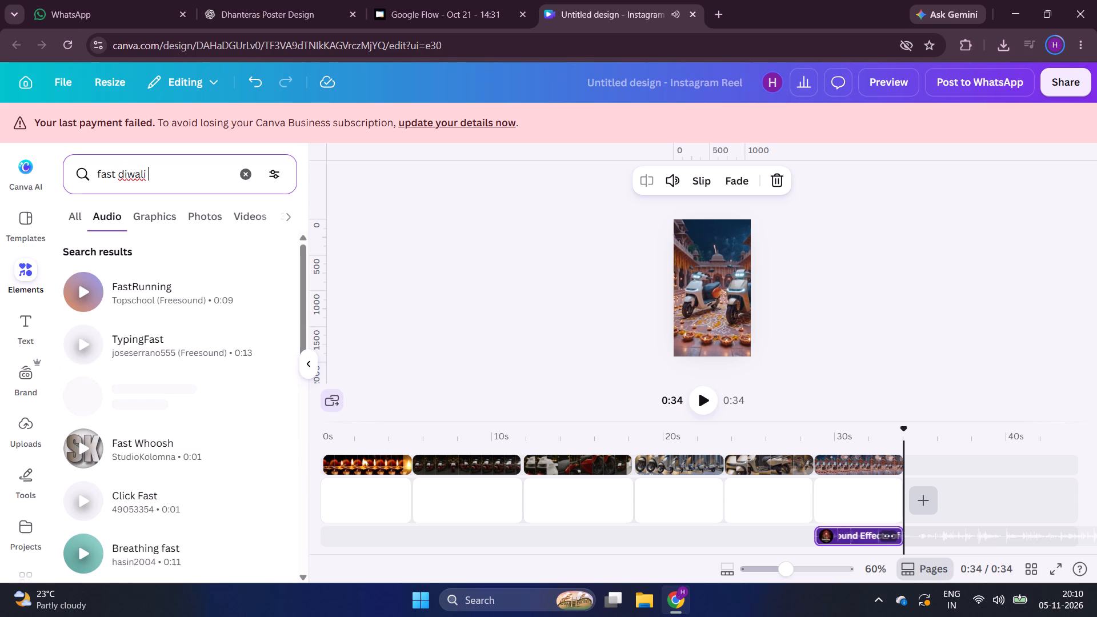
left_click(83, 343)
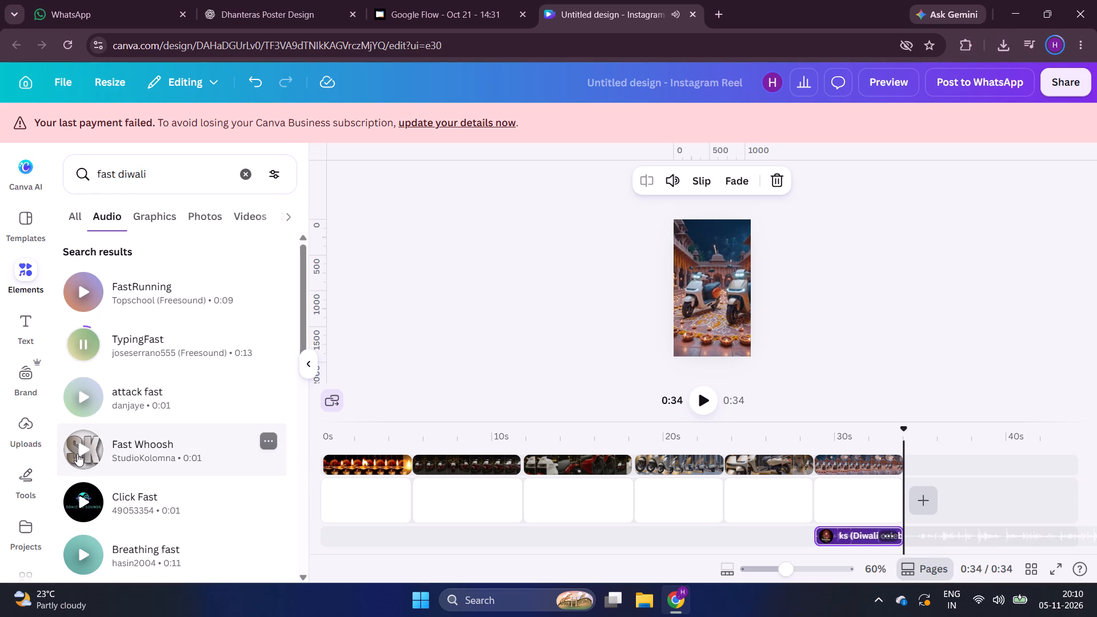
left_click(93, 442)
scroll(124, 510, "down", 1)
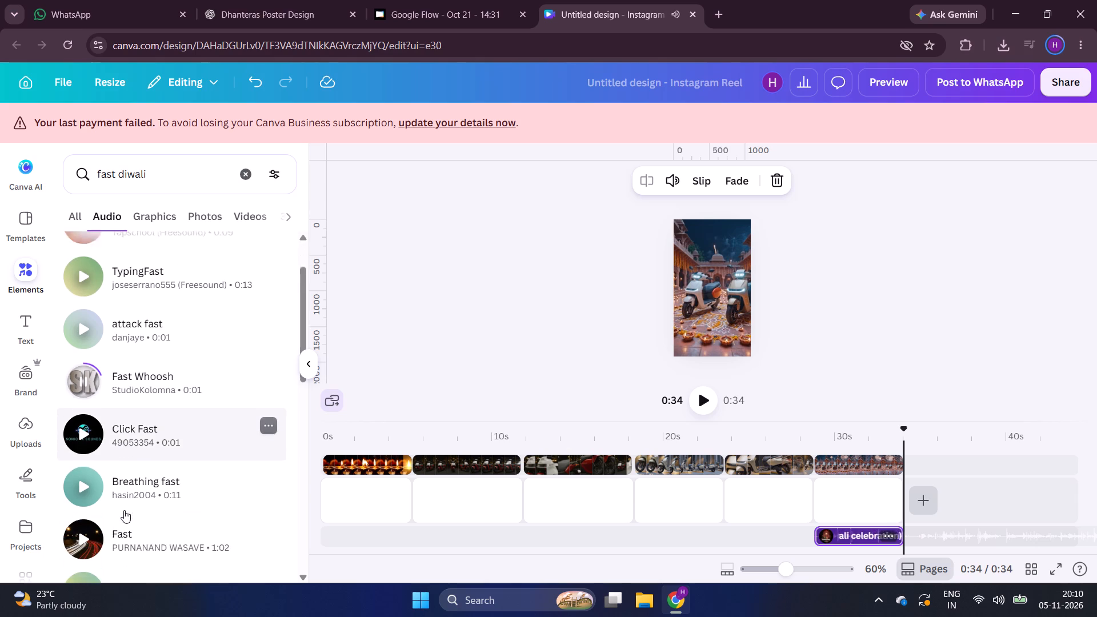
scroll(124, 510, "down", 3)
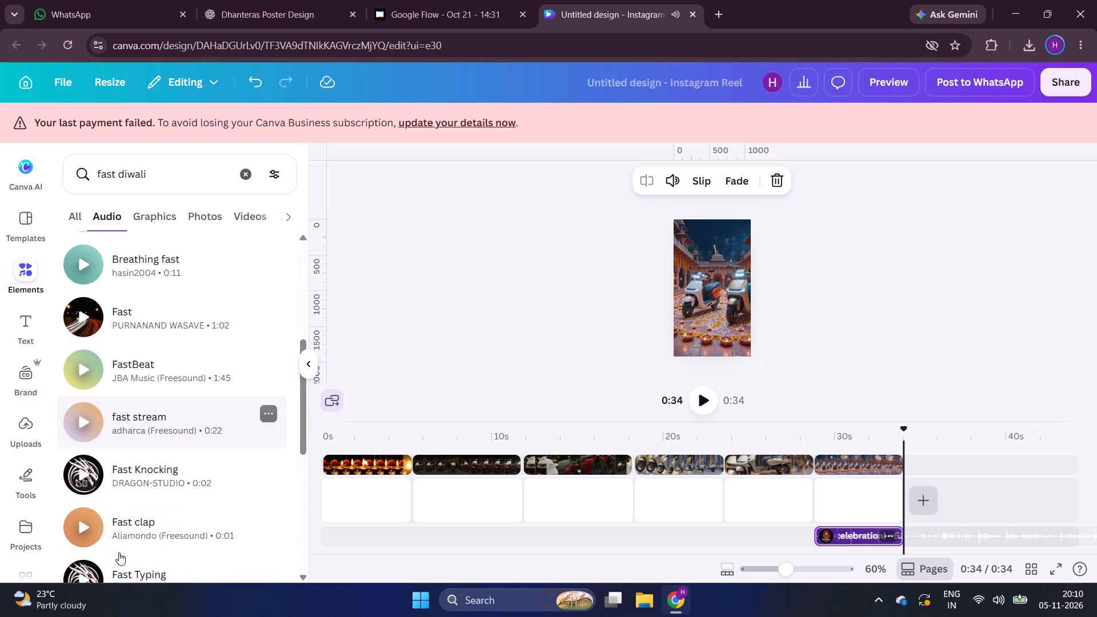
scroll(119, 552, "down", 2)
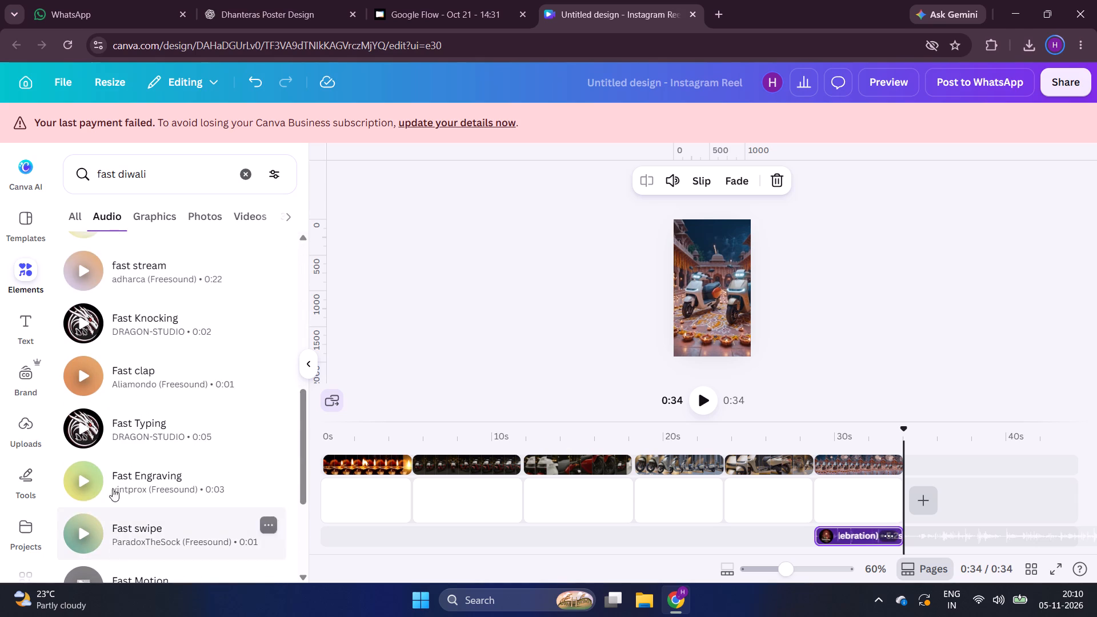
left_click(86, 480)
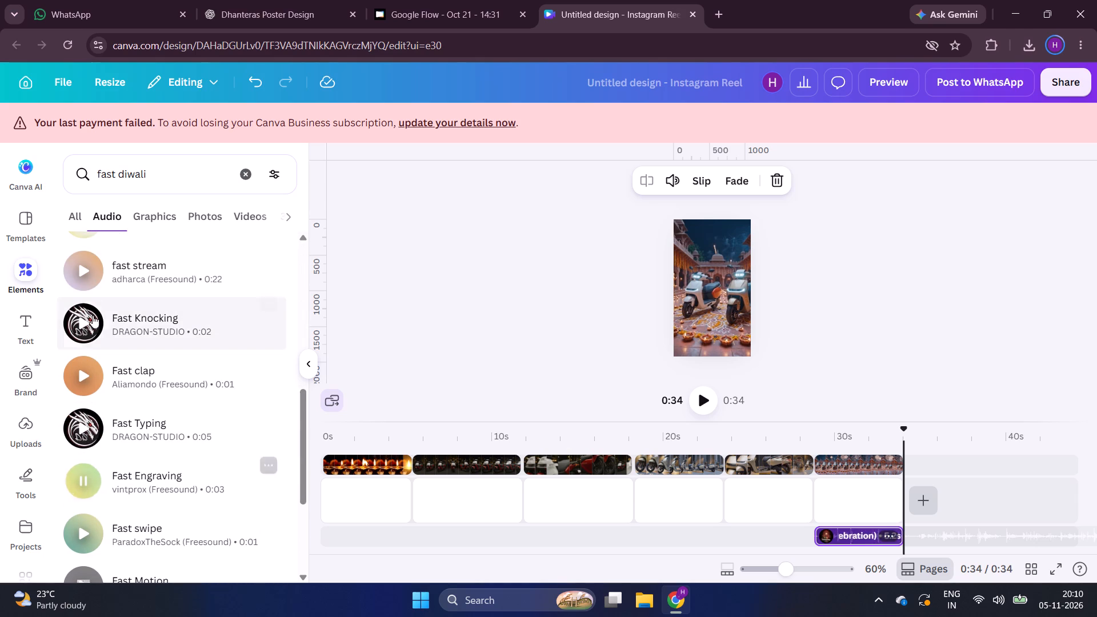
scroll(135, 444, "up", 1)
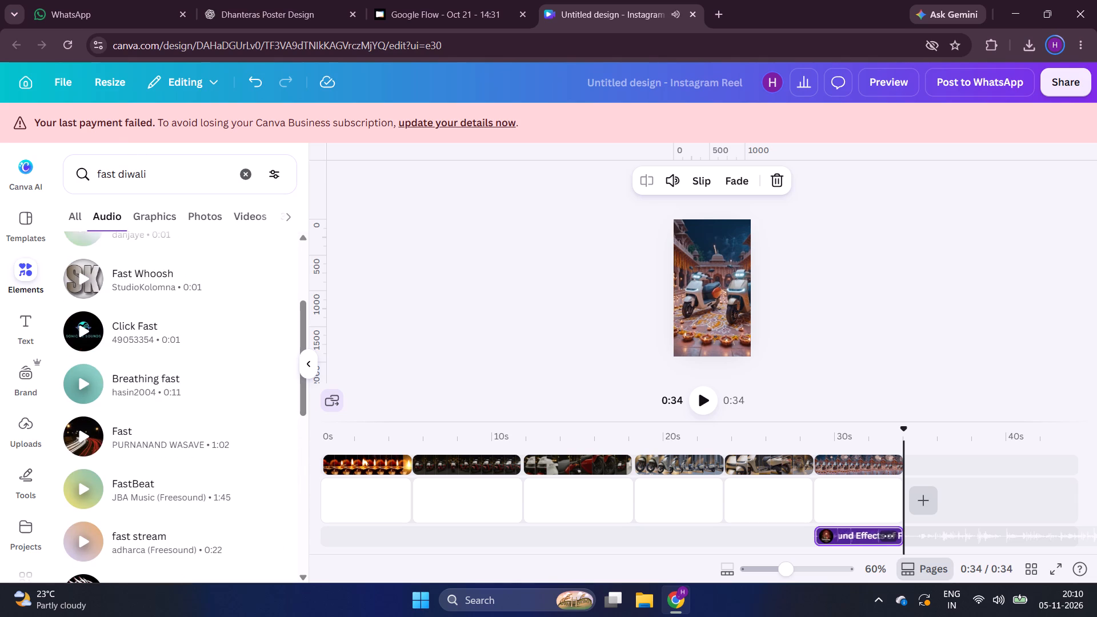
Search the audio library for "commercial" instead and listen to the first result, the advertising commercial ambient track by Coma-Media.
triple_click(154, 183)
left_click(154, 183)
key("BackSpace")
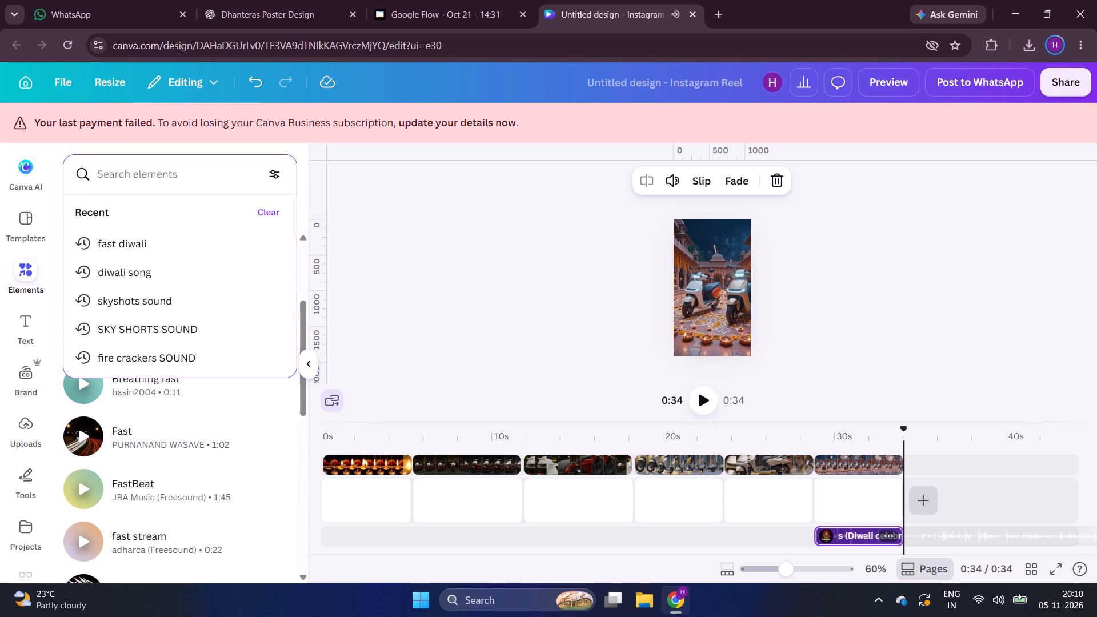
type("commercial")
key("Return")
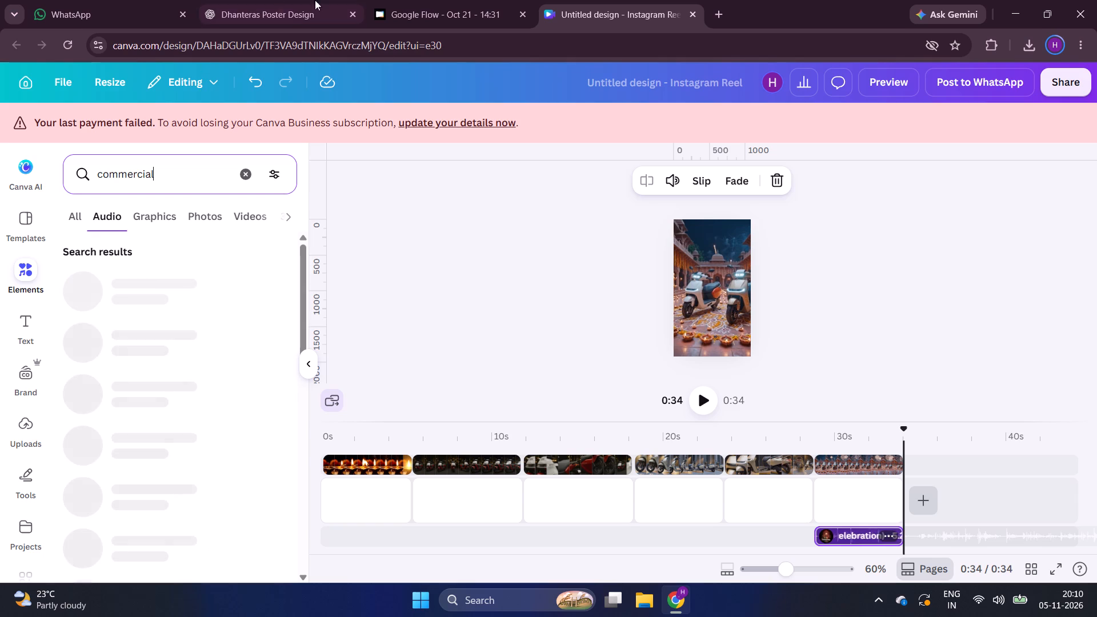
left_click(84, 293)
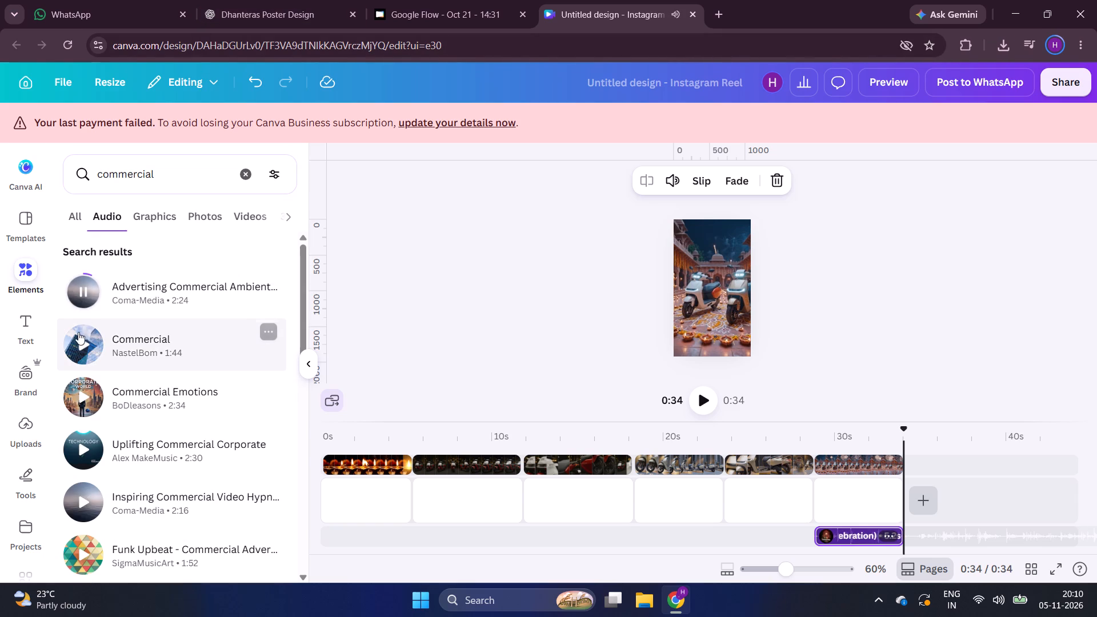
Listen to NastelBom's 1:44 "Commercial" track in the audio results for "commercial".
left_click(82, 346)
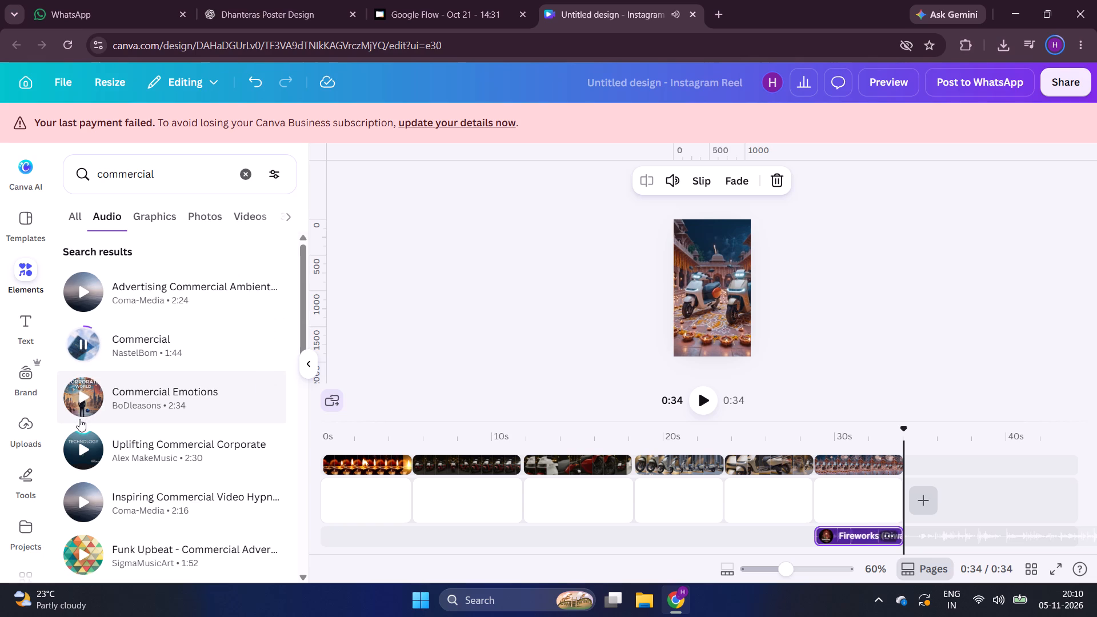
Listen to Coma-Media's "Inspiring Commercial Video" track, SigmaMusicArt's "Funk Upbeat" and CorporateTime's 2:03 "Commercial" in the audio results.
left_click(82, 506)
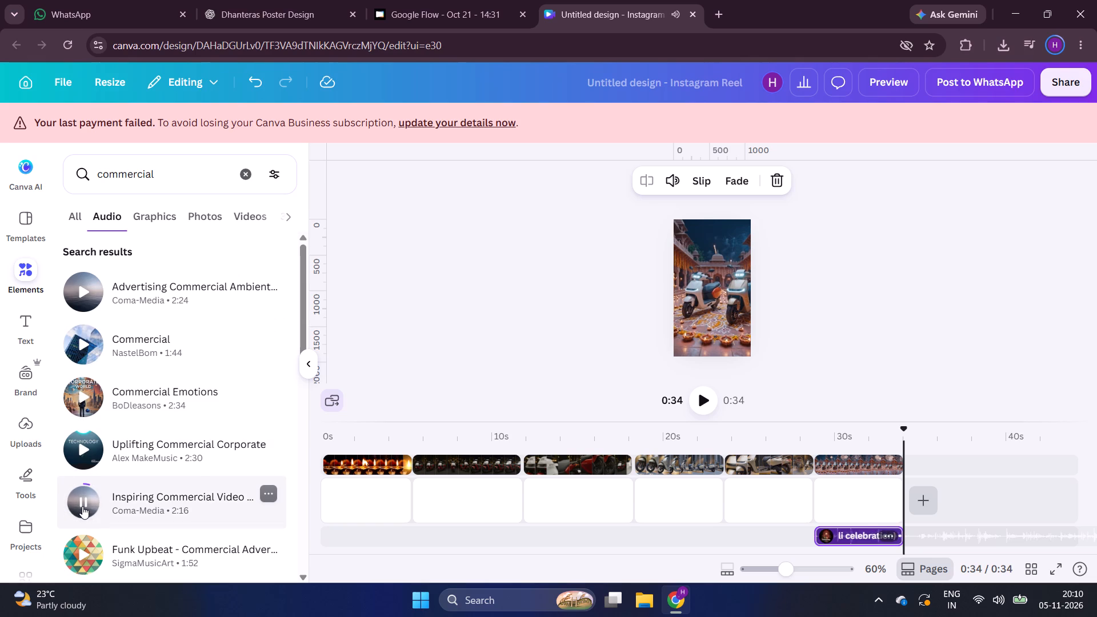
scroll(136, 517, "down", 1)
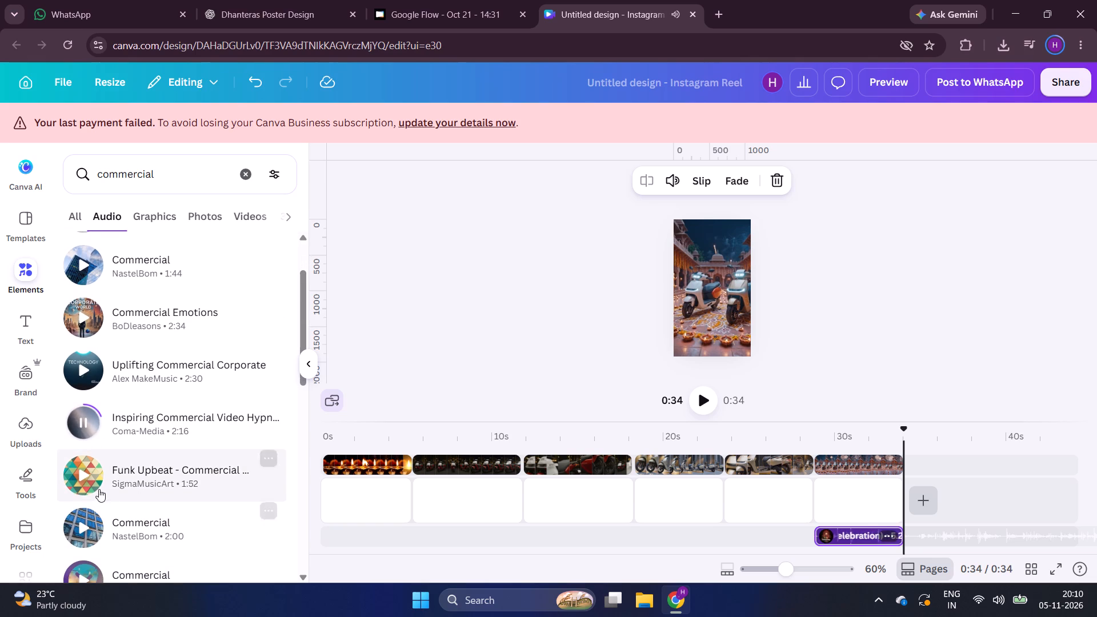
left_click(90, 477)
scroll(100, 506, "down", 1)
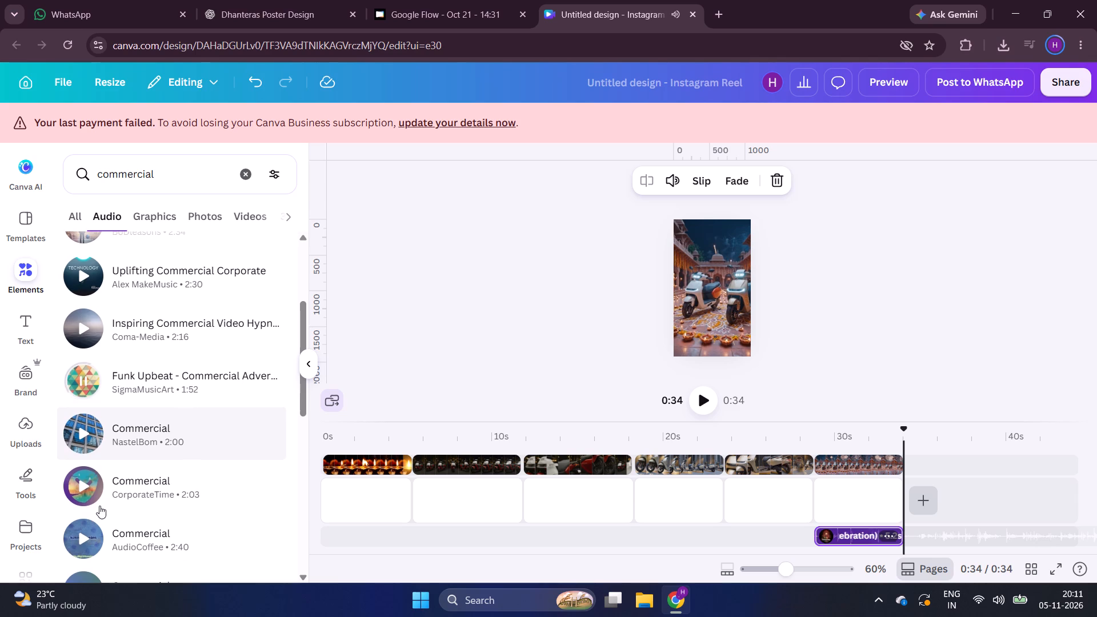
left_click(86, 492)
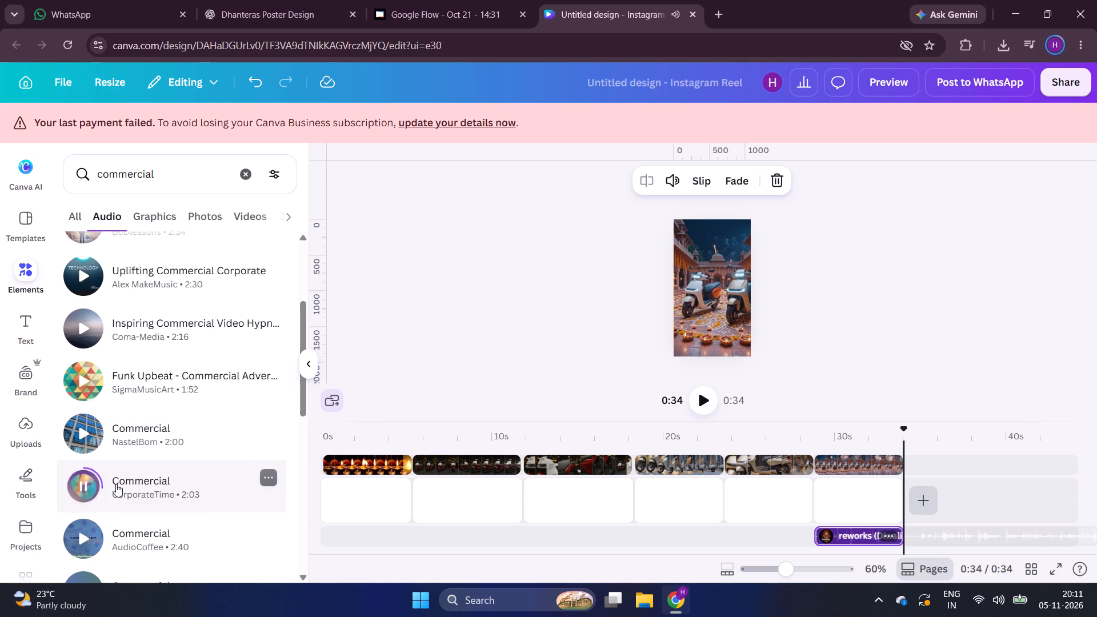
Add CorporateTime's 2:03 "Commercial" track to the timeline below the fireworks audio, starting at 0.0s.
left_click_drag(116, 484, 423, 541)
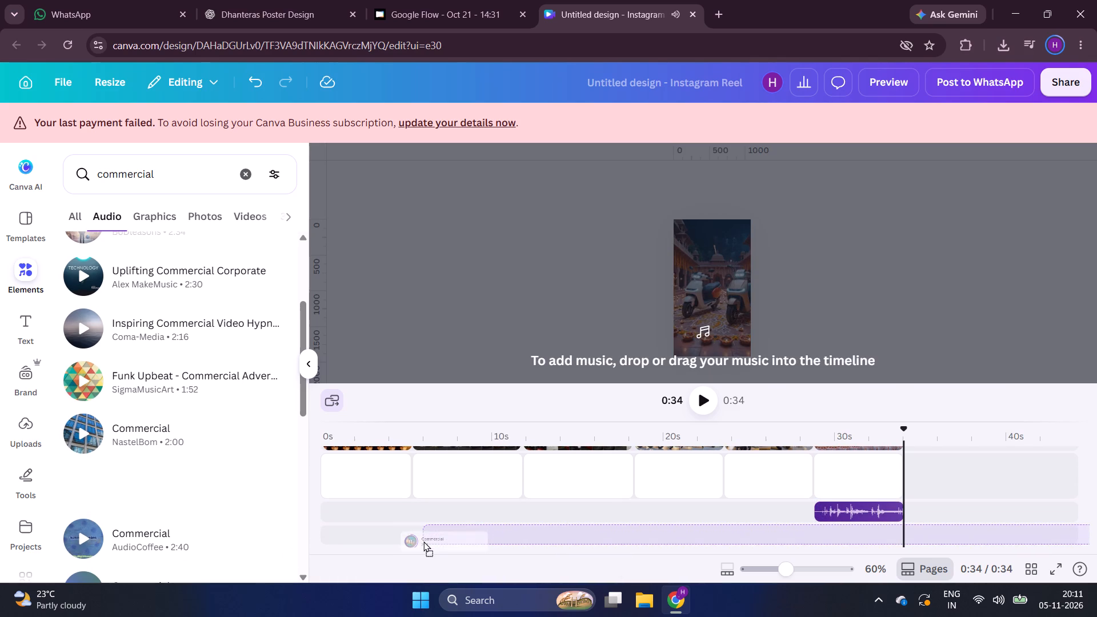
left_click_drag(423, 541, 339, 534)
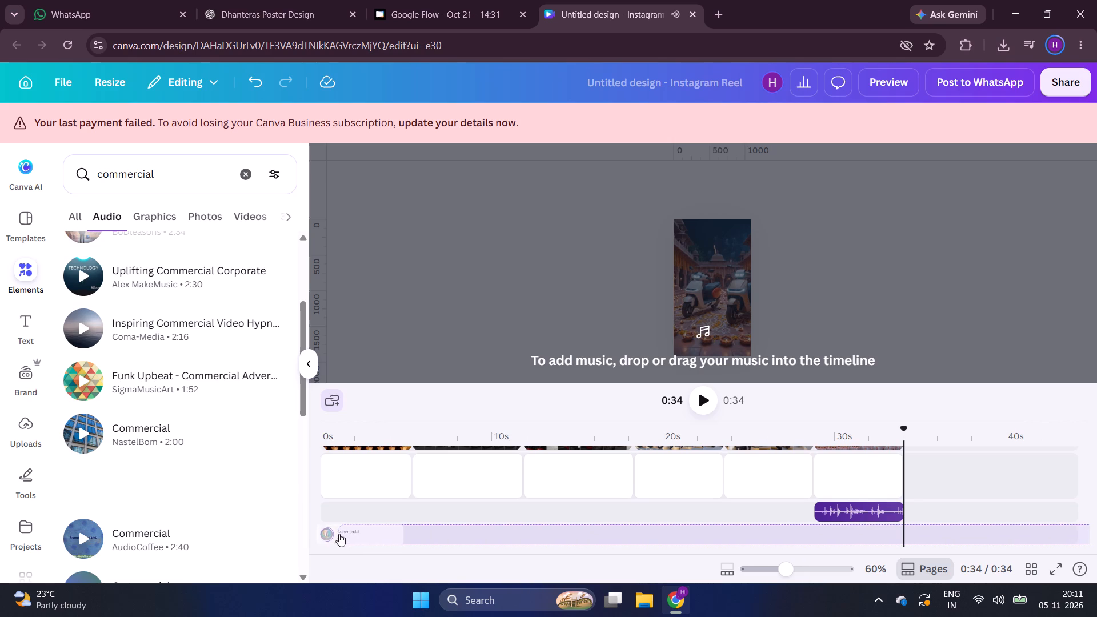
left_click_drag(379, 531, 374, 531)
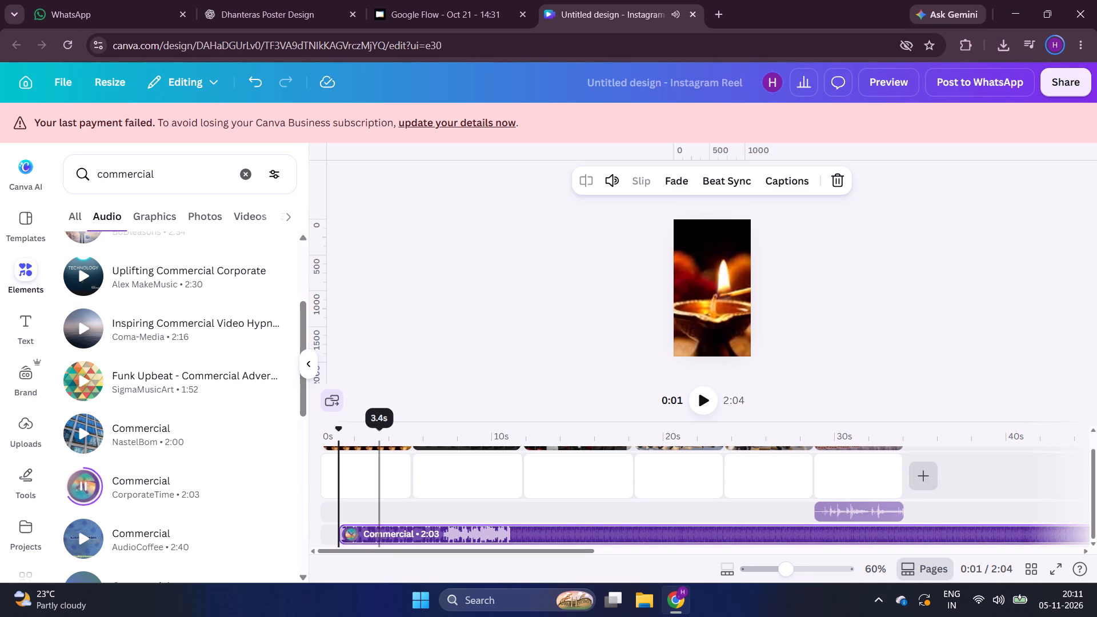
left_click_drag(374, 531, 359, 534)
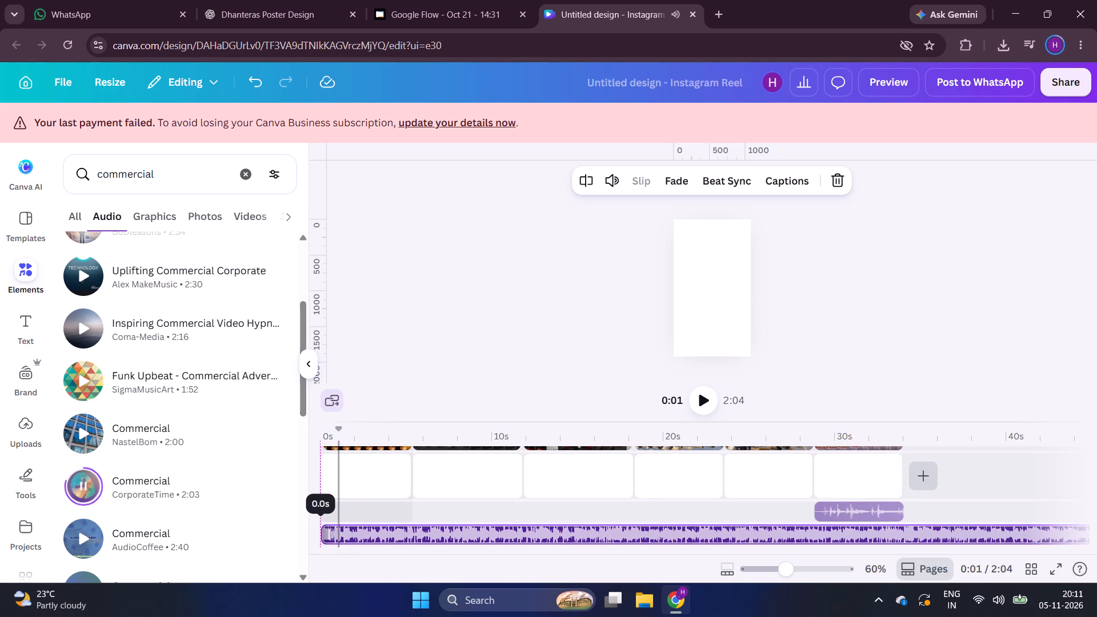
left_click_drag(359, 534, 369, 532)
Trim the end of the "Commercial" music track to 33.8s, matching the end of the last video clip.
scroll(497, 484, "down", 1)
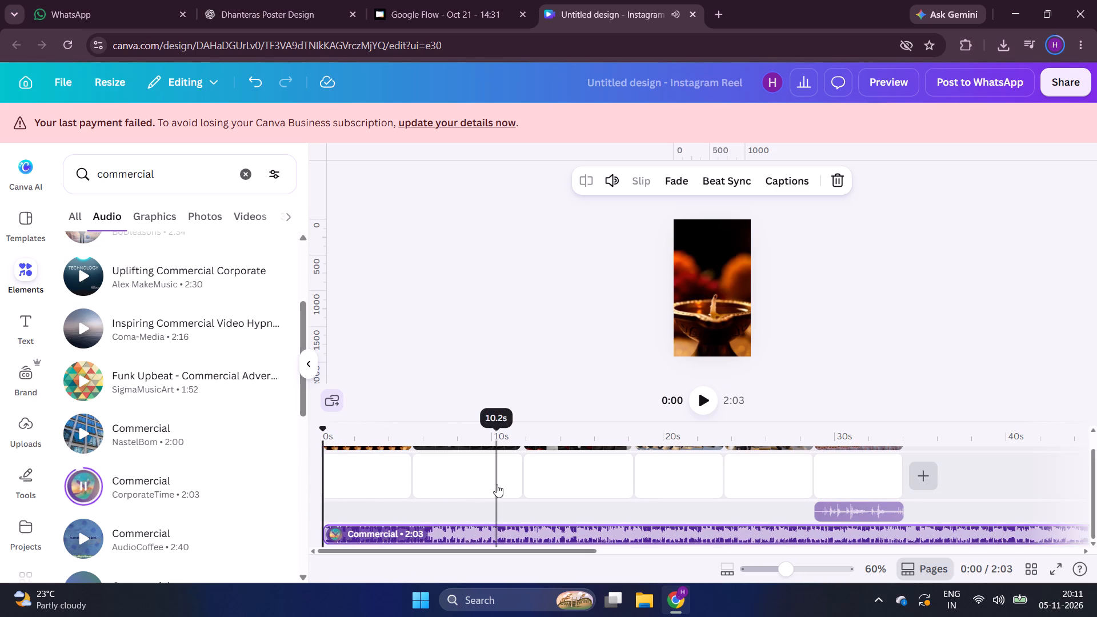
scroll(497, 484, "down", 1)
scroll(650, 520, "left", 13)
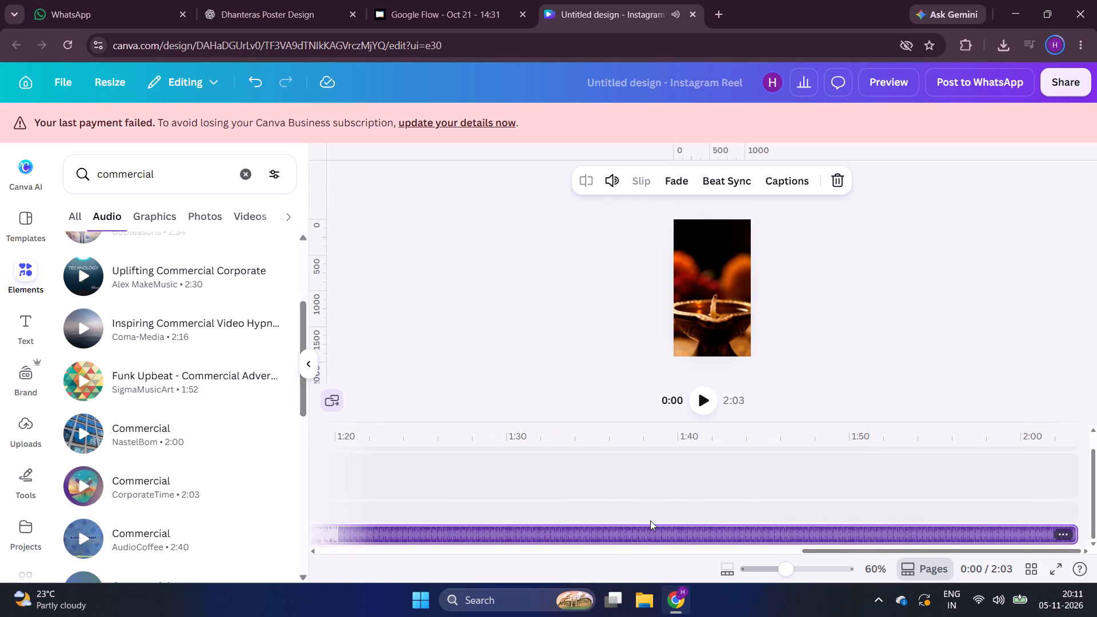
left_click_drag(1074, 529, 556, 524)
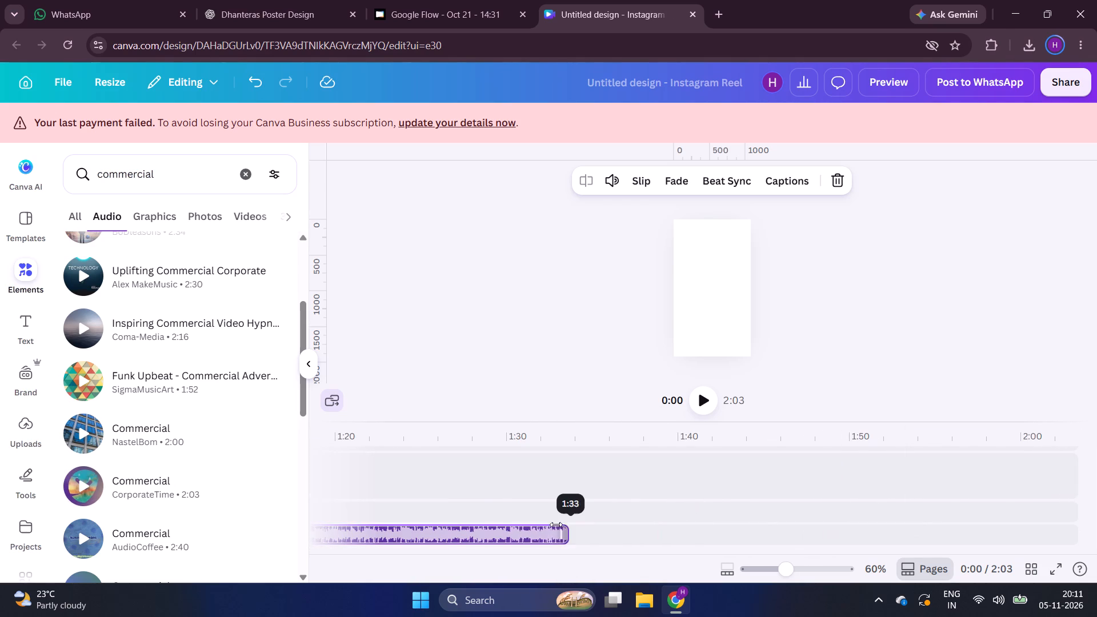
left_click_drag(556, 524, 241, 495)
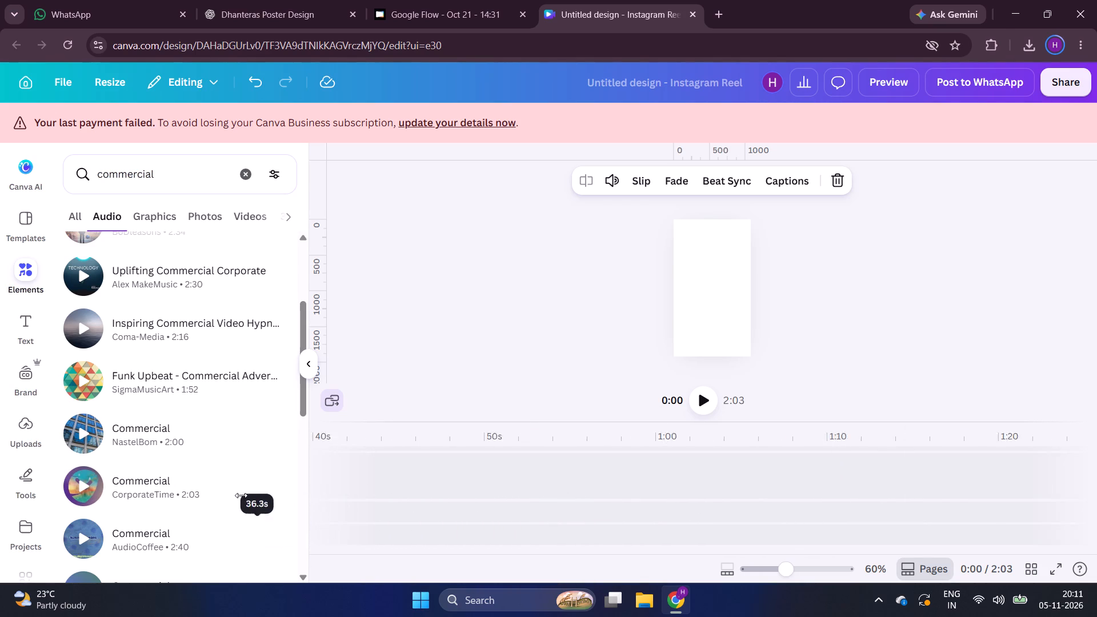
left_click_drag(241, 495, 746, 562)
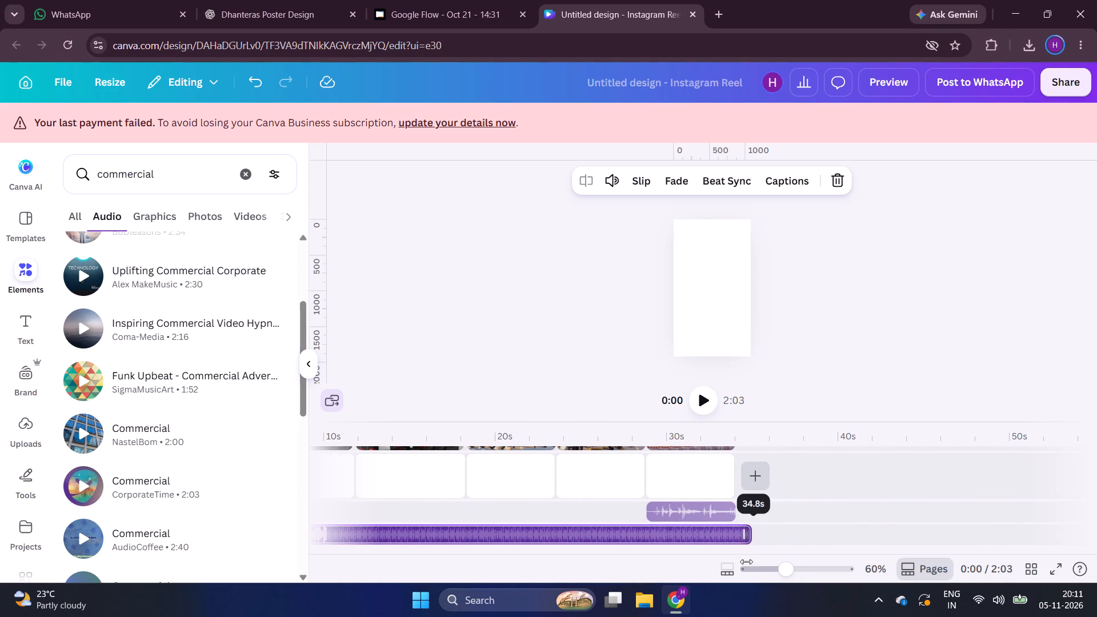
left_click_drag(746, 562, 733, 550)
Lower the "Commercial" music track's volume to 60.
left_click(682, 540)
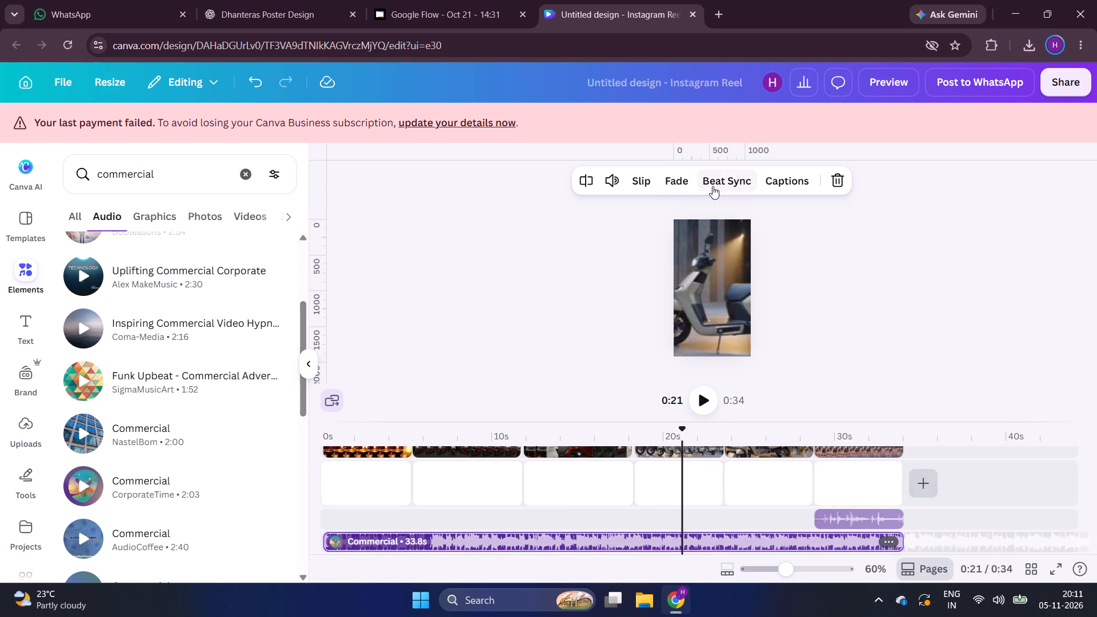
left_click(616, 183)
left_click_drag(631, 225, 586, 229)
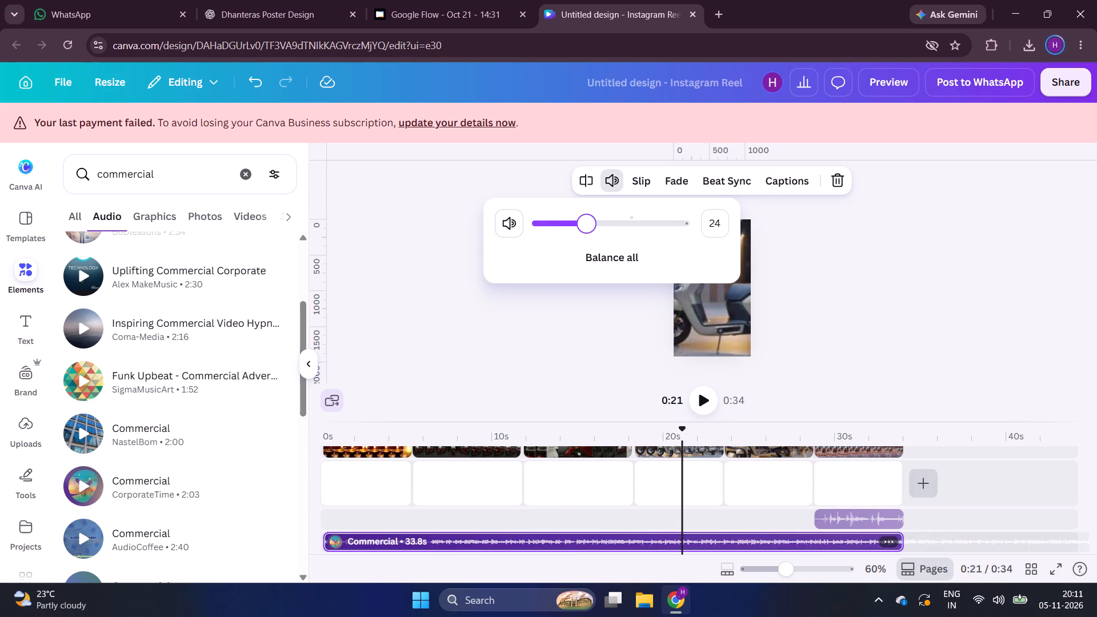
left_click_drag(586, 229, 600, 233)
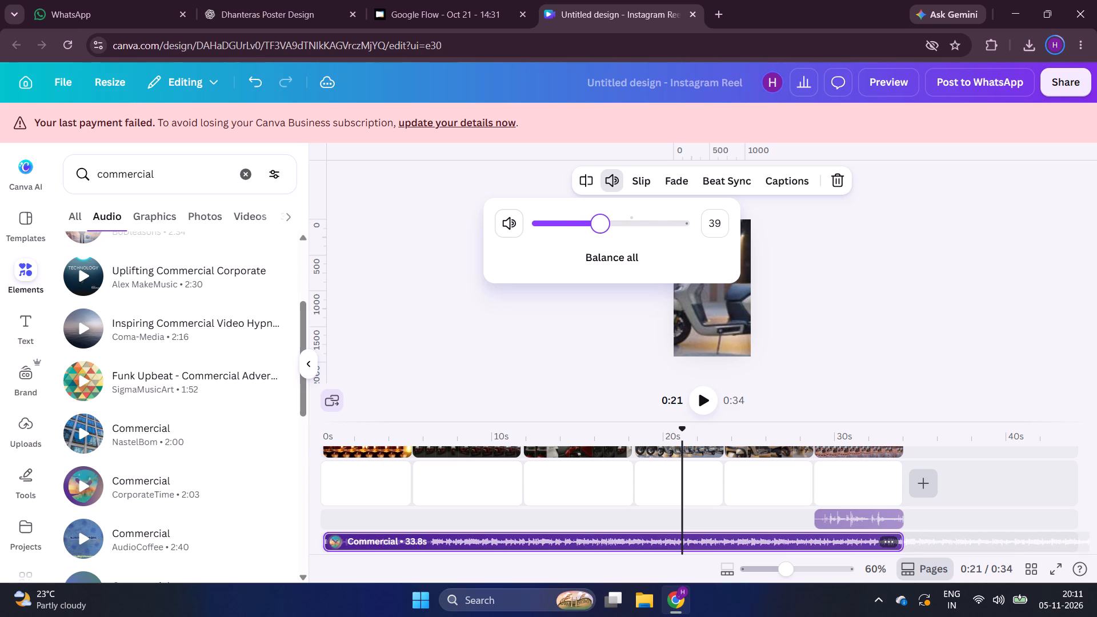
left_click_drag(600, 233, 605, 234)
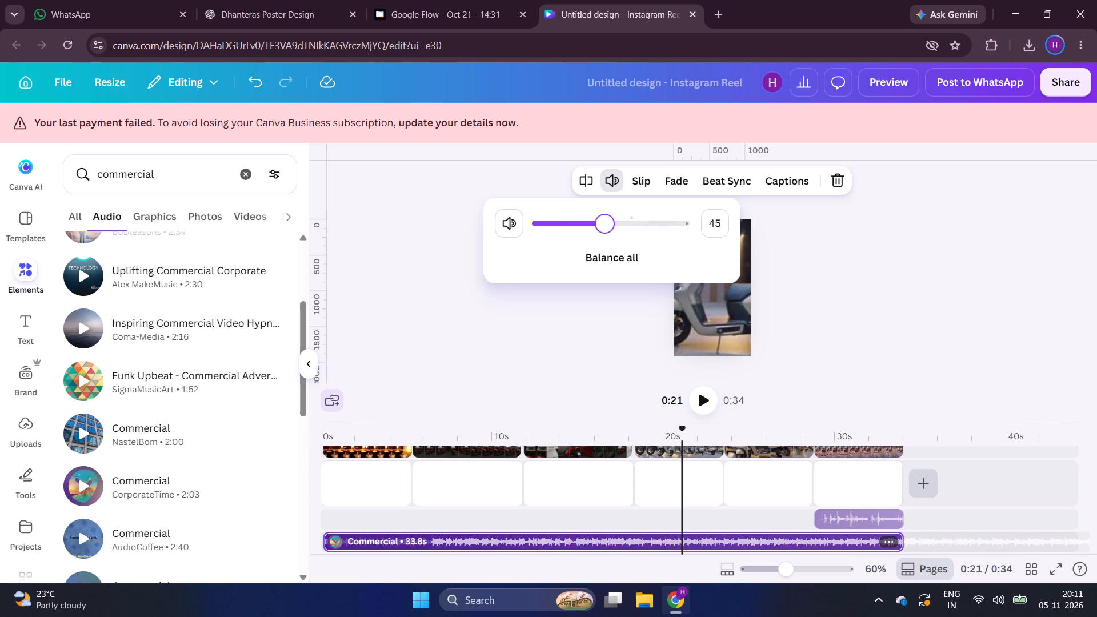
left_click_drag(605, 234, 612, 233)
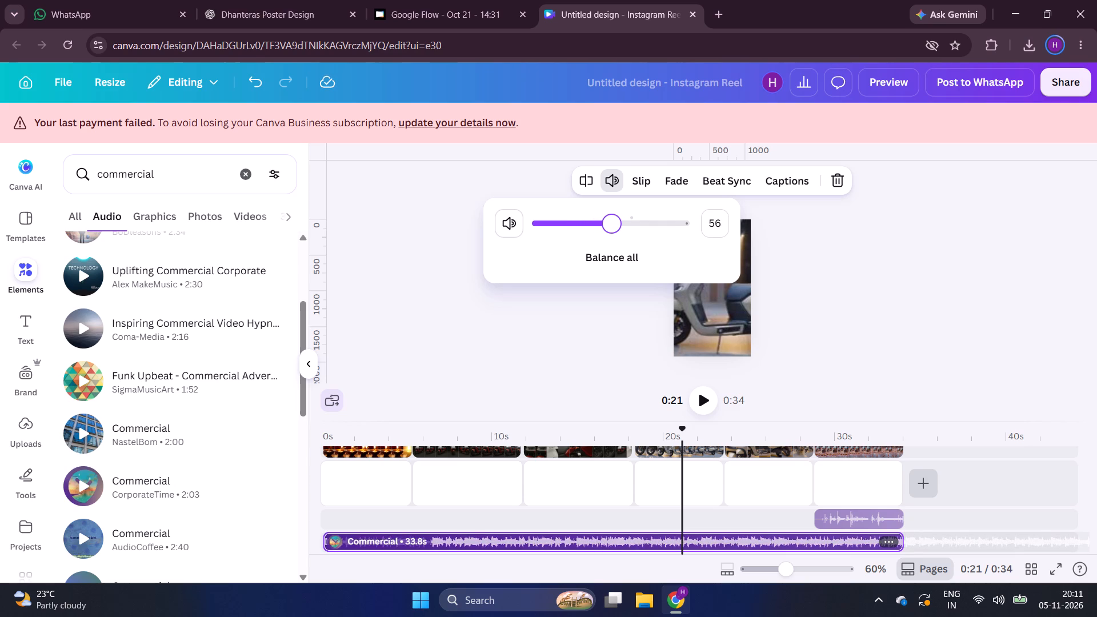
left_click_drag(612, 233, 614, 234)
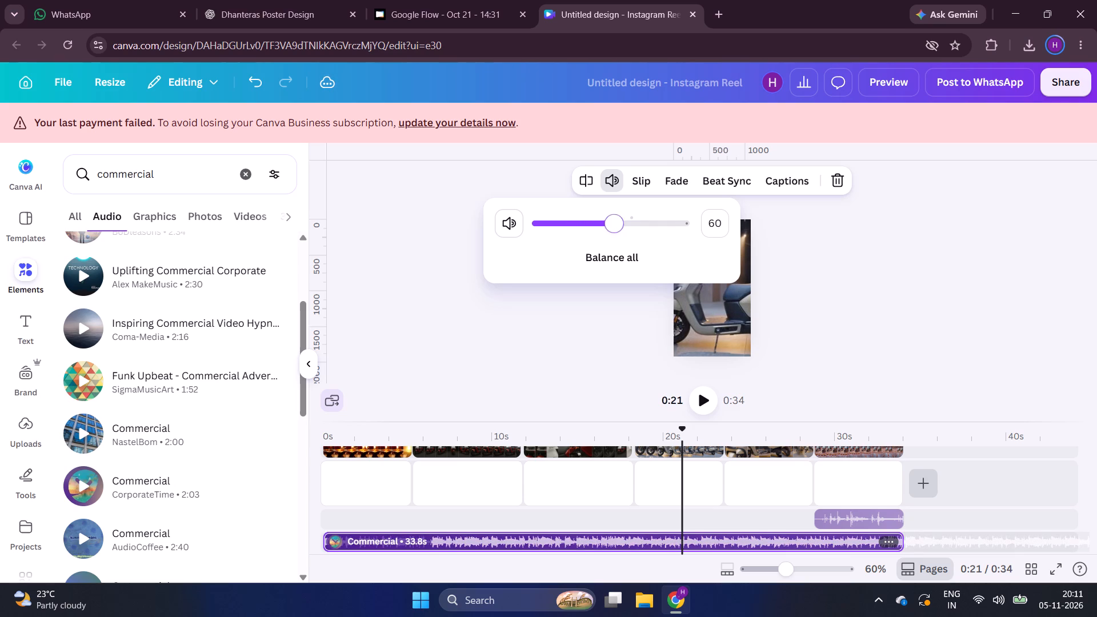
Raise the volume of the fireworks sound effect under the last clip to 155.
left_click(876, 511)
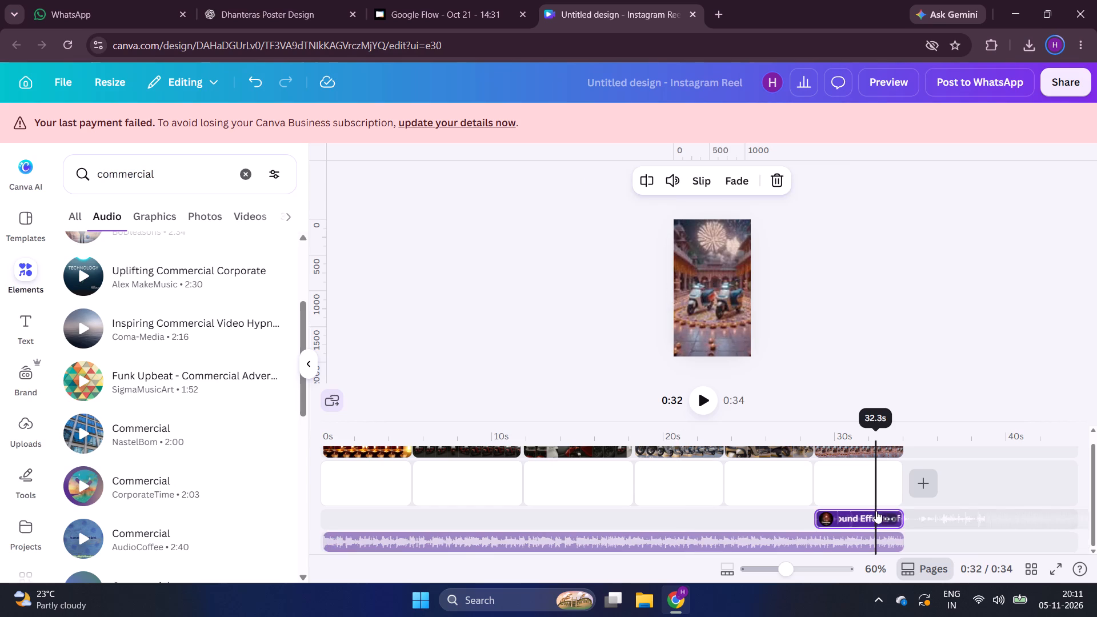
left_click(679, 190)
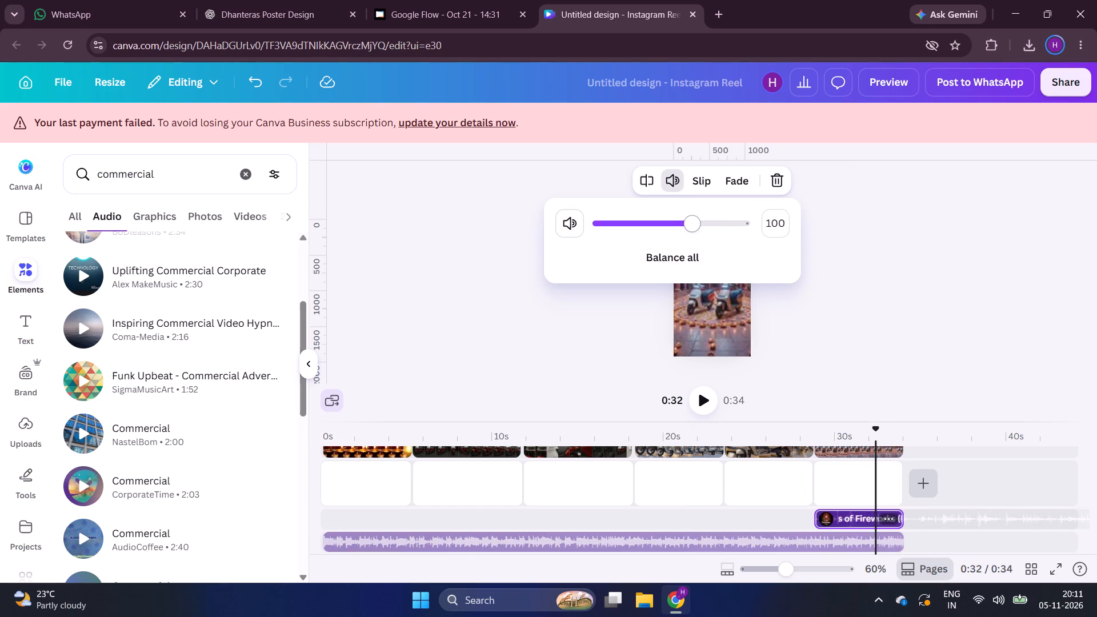
left_click_drag(698, 227, 708, 230)
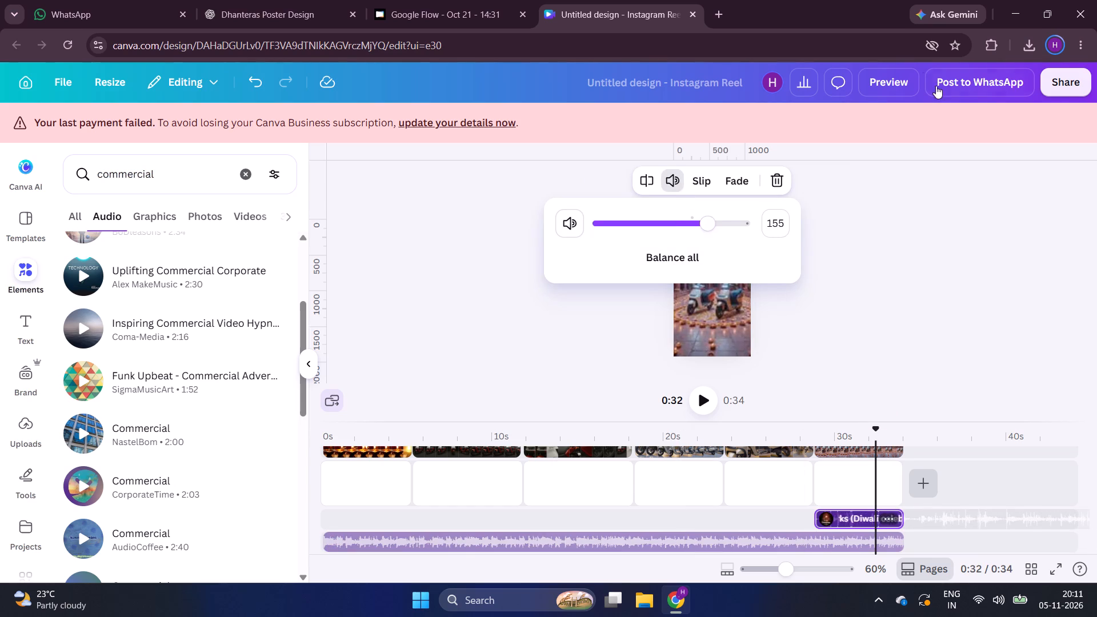
left_click(883, 87)
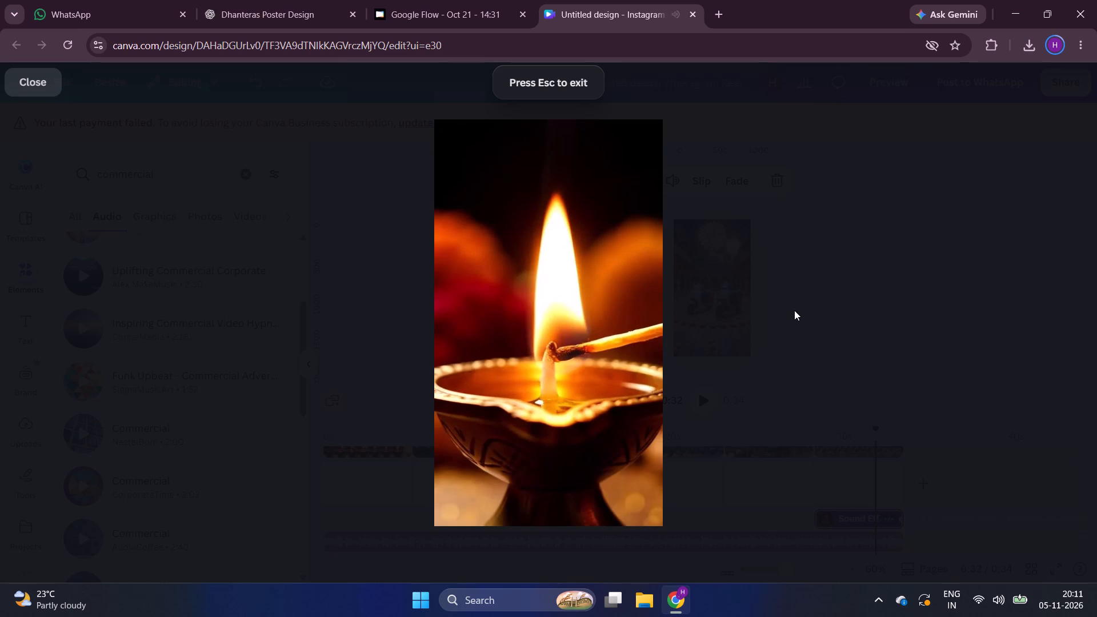
left_click(765, 421)
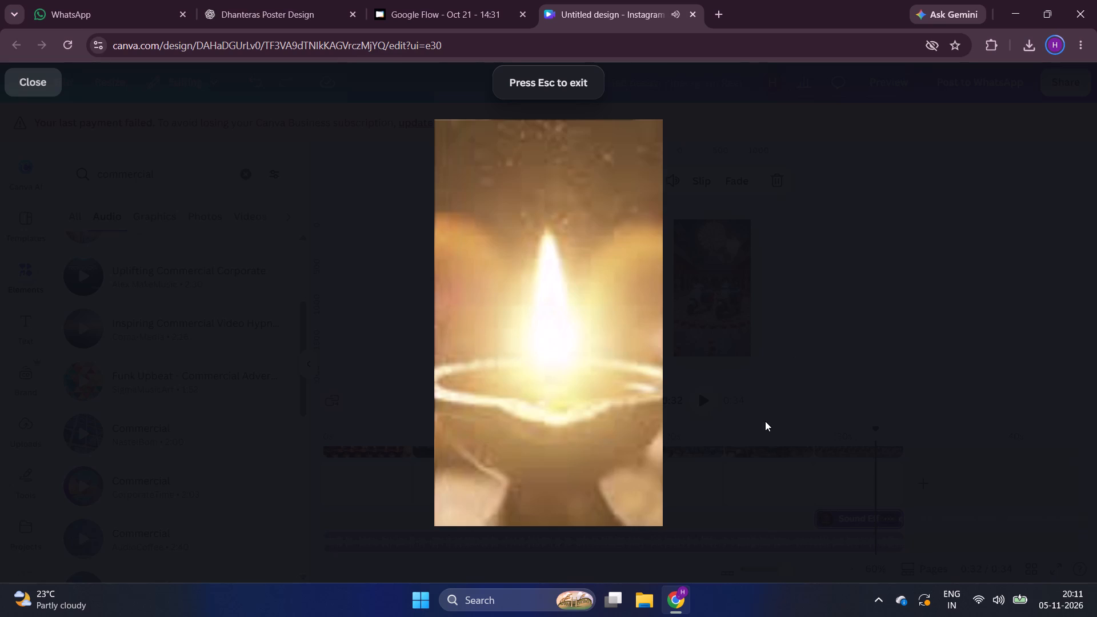
left_click(896, 94)
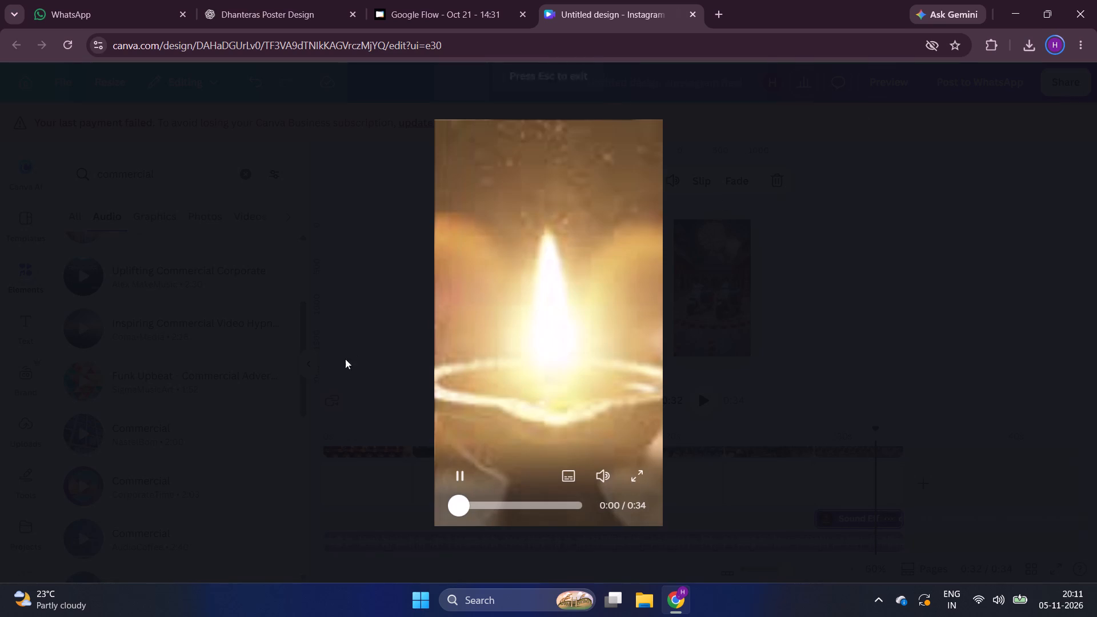
left_click(382, 435)
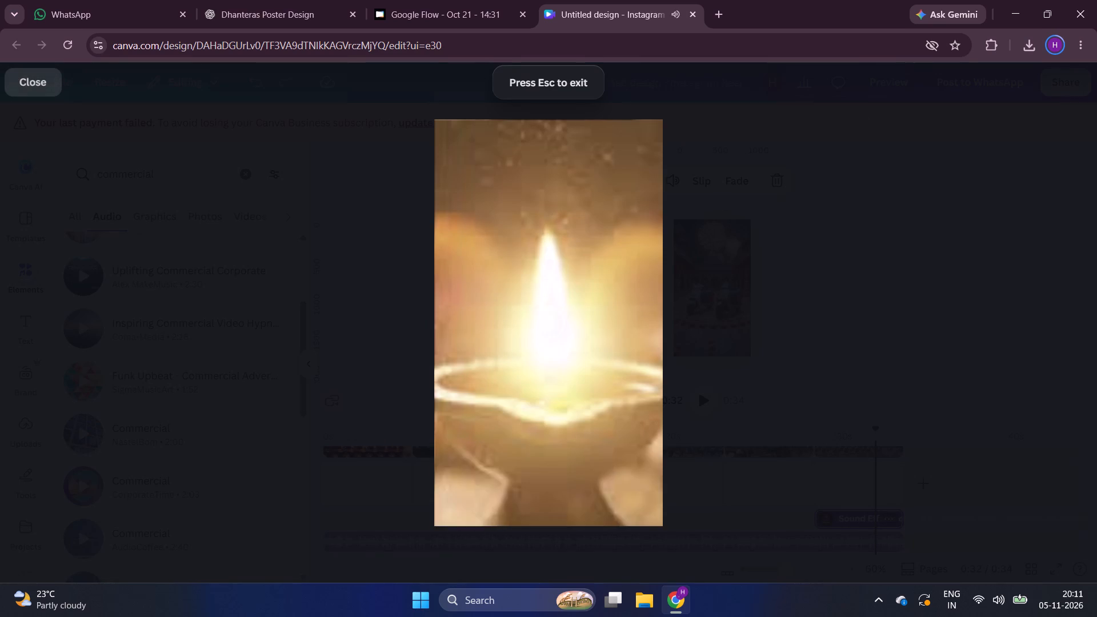
left_click(315, 366)
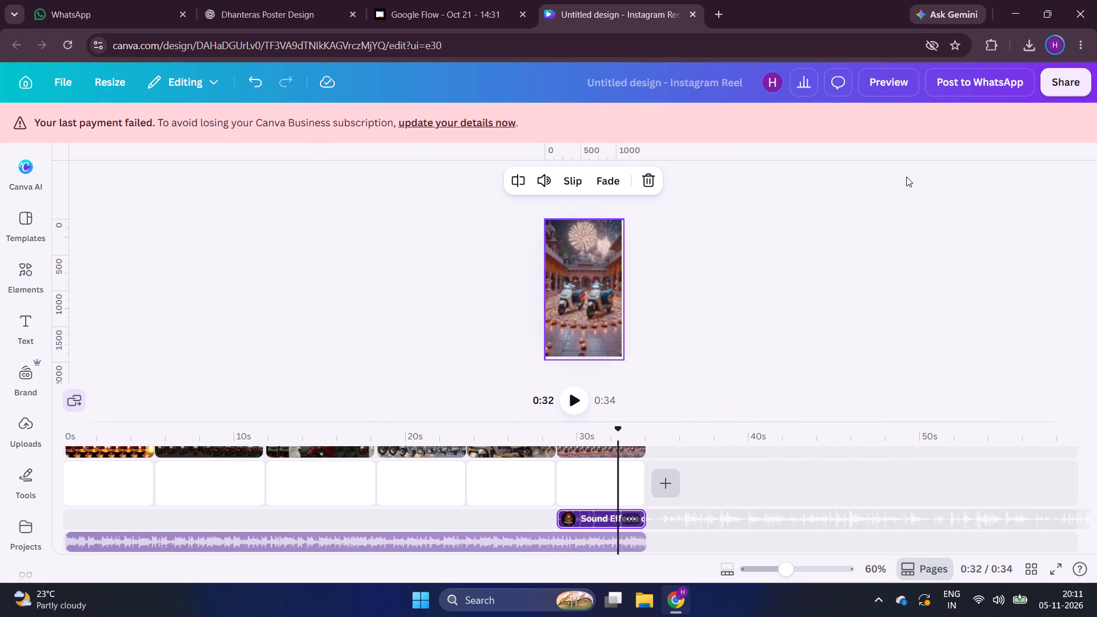
left_click(892, 76)
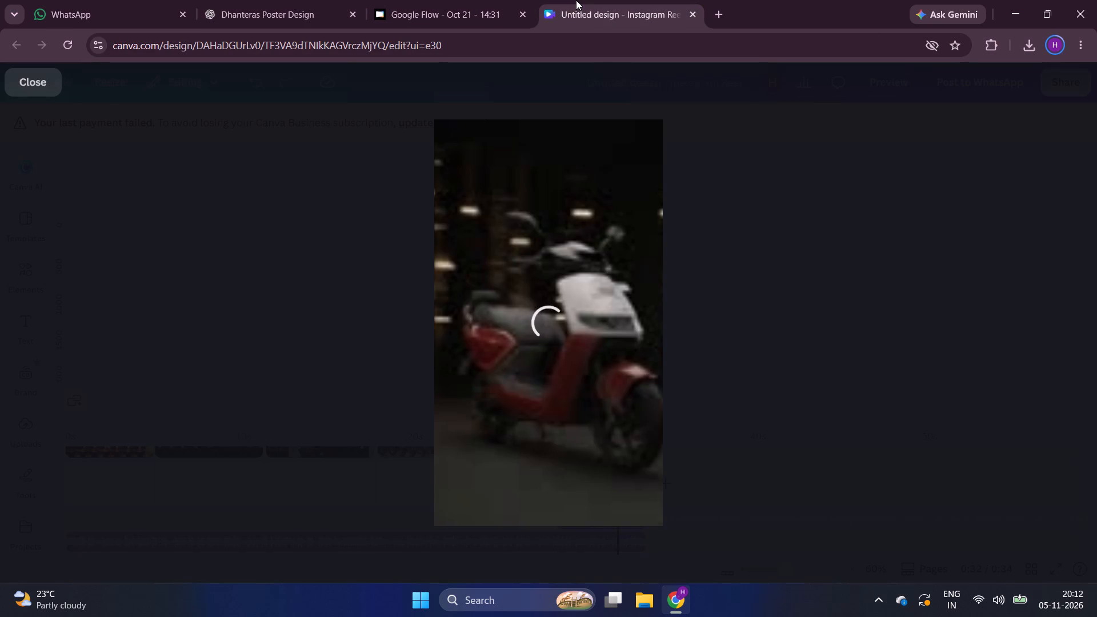
Continue checking the reel preview through the dark-background scooter clips, and close the preview.
scroll(696, 356, "left", 1)
scroll(717, 186, "left", 1)
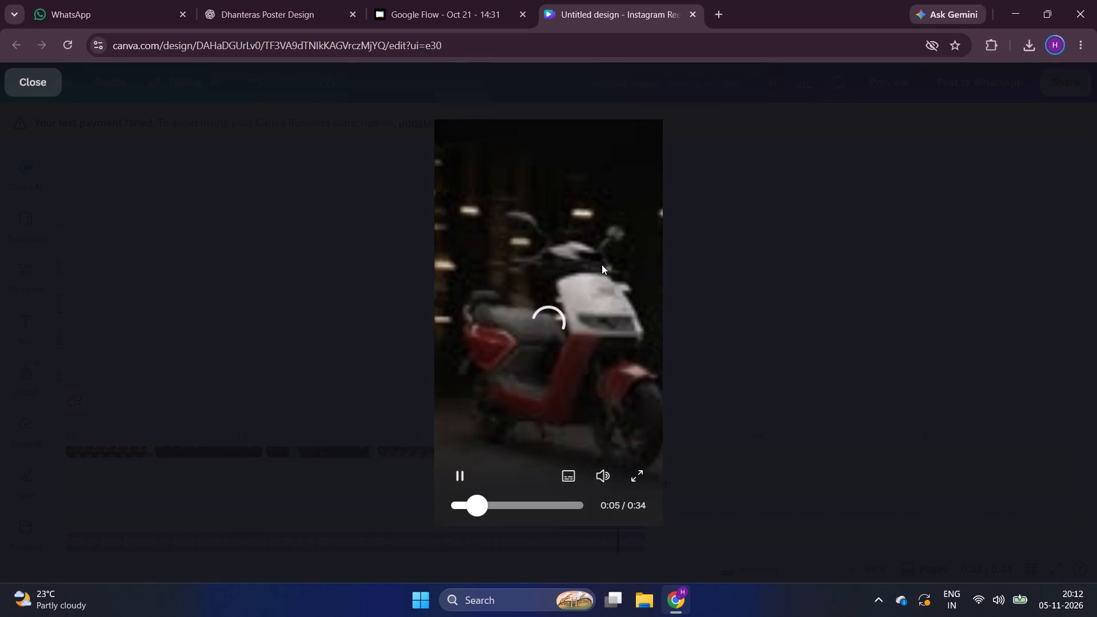
scroll(602, 265, "left", 2)
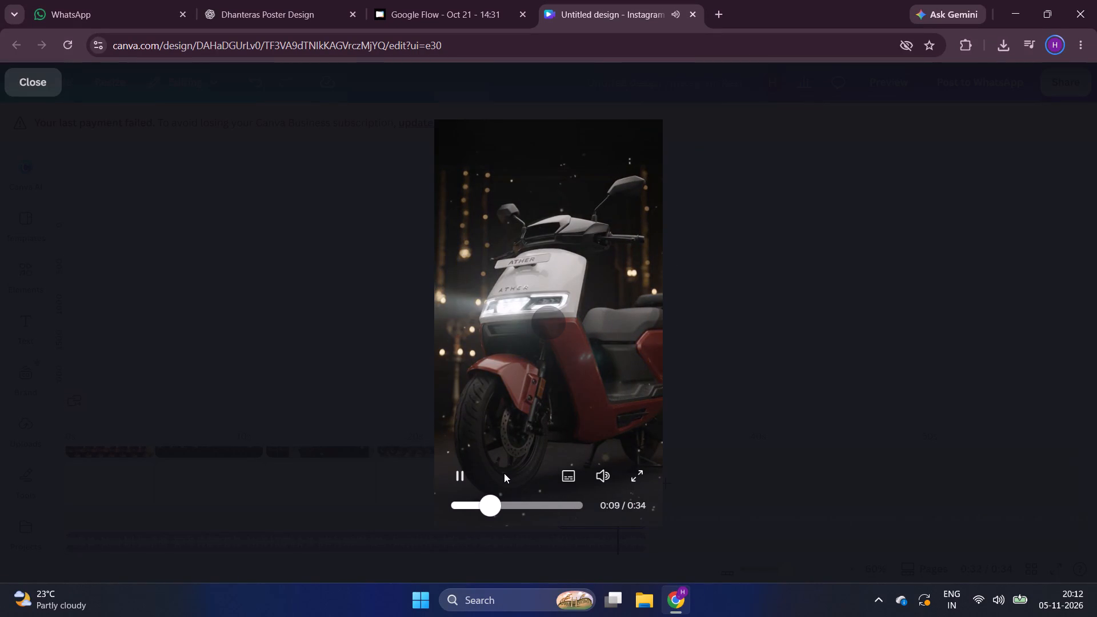
scroll(517, 464, "right", 2)
left_click(804, 298)
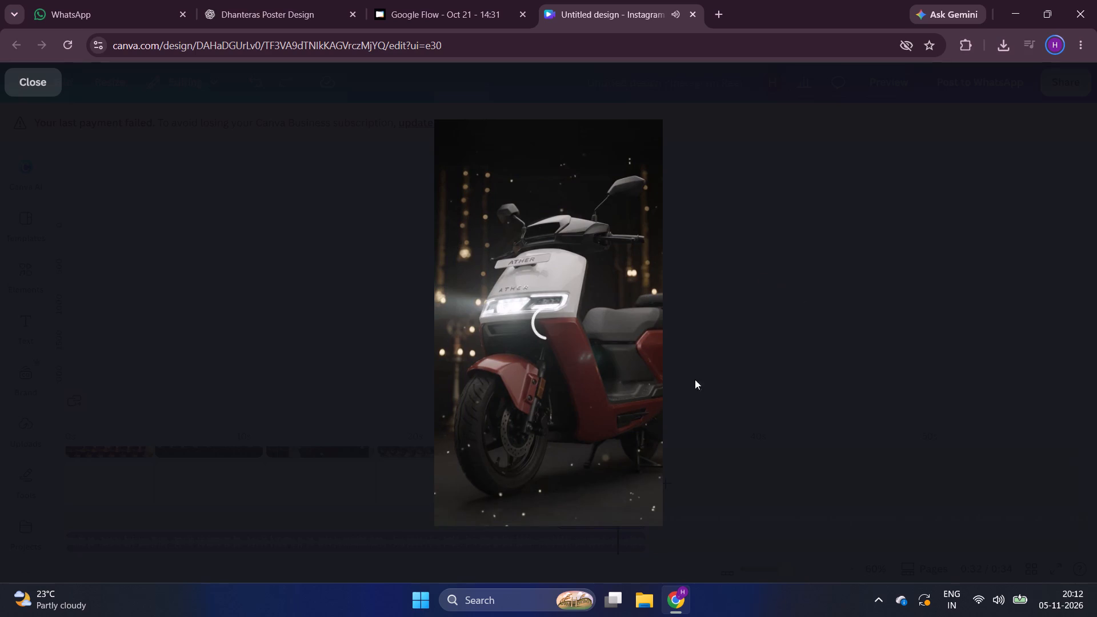
scroll(538, 486, "up", 4)
scroll(398, 524, "right", 3)
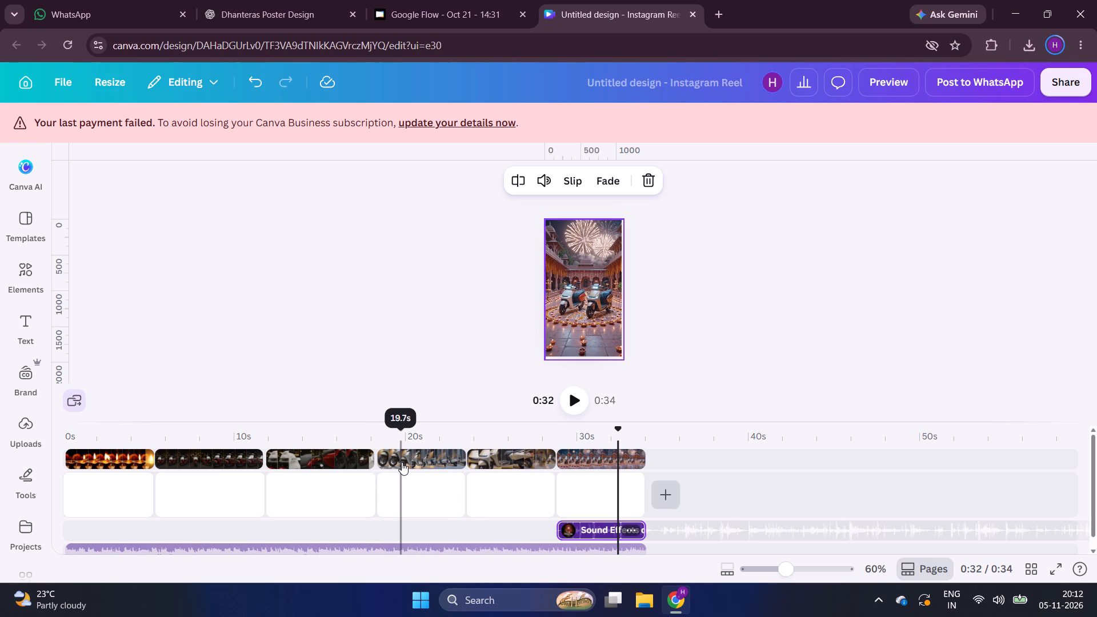
Select the fourth page of the reel in the timeline.
left_click(411, 480)
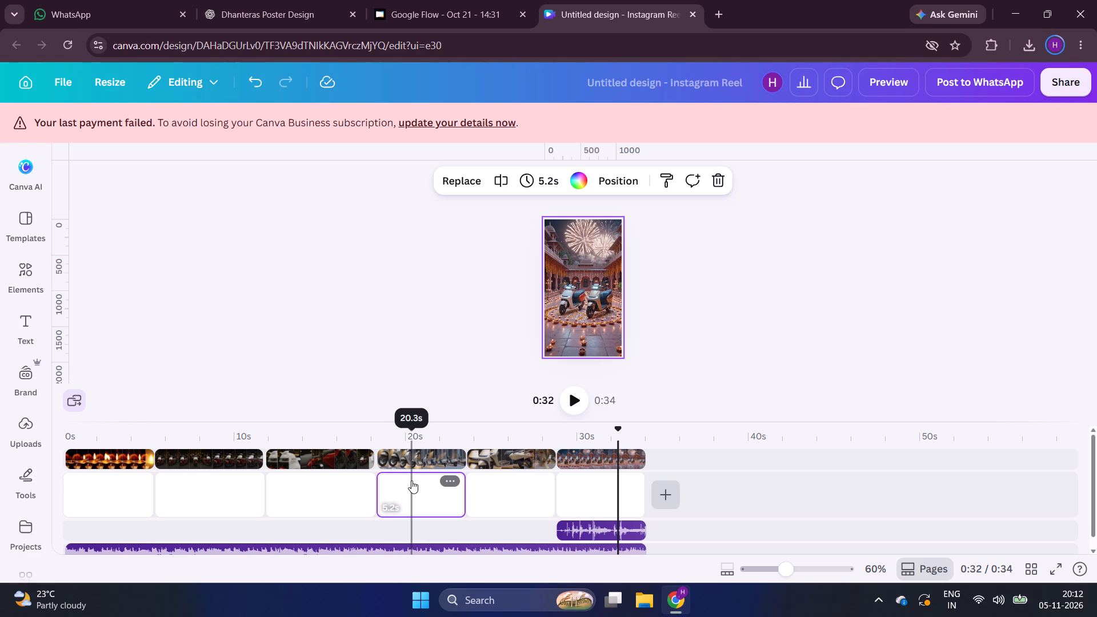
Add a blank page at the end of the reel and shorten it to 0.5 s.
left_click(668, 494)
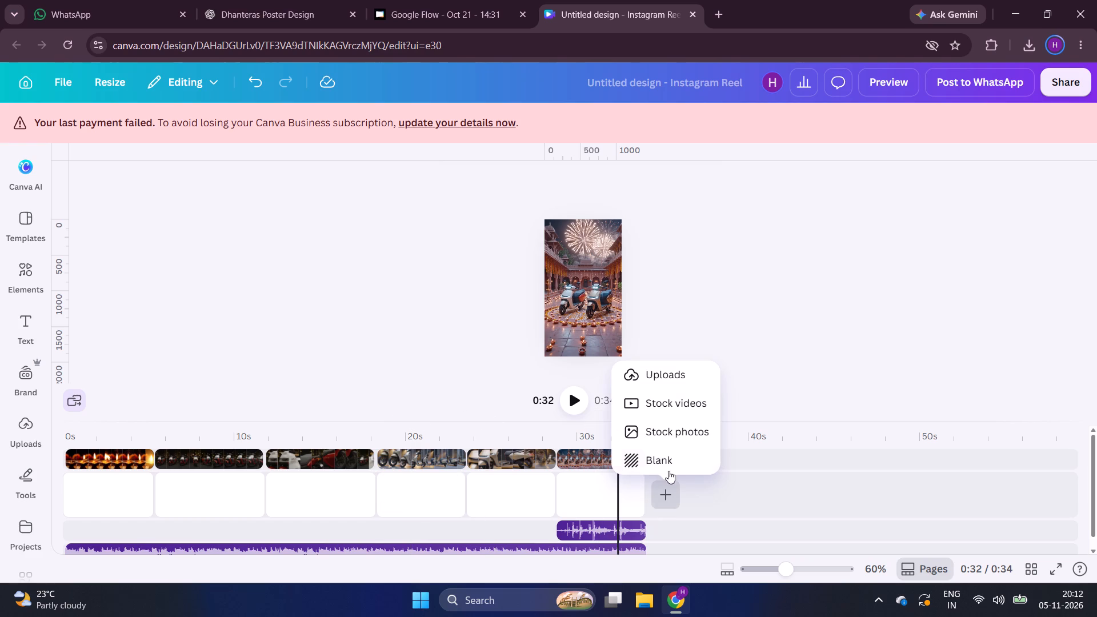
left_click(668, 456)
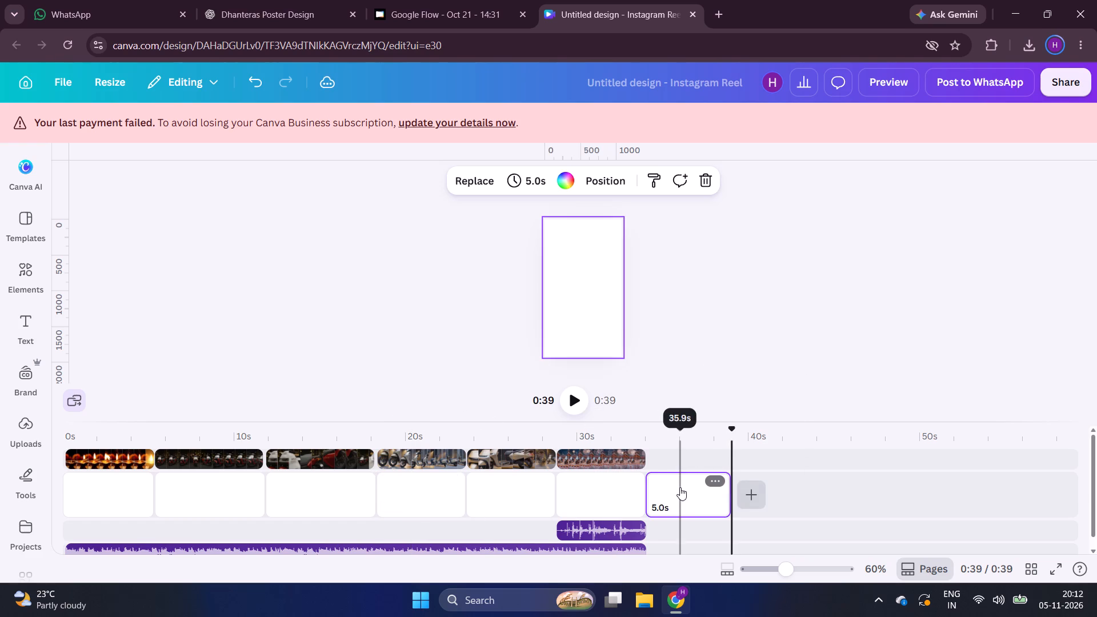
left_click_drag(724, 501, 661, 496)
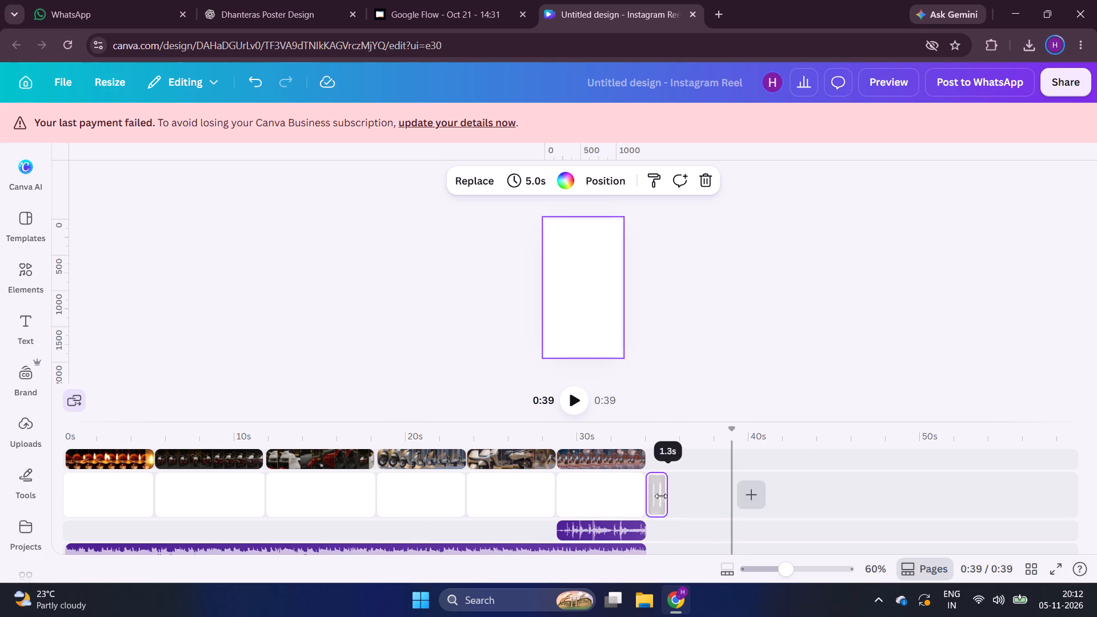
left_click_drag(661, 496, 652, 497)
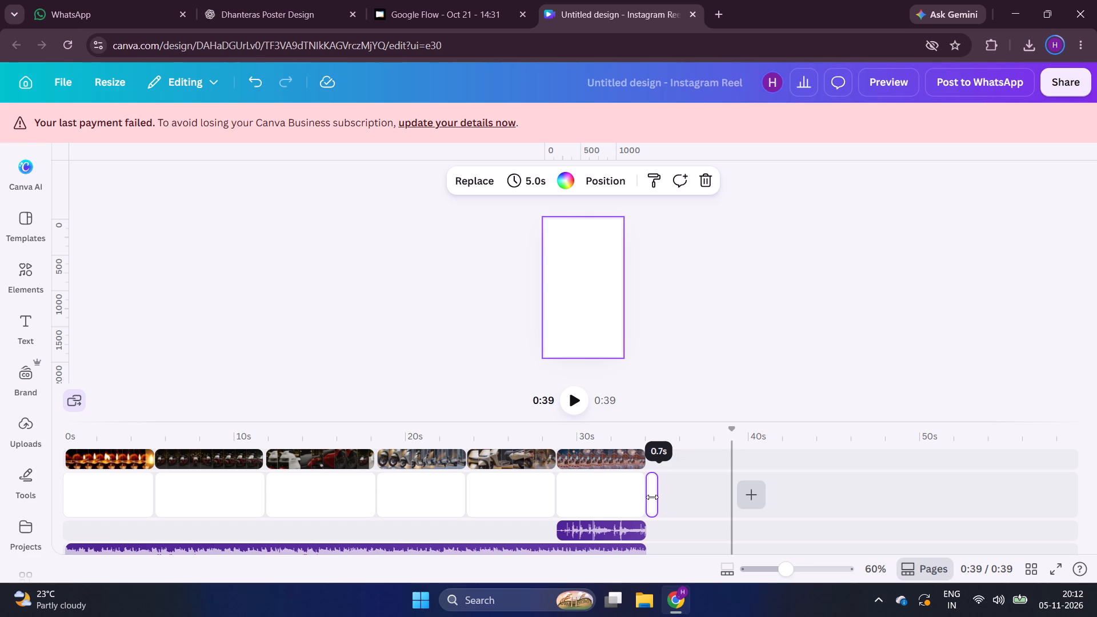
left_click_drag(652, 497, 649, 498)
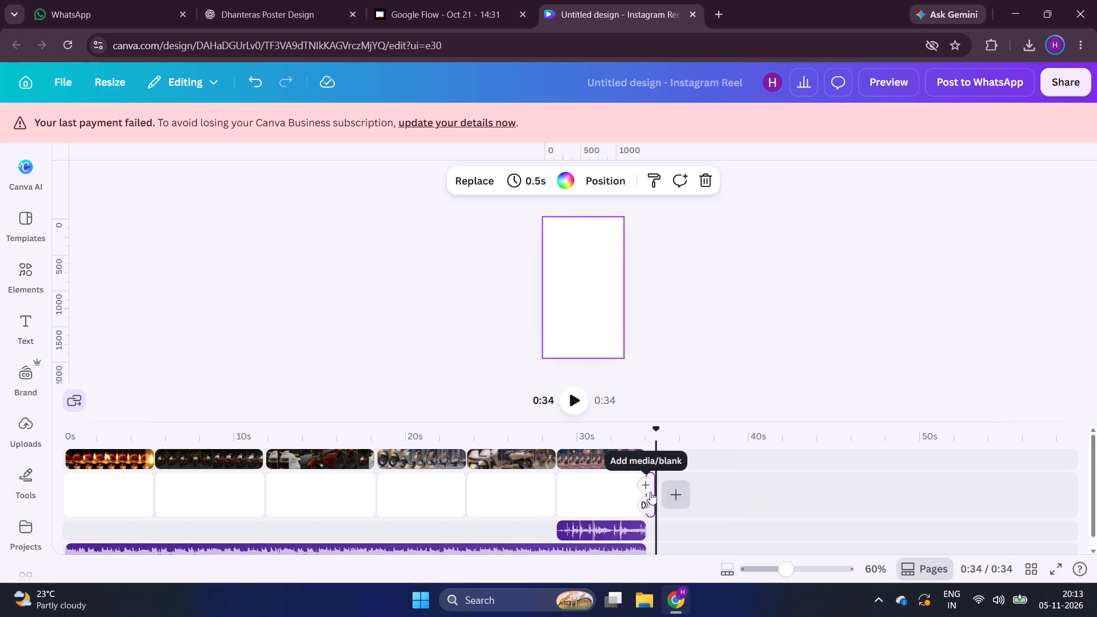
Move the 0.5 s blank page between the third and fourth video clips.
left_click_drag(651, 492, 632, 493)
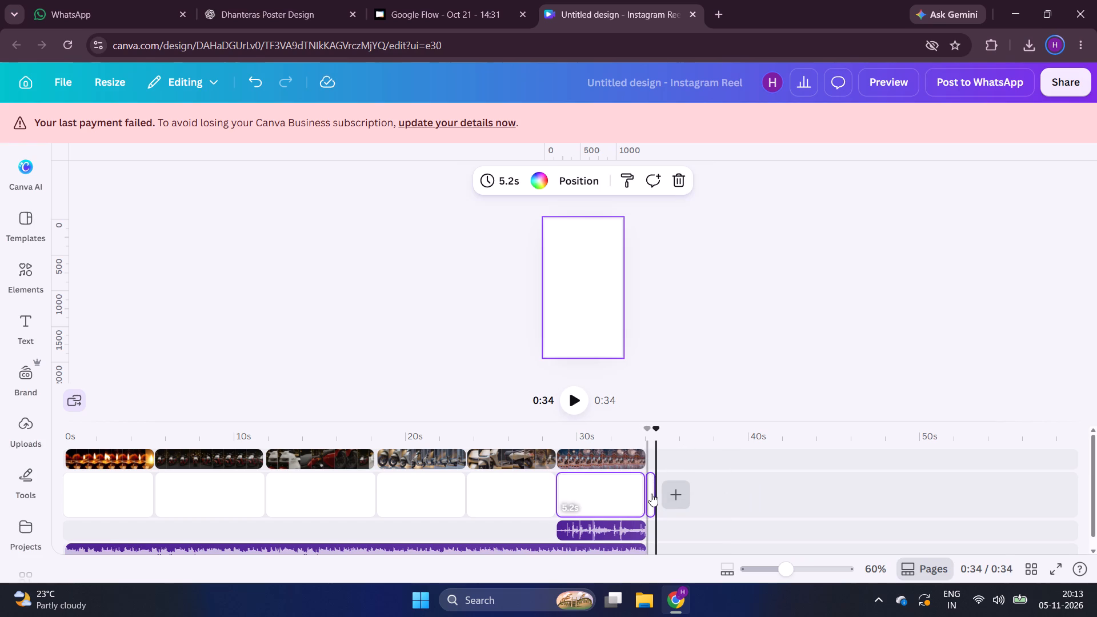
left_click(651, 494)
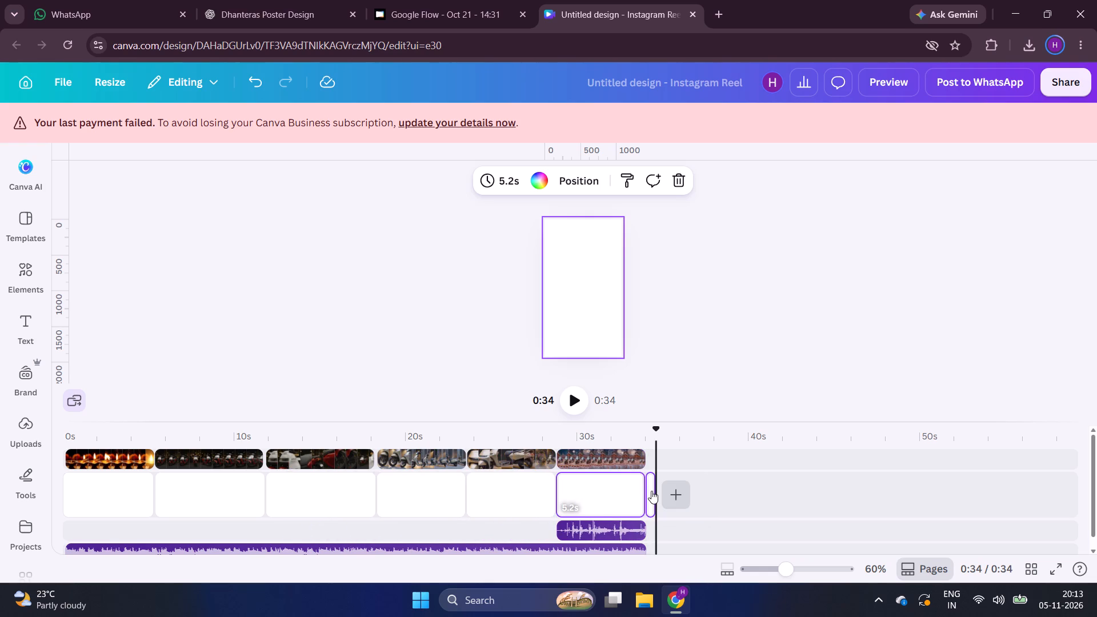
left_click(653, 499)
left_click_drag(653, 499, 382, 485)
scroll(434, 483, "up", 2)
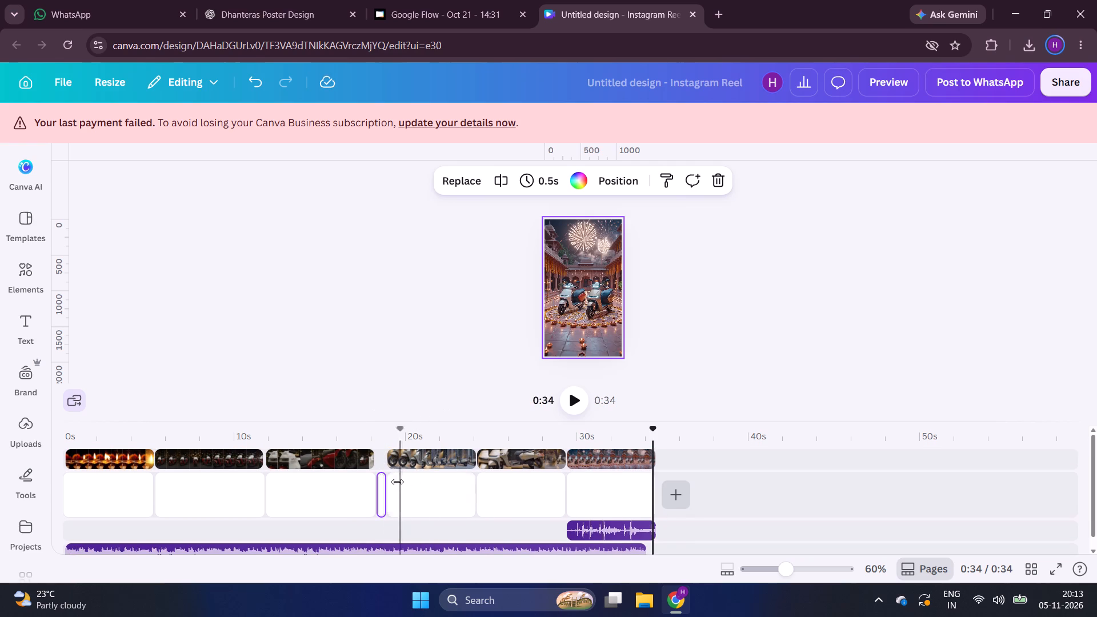
Search all elements for "black screen" and add the black phone-screen graphic to the short blank page after the third clip.
double_click(385, 495)
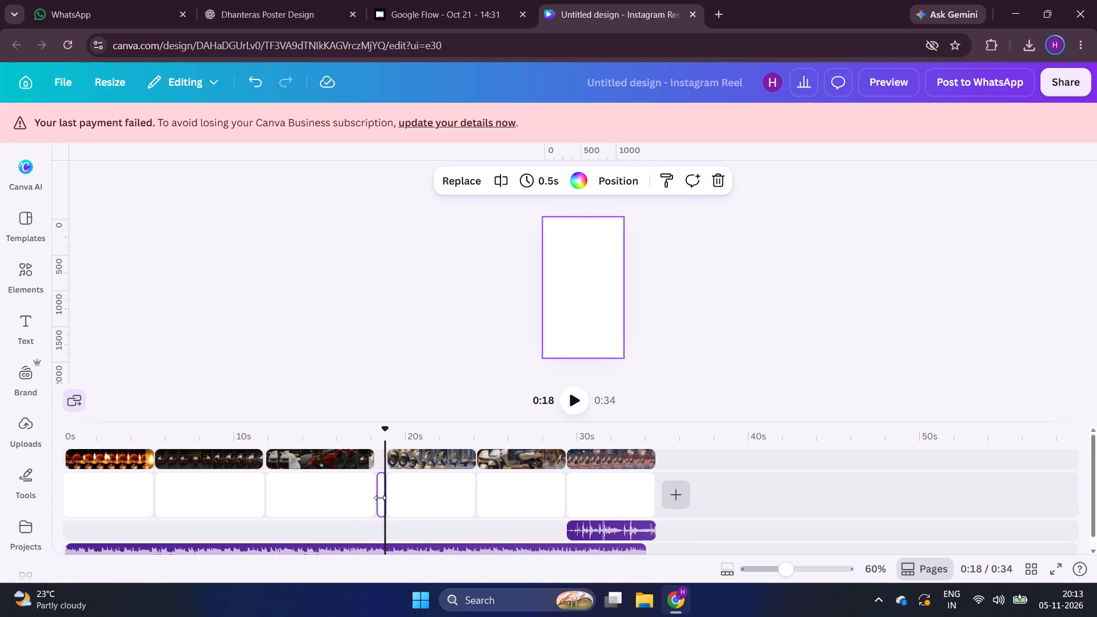
left_click(380, 497)
left_click(581, 293)
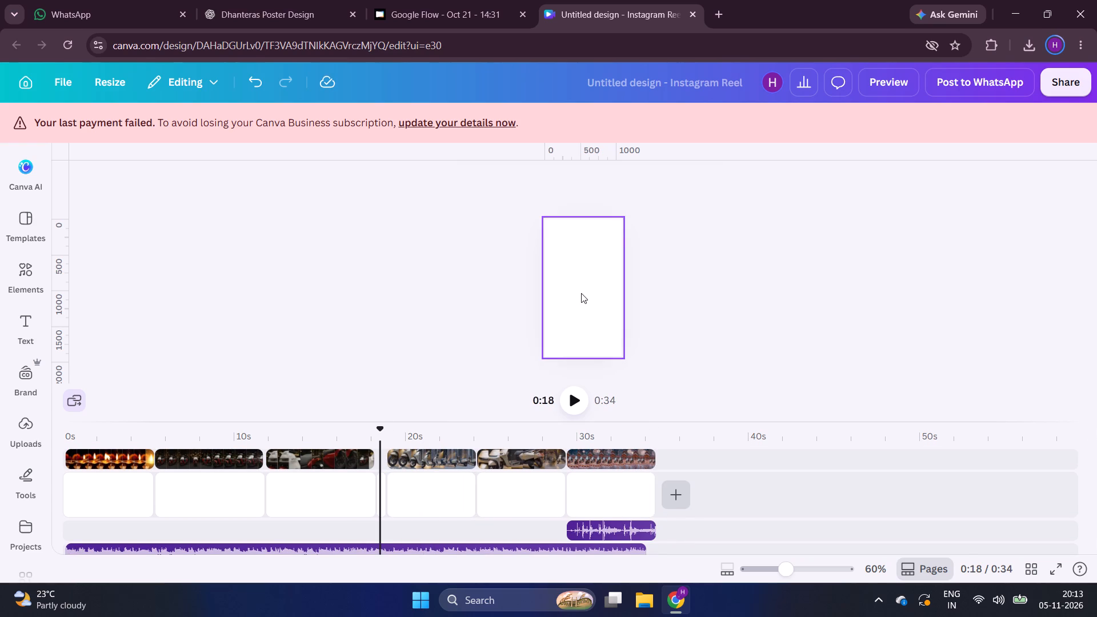
left_click(379, 504)
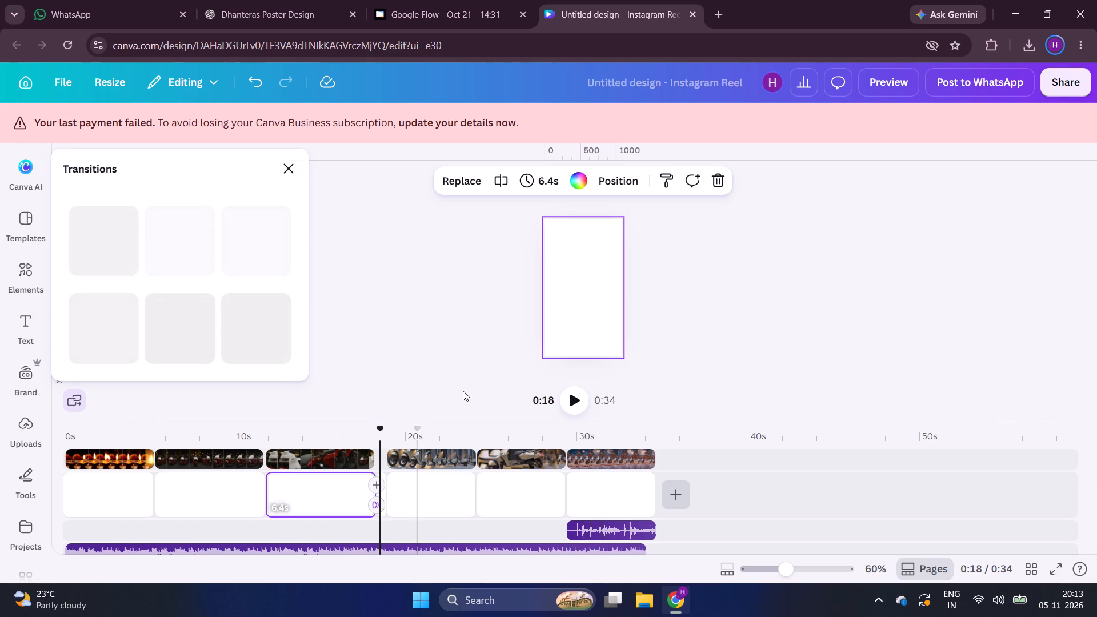
left_click(456, 341)
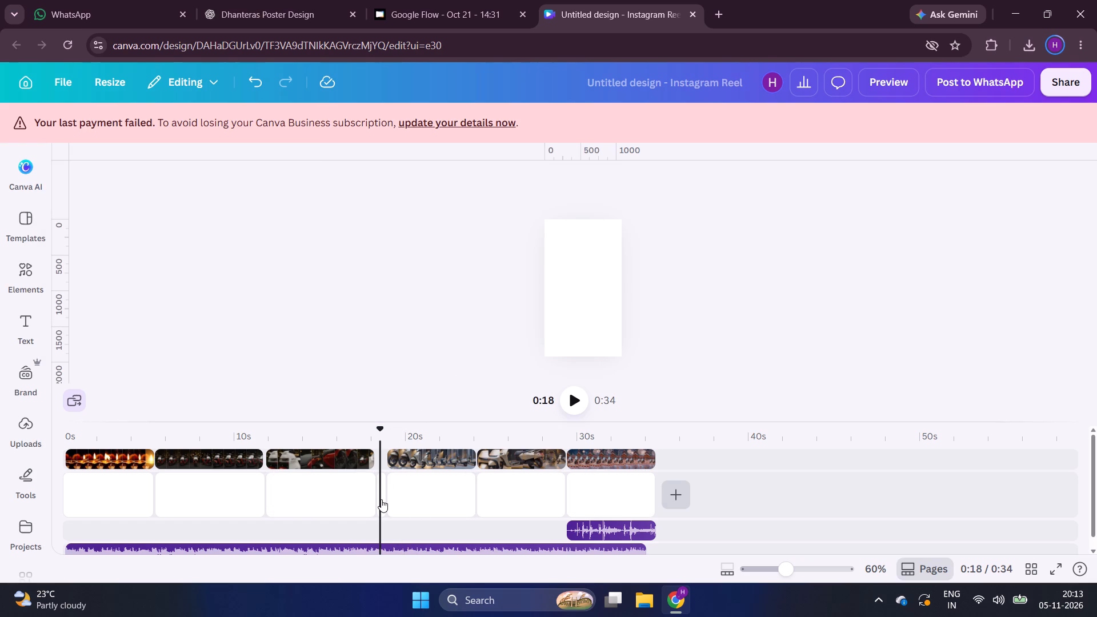
left_click(381, 499)
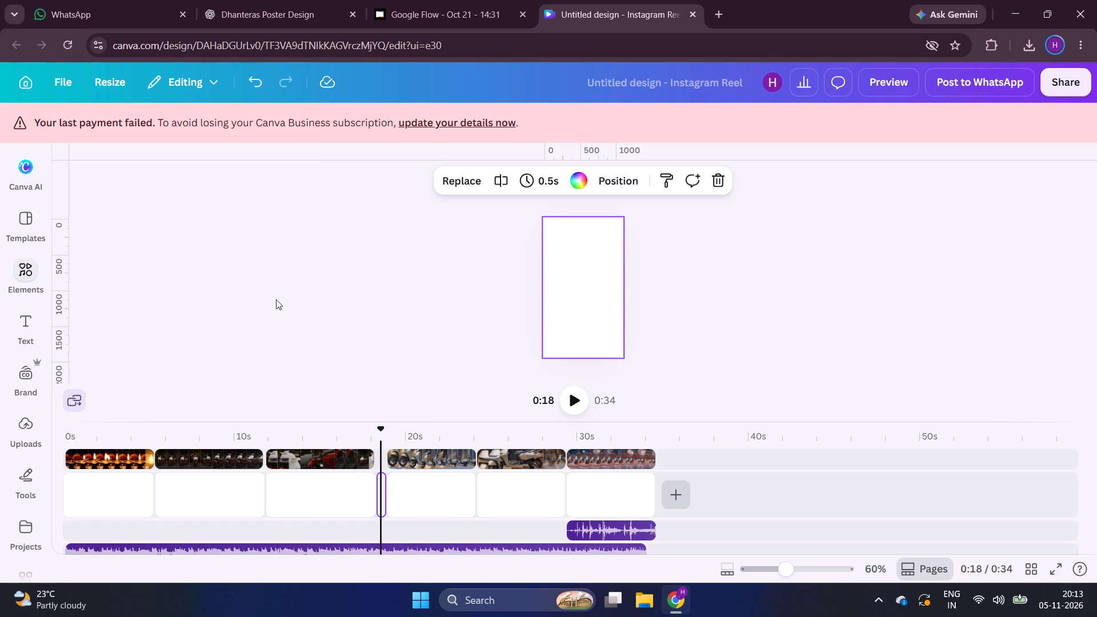
left_click(19, 275)
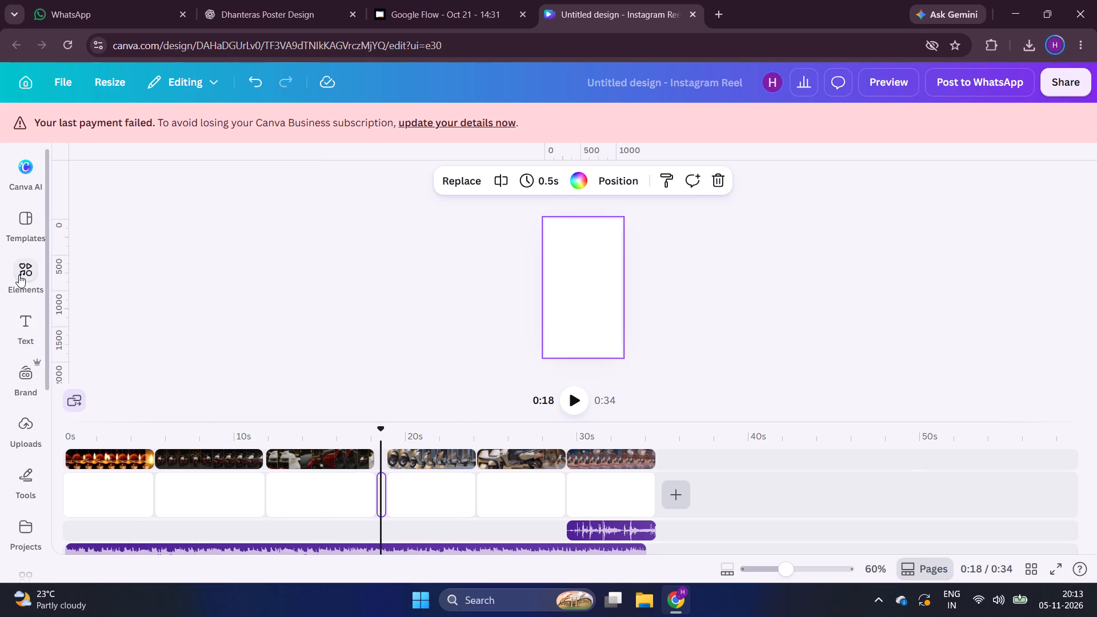
triple_click(159, 170)
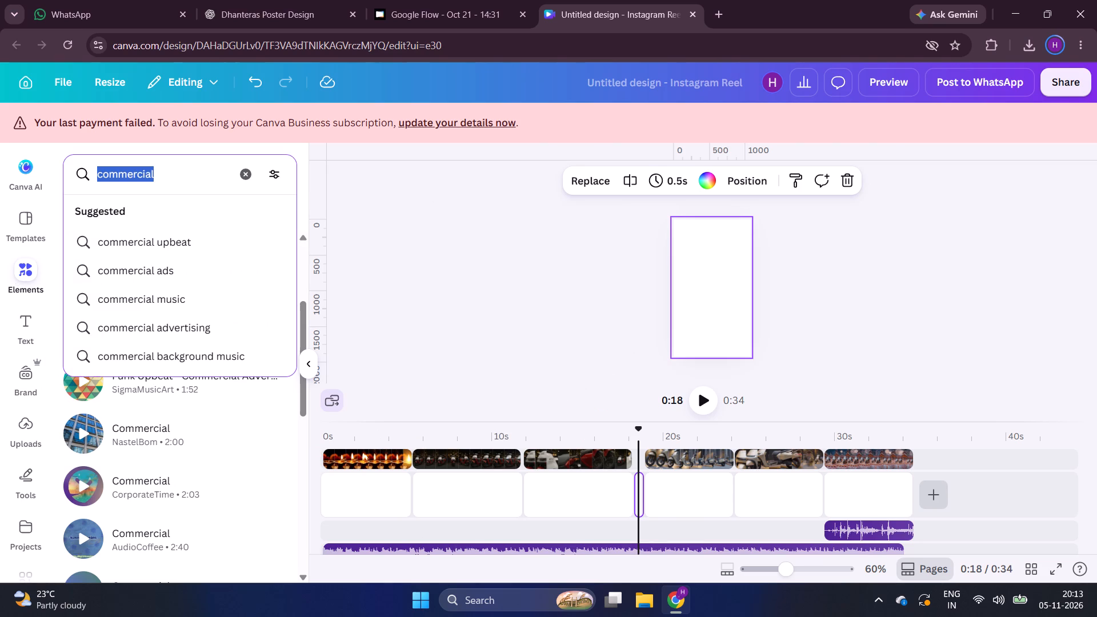
key("BackSpace")
key("b")
type("lach")
key("BackSpace")
key("l")
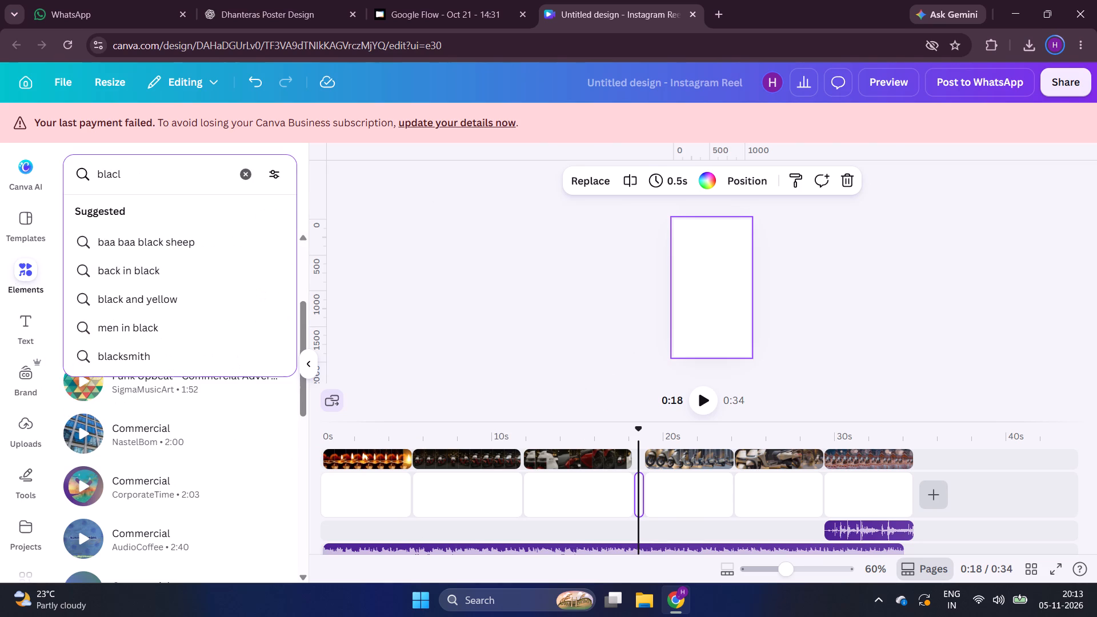
type("k")
key("space")
key("s")
type("creen")
key("Return")
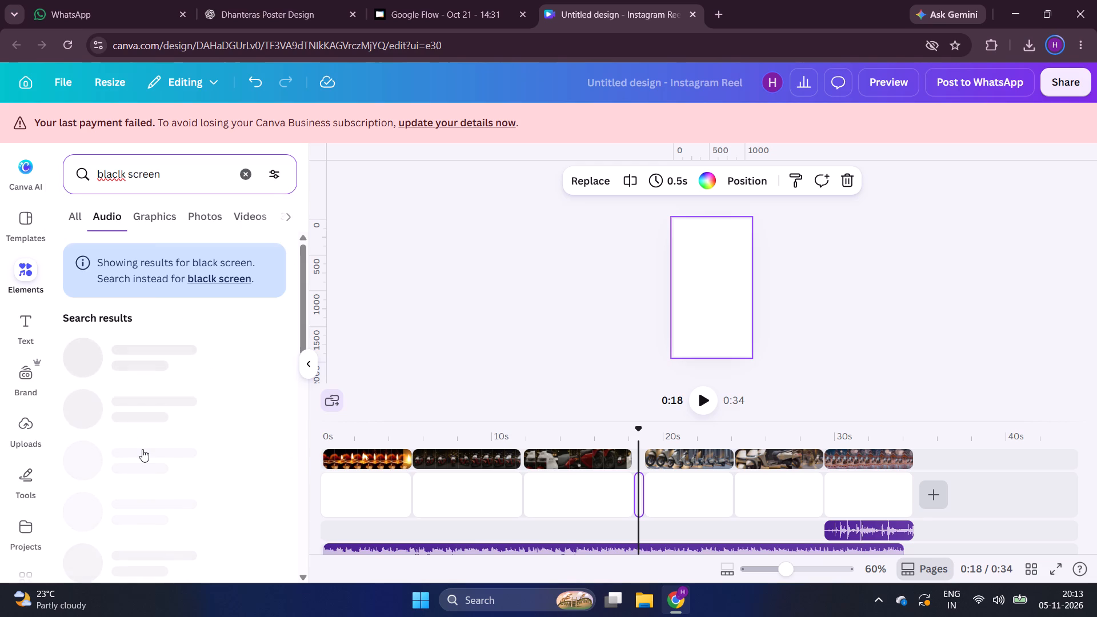
scroll(171, 452, "down", 4)
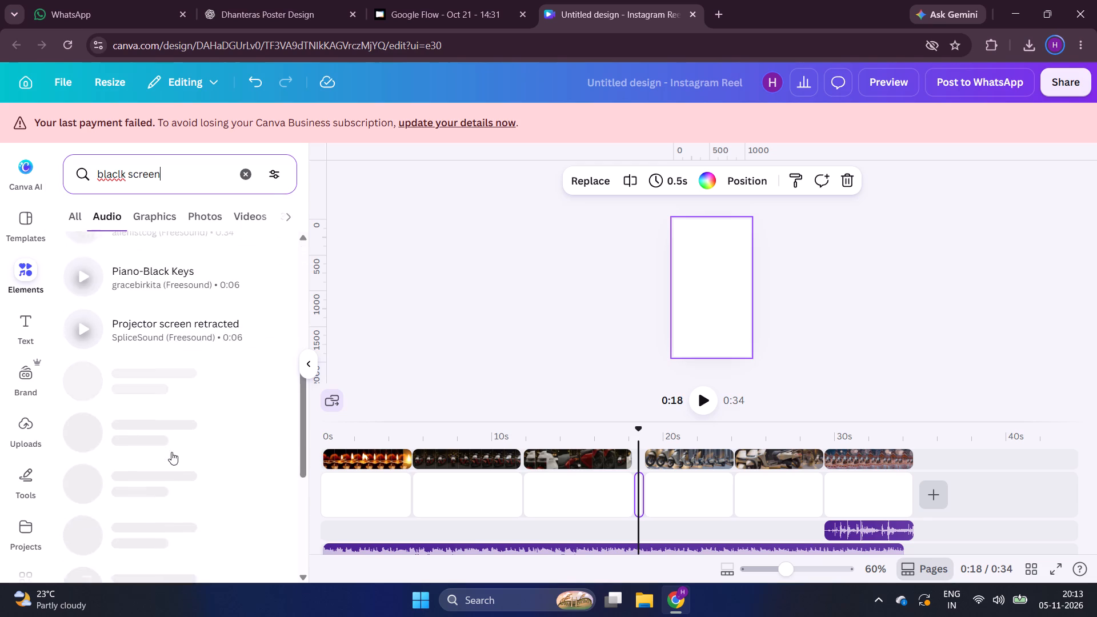
scroll(171, 452, "up", 2)
double_click(106, 177)
key("BackSpace")
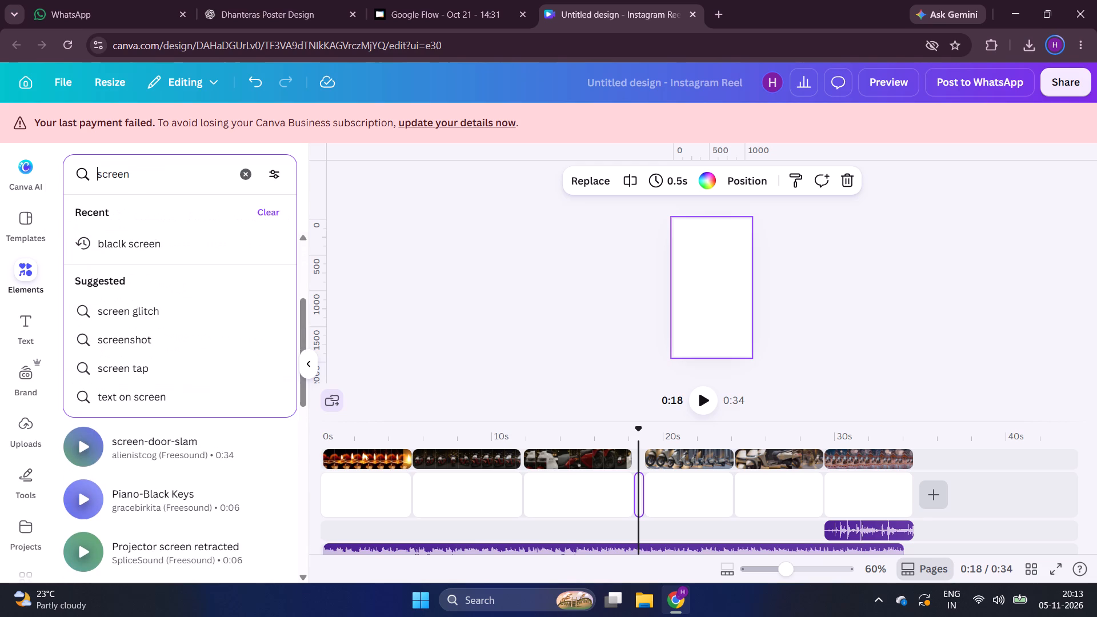
type("back")
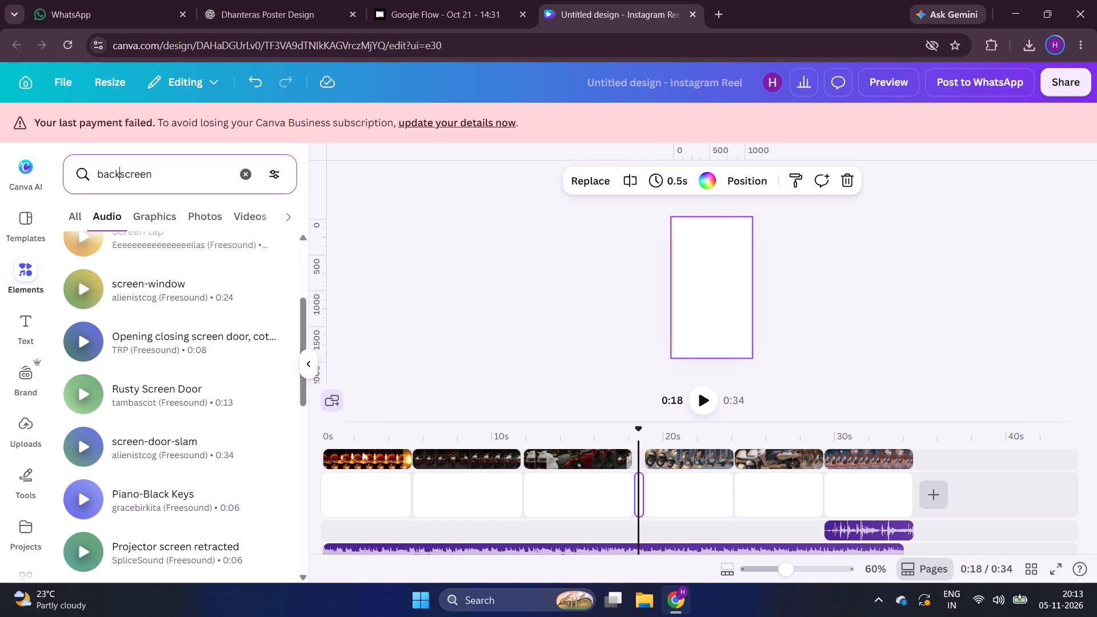
key("BackSpace")
key("BackSpace")
key("BackSpace")
type("lake")
key("space")
key("BackSpace")
key("BackSpace")
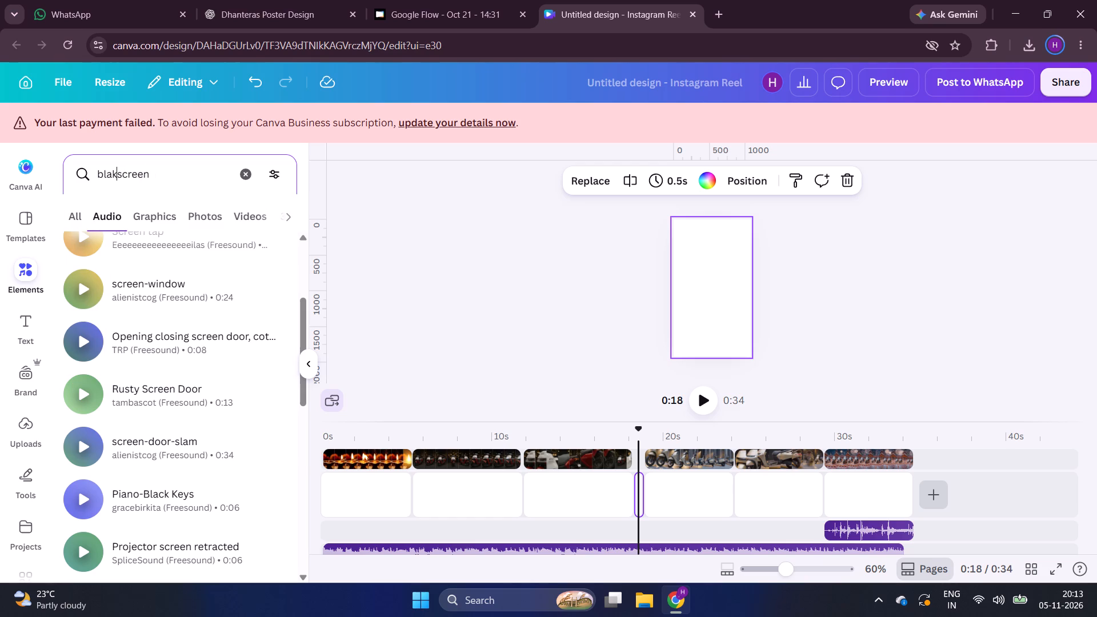
key("k")
key("BackSpace")
key("BackSpace")
type("ck")
key("space")
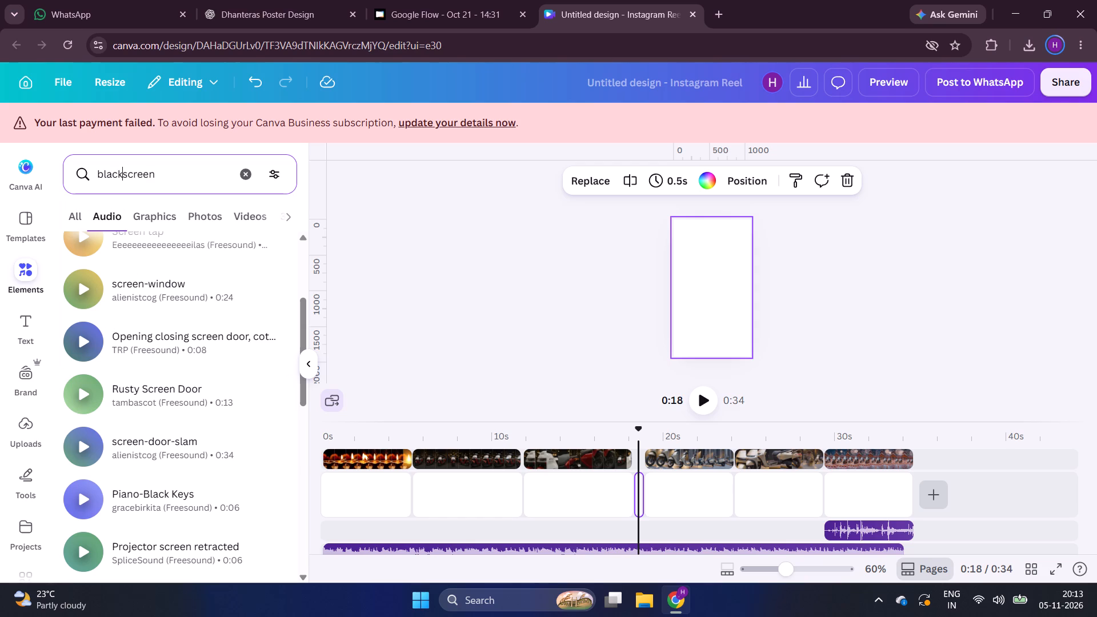
key("Return")
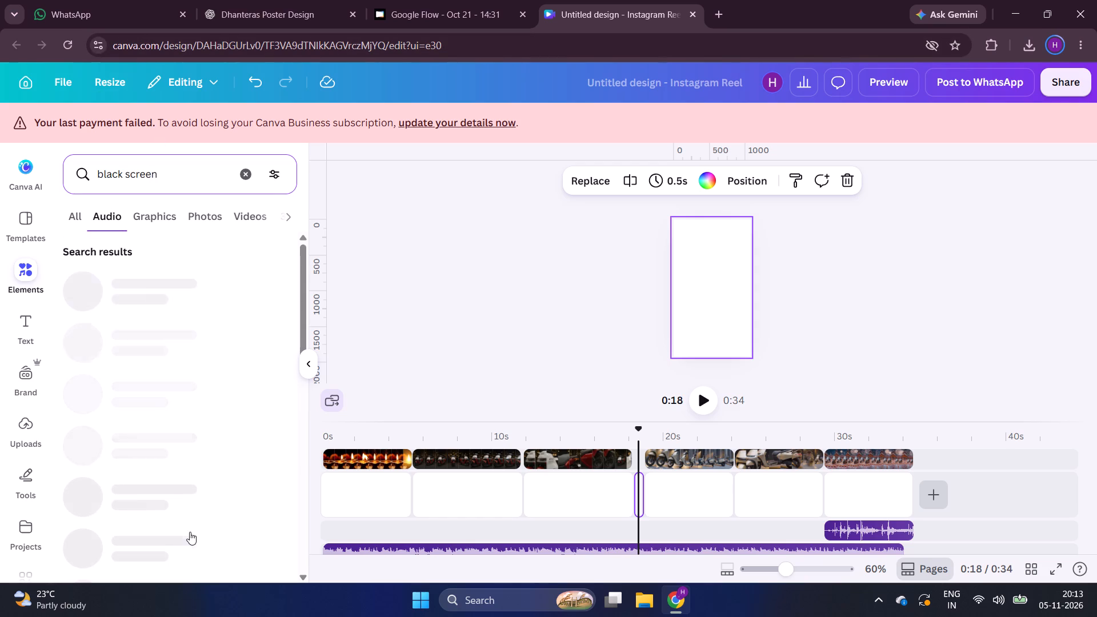
scroll(186, 518, "down", 1)
scroll(186, 518, "up", 3)
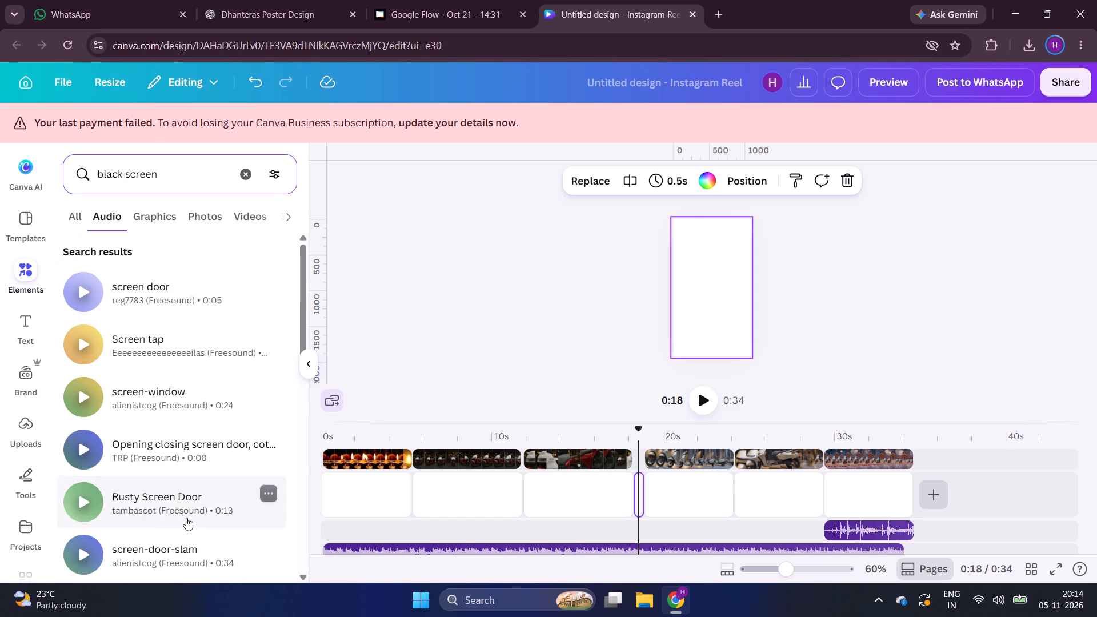
left_click(73, 206)
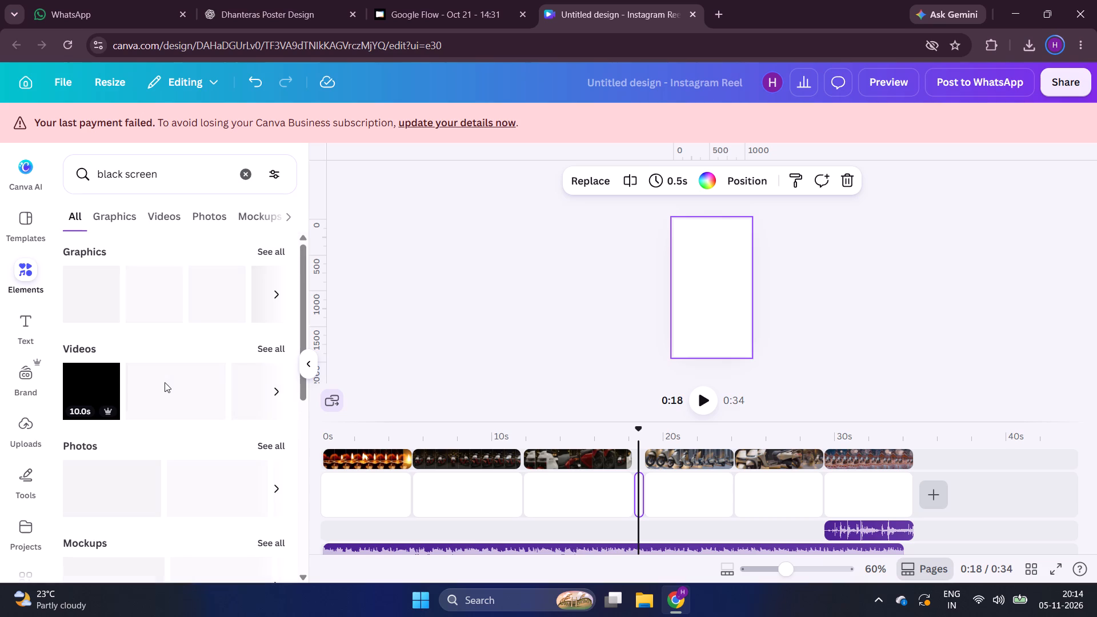
scroll(115, 354, "up", 1)
left_click(82, 297)
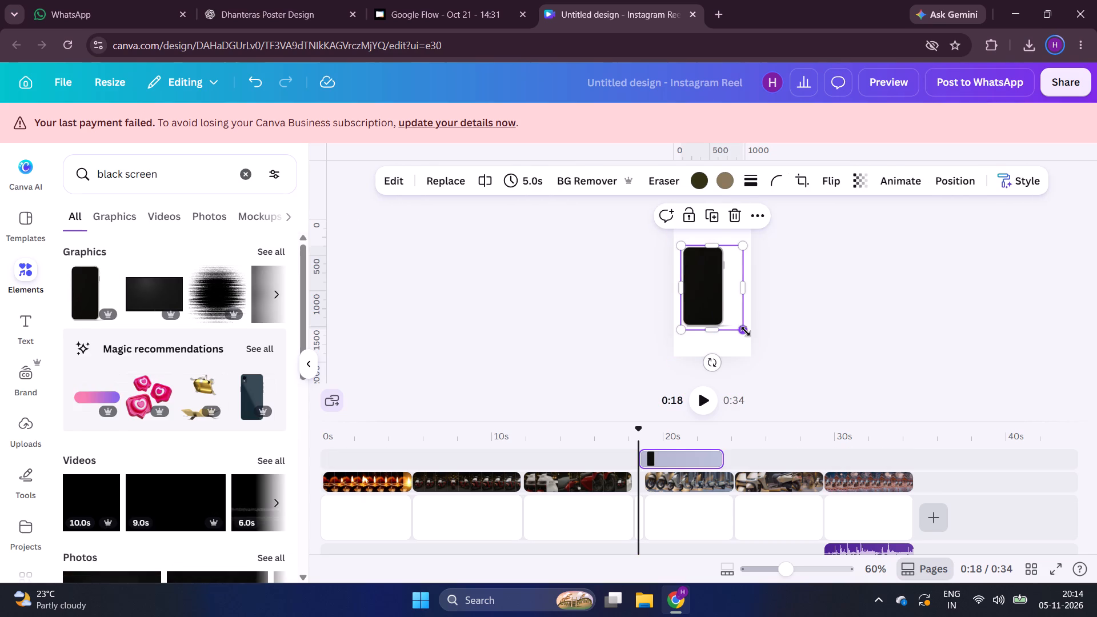
Enlarge the black phone-screen graphic beyond the page edges so its black area covers the whole page.
left_click_drag(746, 331, 816, 373)
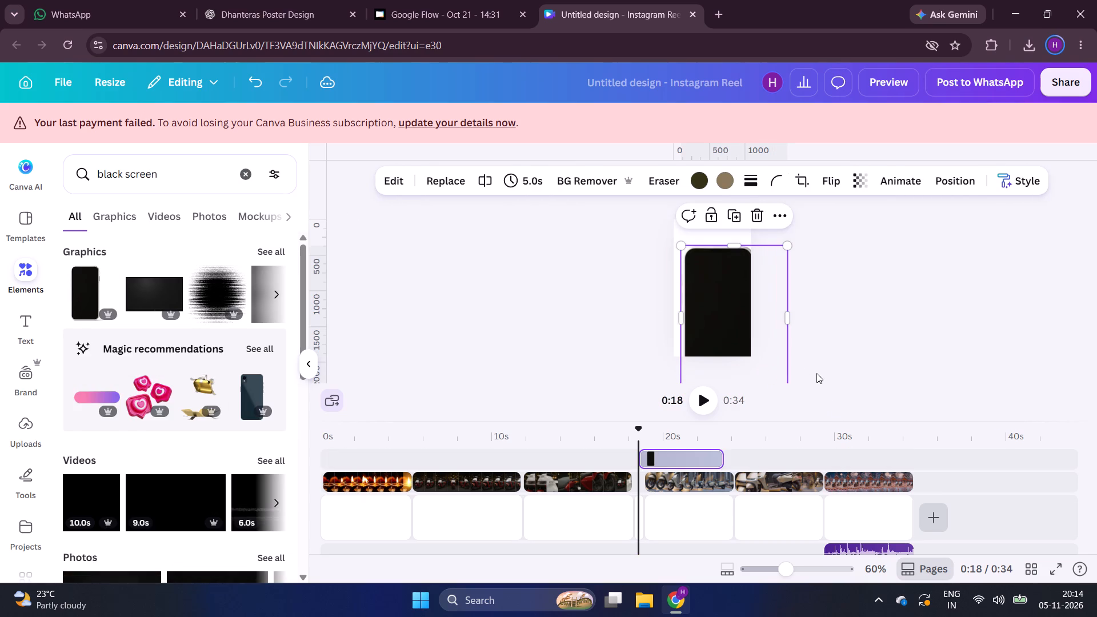
left_click_drag(684, 246, 662, 206)
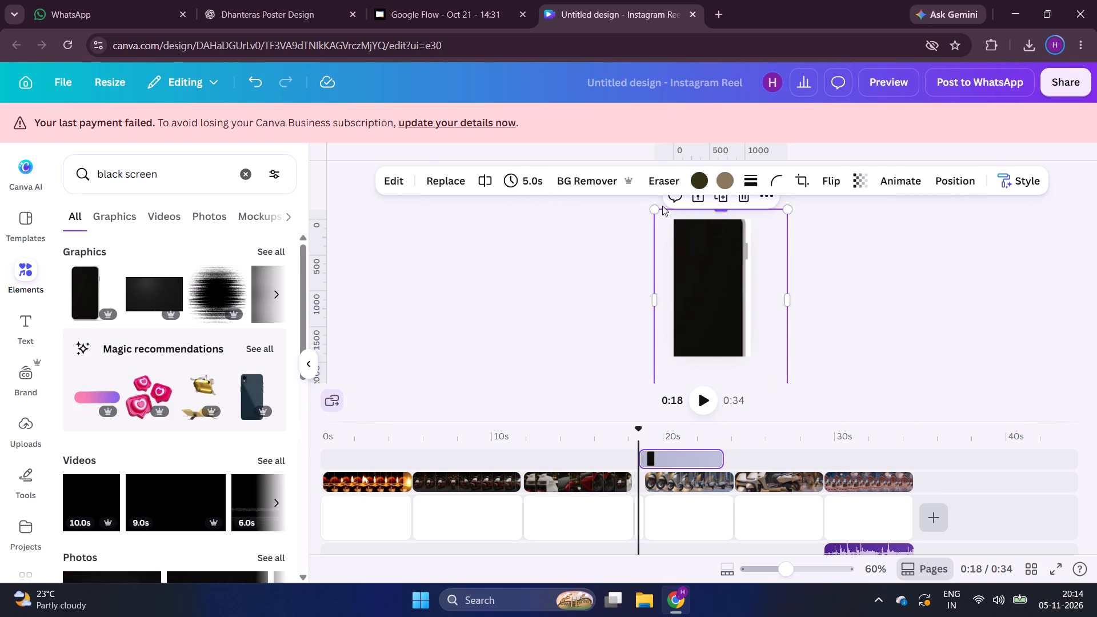
Enlarge the black phone-screen graphic to about 2,124 by 2,890 so its black area covers the page's remaining uncovered edge.
double_click(743, 300)
left_click(726, 293)
left_click_drag(726, 293, 742, 293)
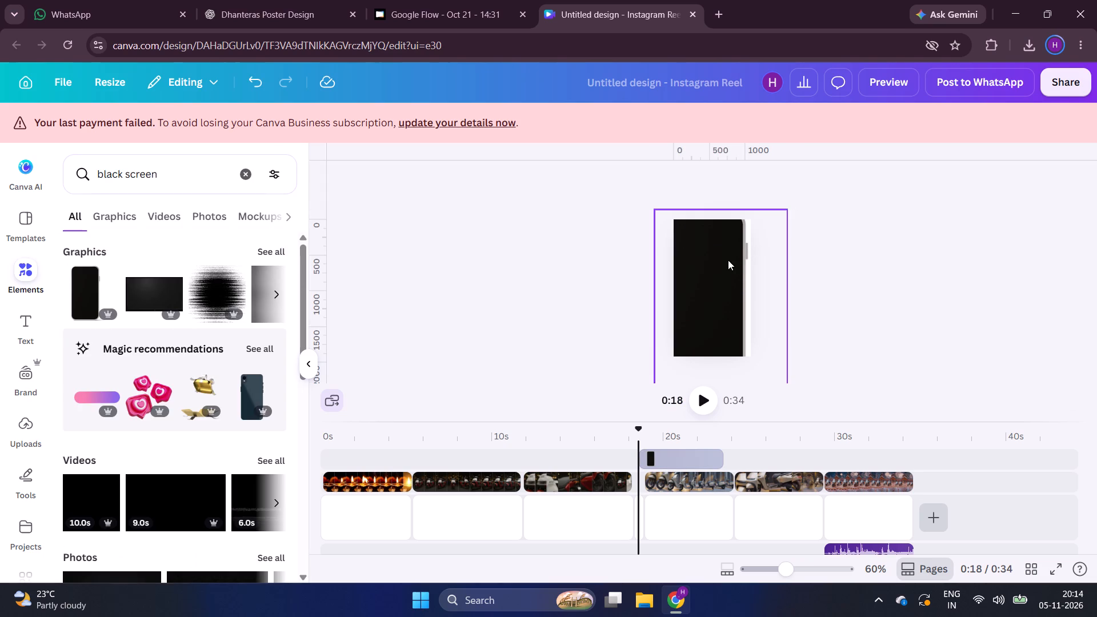
left_click(728, 260)
left_click_drag(788, 208, 827, 196)
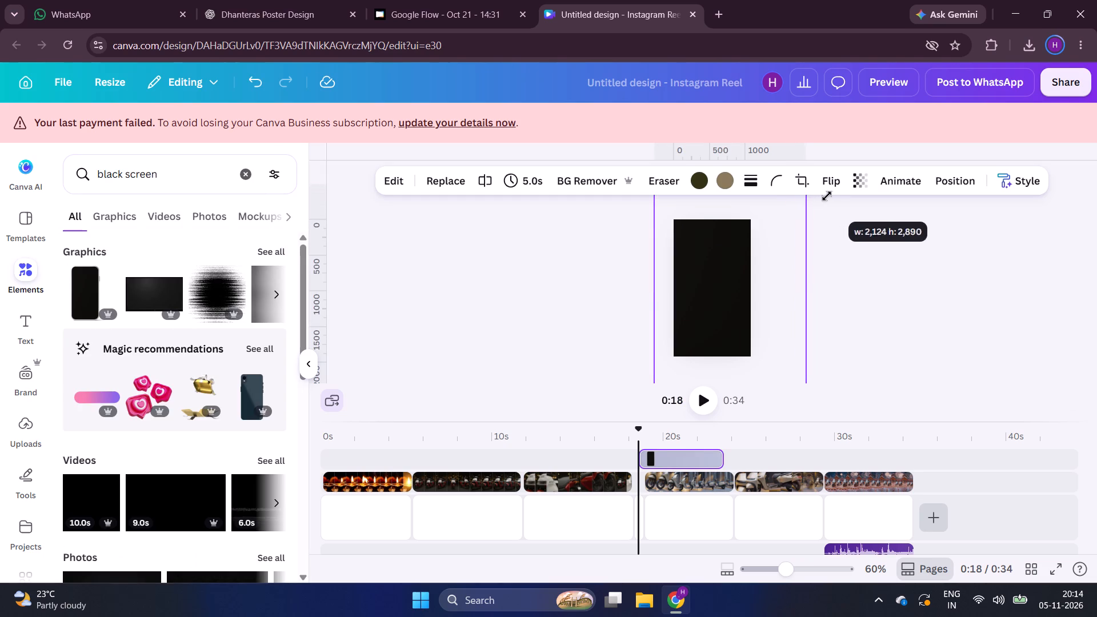
left_click_drag(827, 196, 828, 196)
left_click(935, 309)
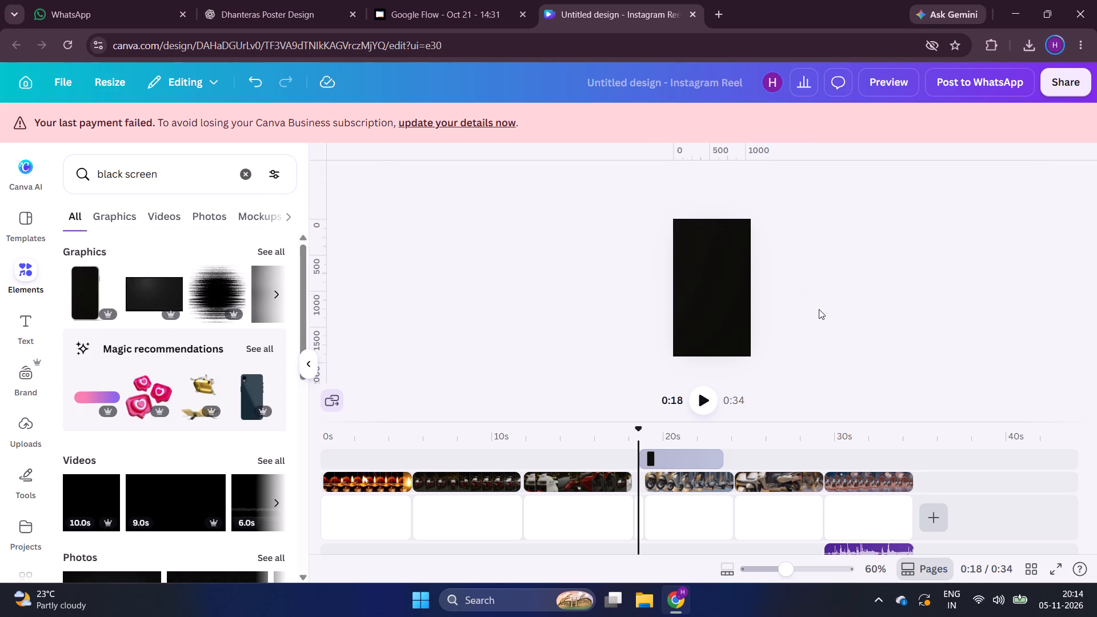
Shorten the black graphic's timeline clip to 1.2 s.
double_click(652, 458)
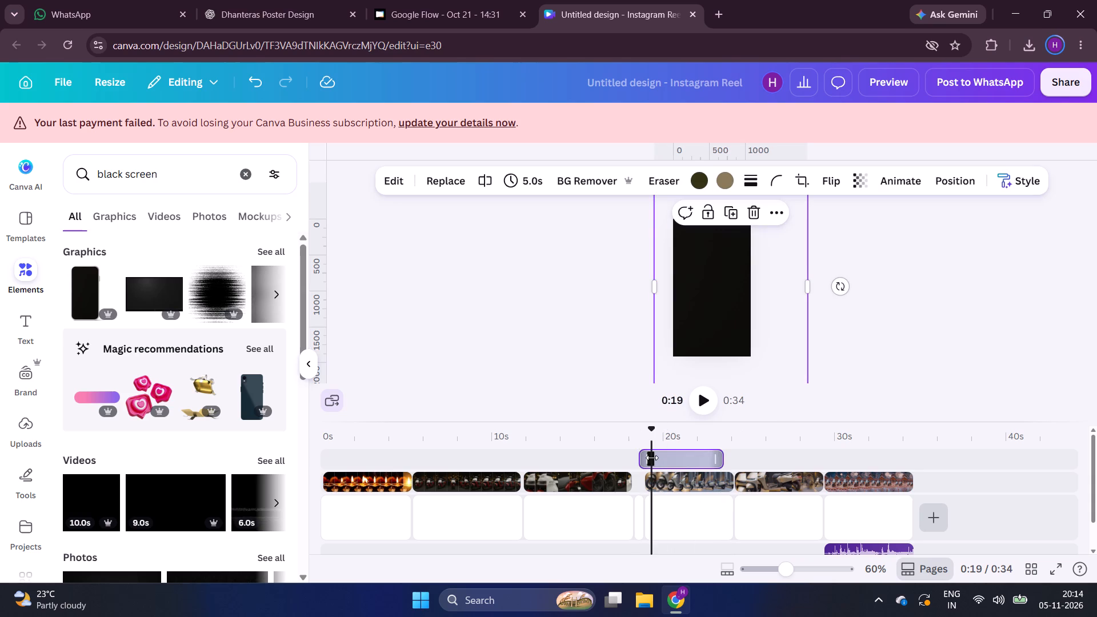
left_click_drag(719, 458, 668, 455)
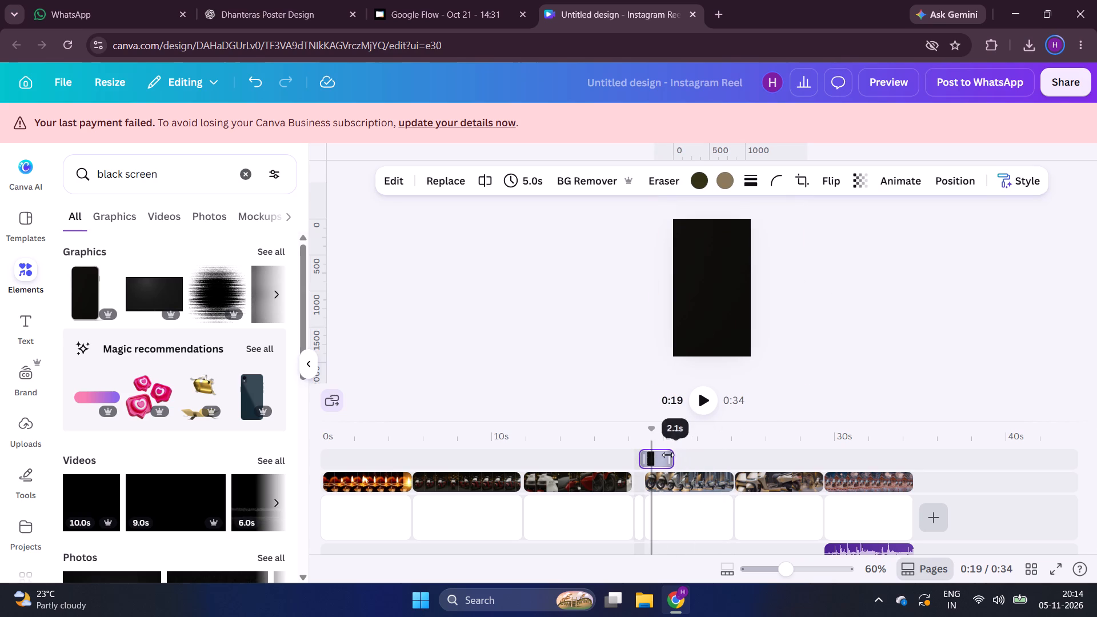
left_click_drag(668, 455, 655, 455)
Shift the black graphic's clip slightly earlier so it sits over the 0.5 s blank page, and check that page's frame.
left_click_drag(649, 458, 639, 460)
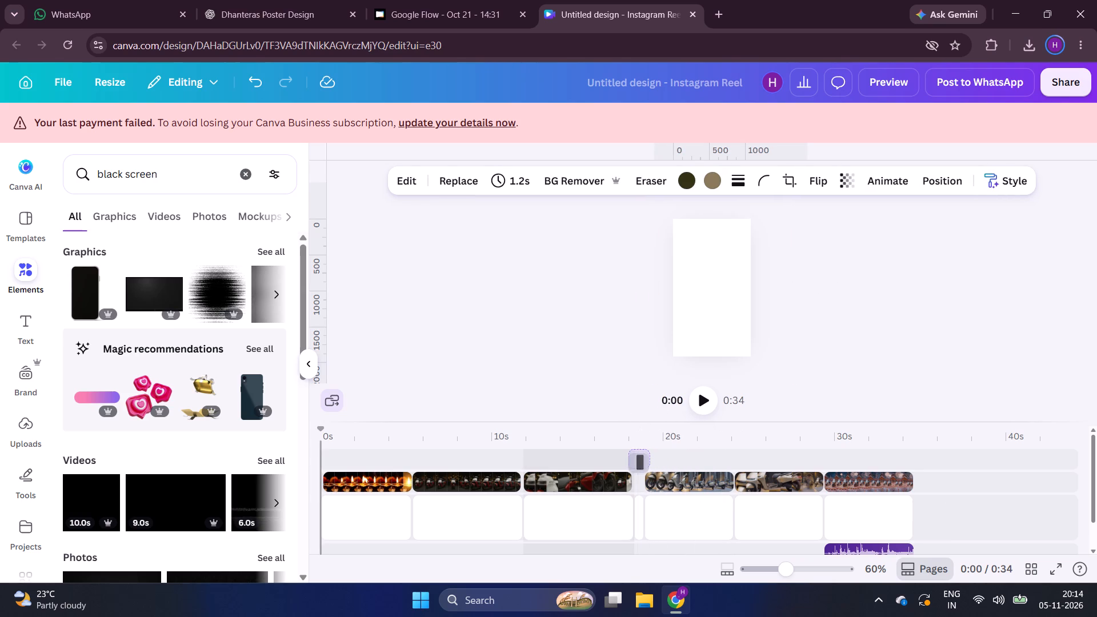
left_click_drag(639, 460, 641, 460)
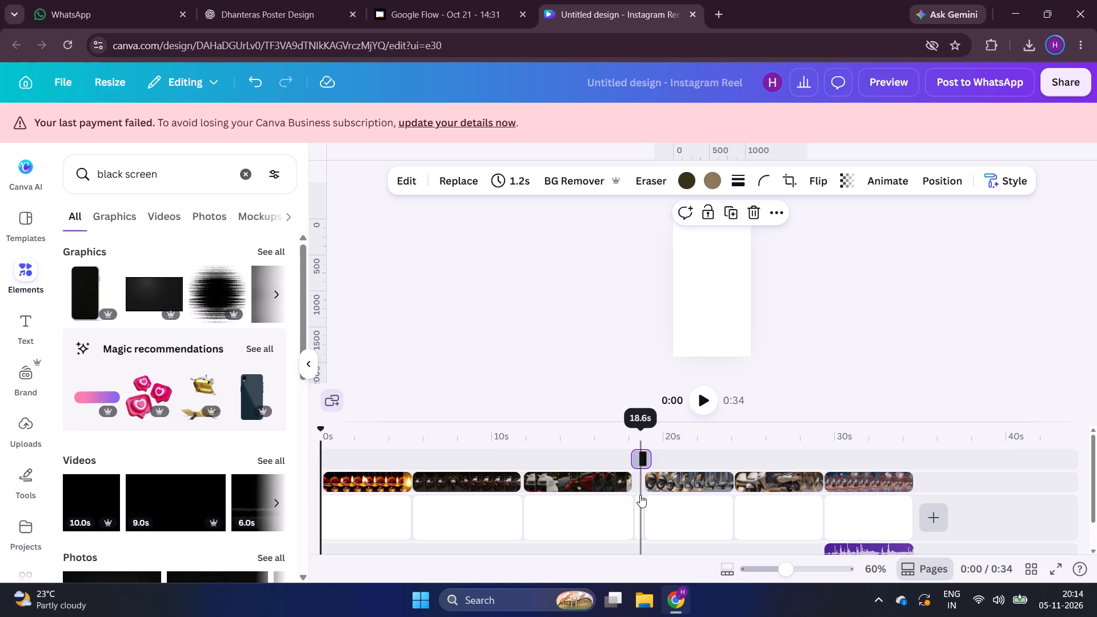
left_click(636, 507)
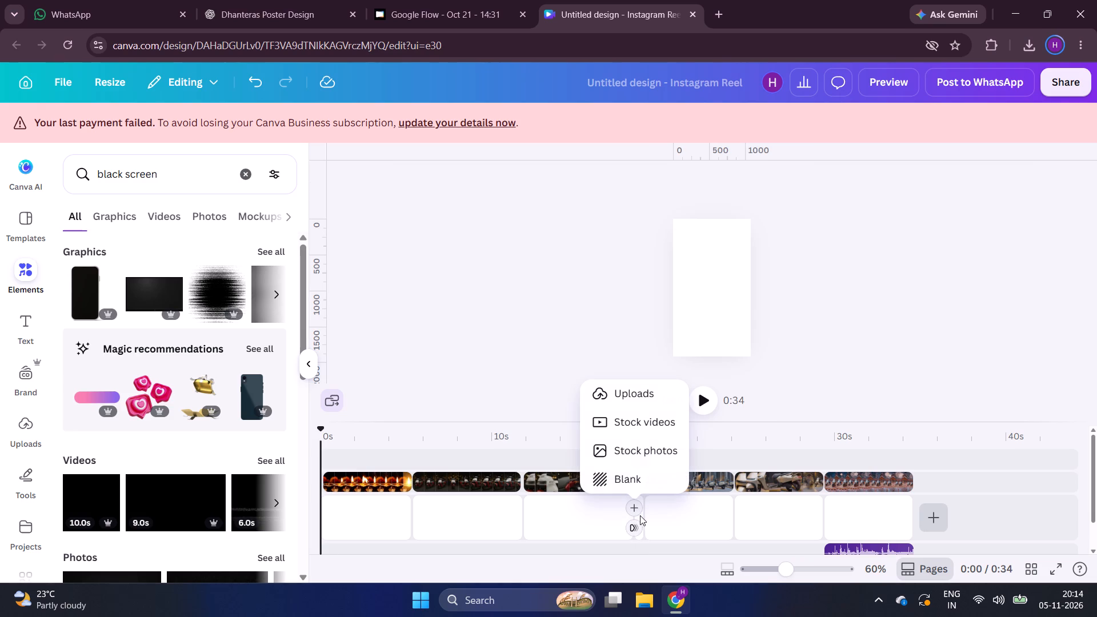
left_click(639, 515)
left_click(640, 459)
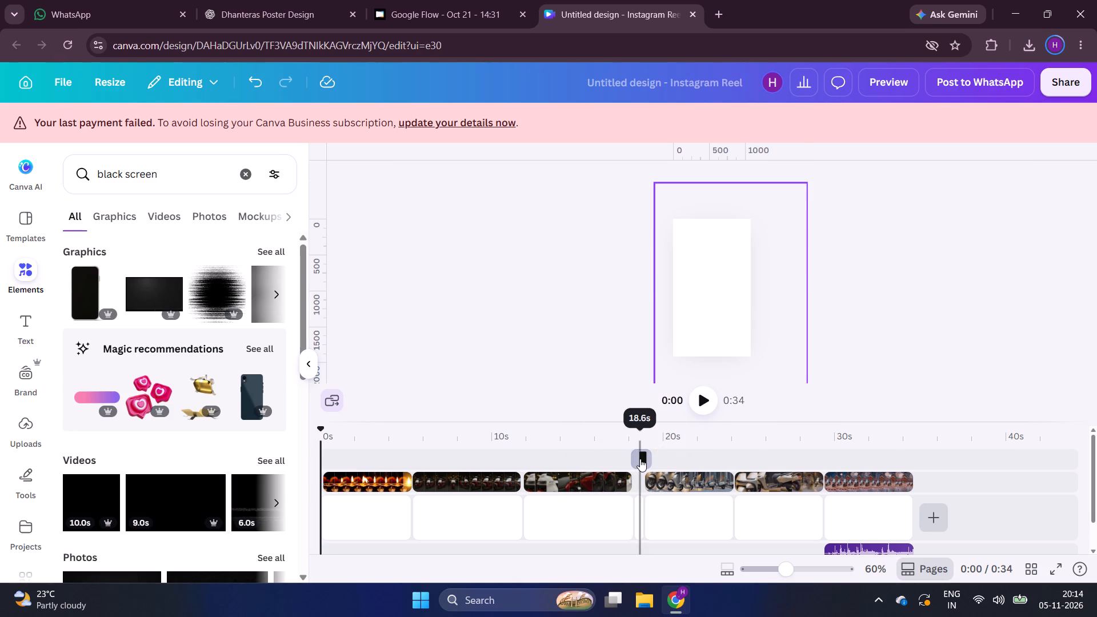
left_click(640, 512)
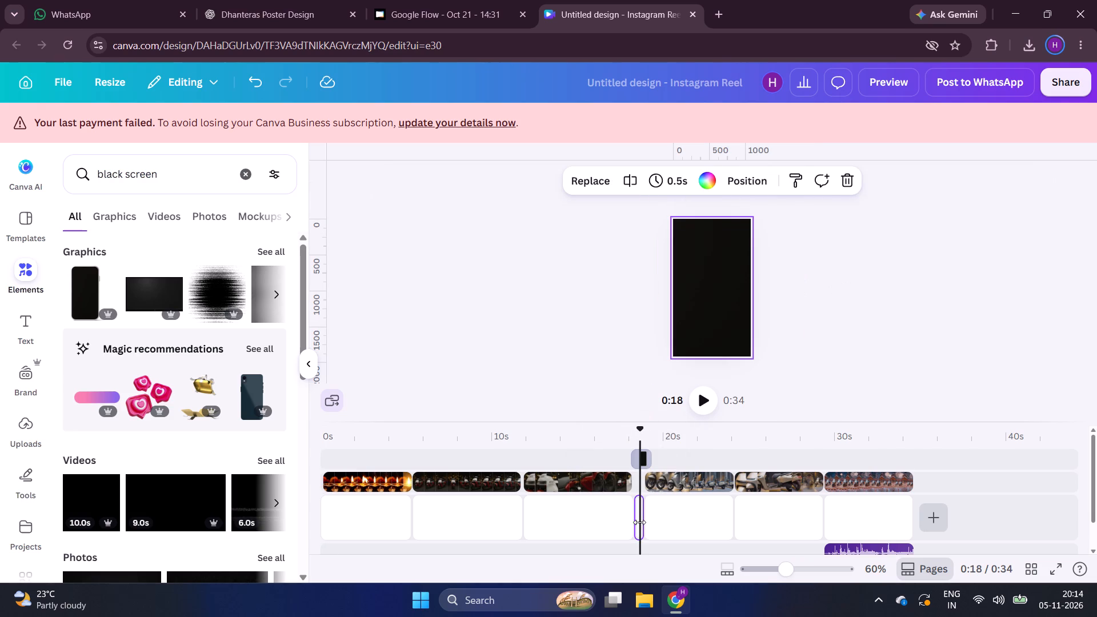
left_click(639, 522)
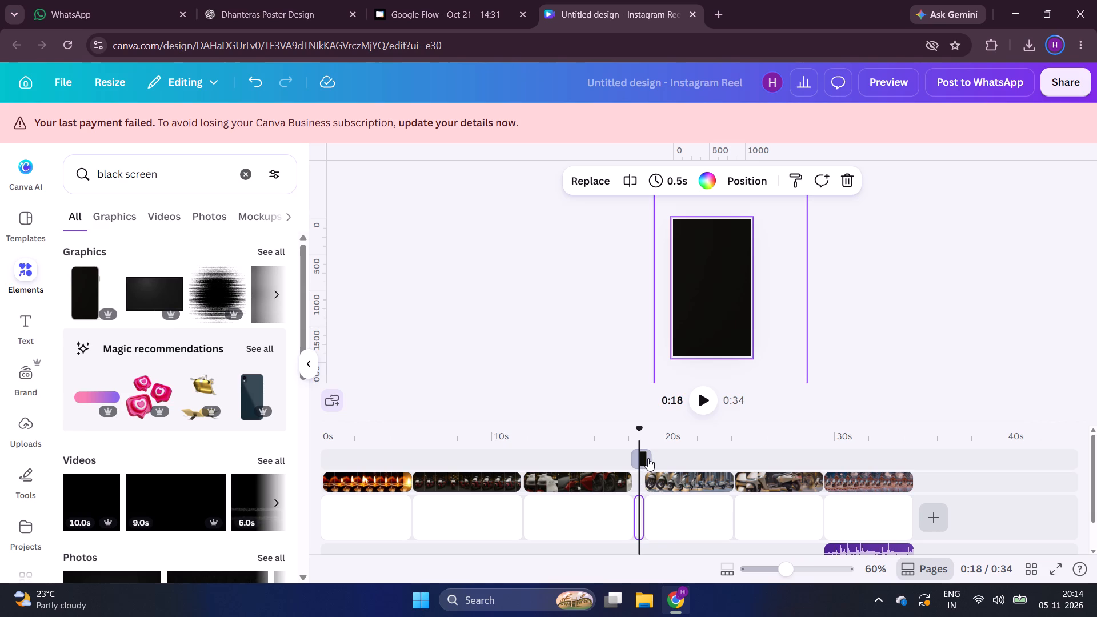
left_click(813, 339)
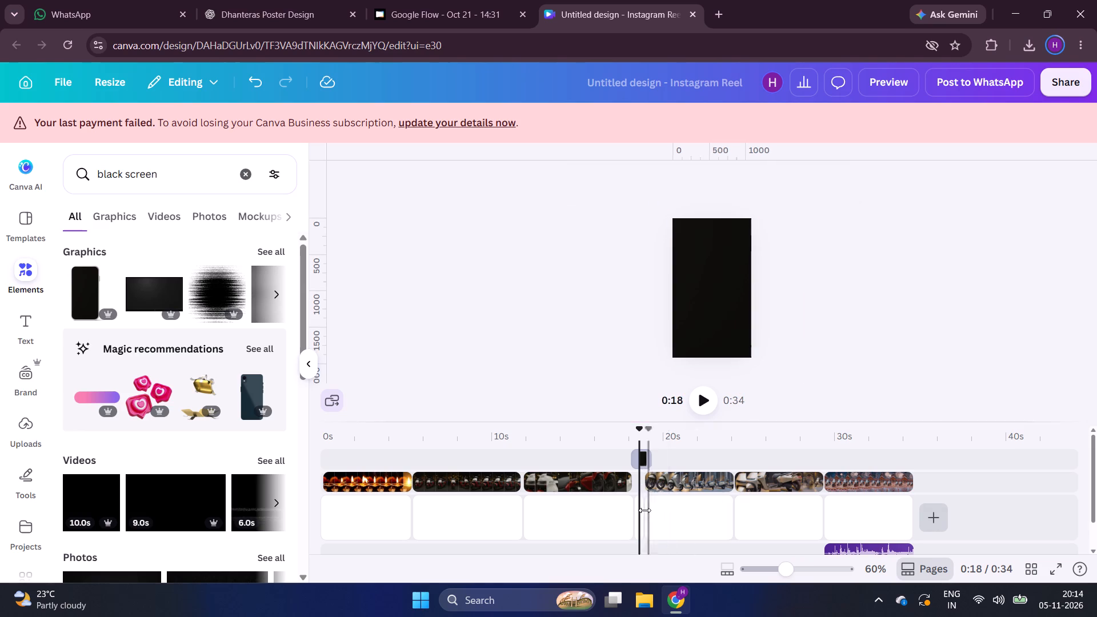
Move the black graphic's clip down into the gap between the third and fourth clips on the video track.
left_click_drag(642, 458, 639, 481)
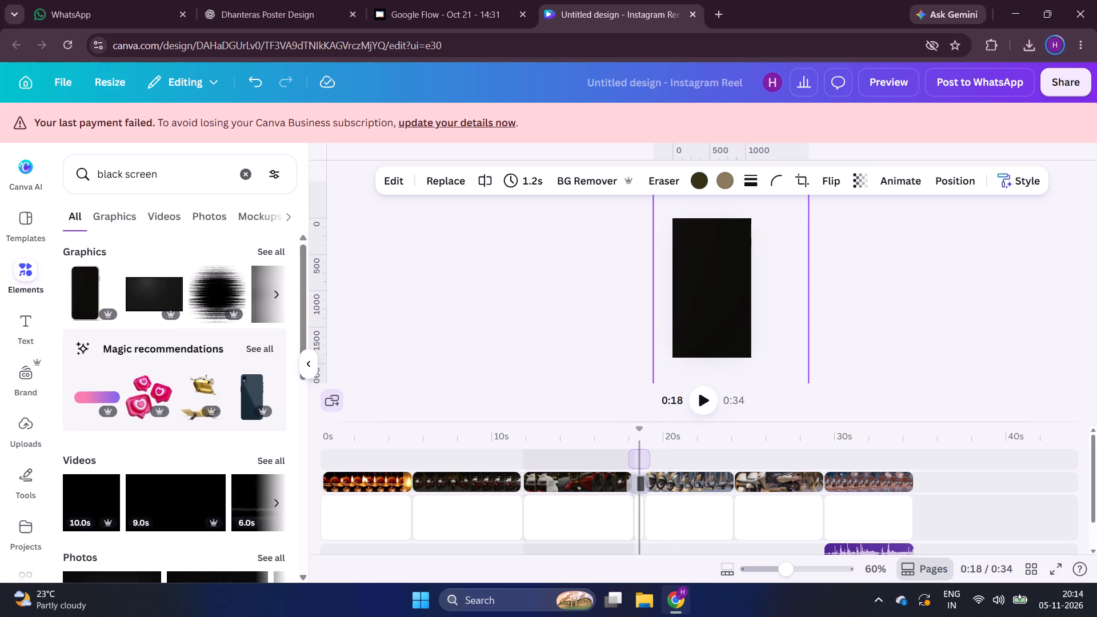
Move the black graphic into the page track as its own 1.2 s page, just before the fourth video clip.
left_click_drag(639, 481, 642, 516)
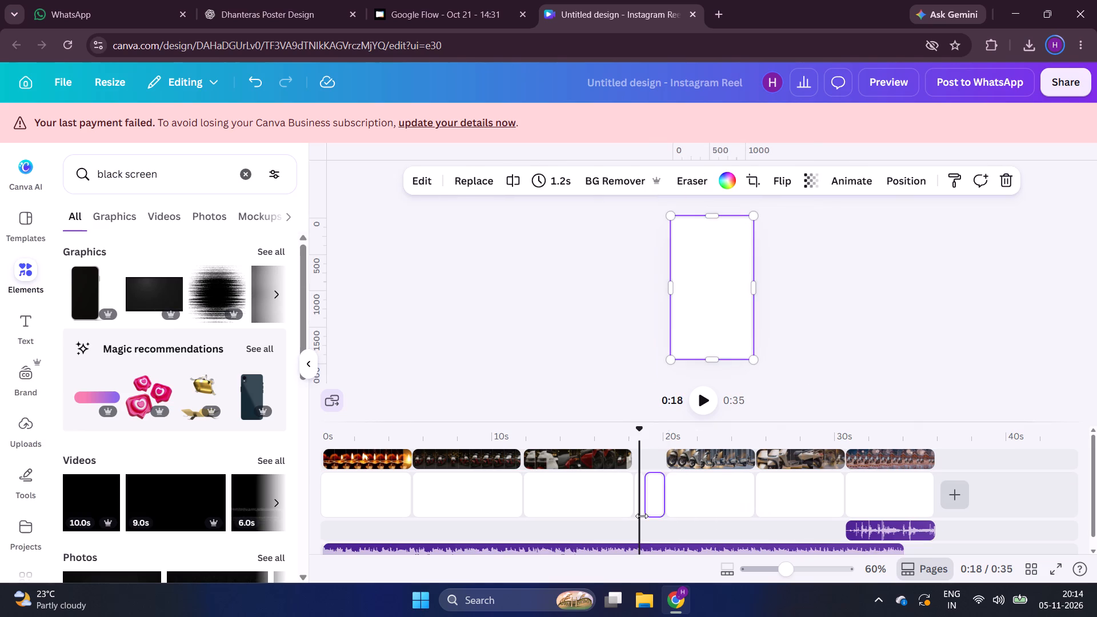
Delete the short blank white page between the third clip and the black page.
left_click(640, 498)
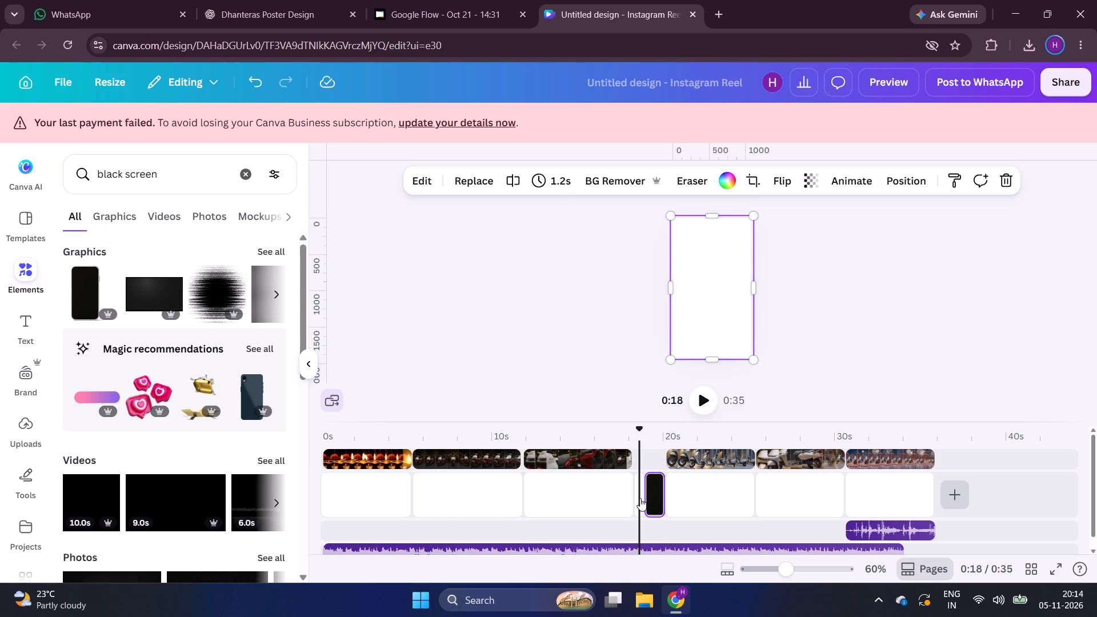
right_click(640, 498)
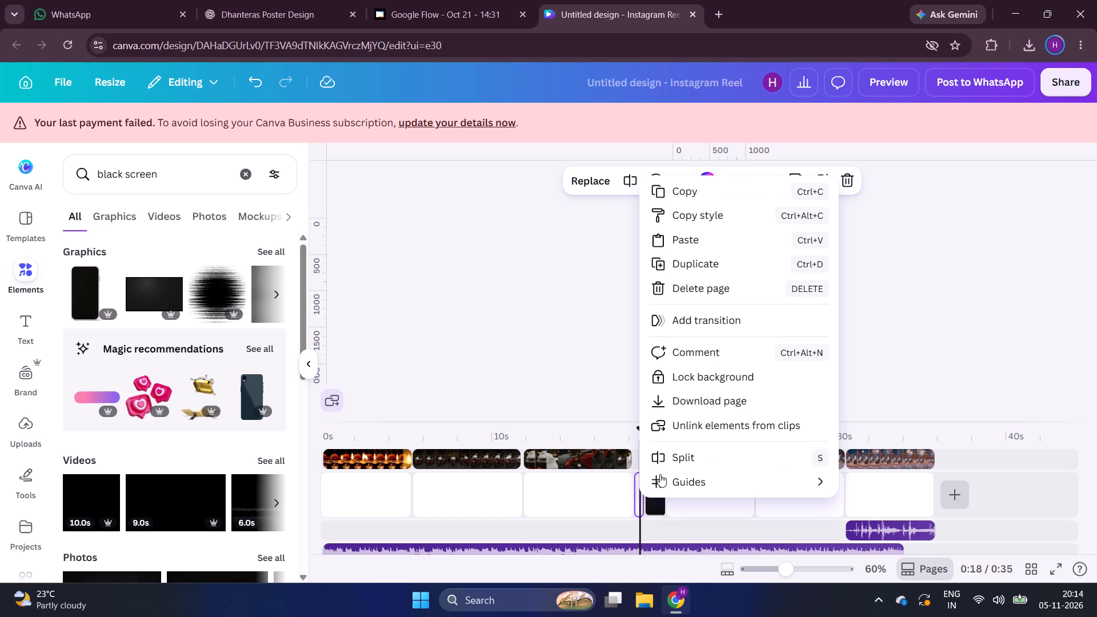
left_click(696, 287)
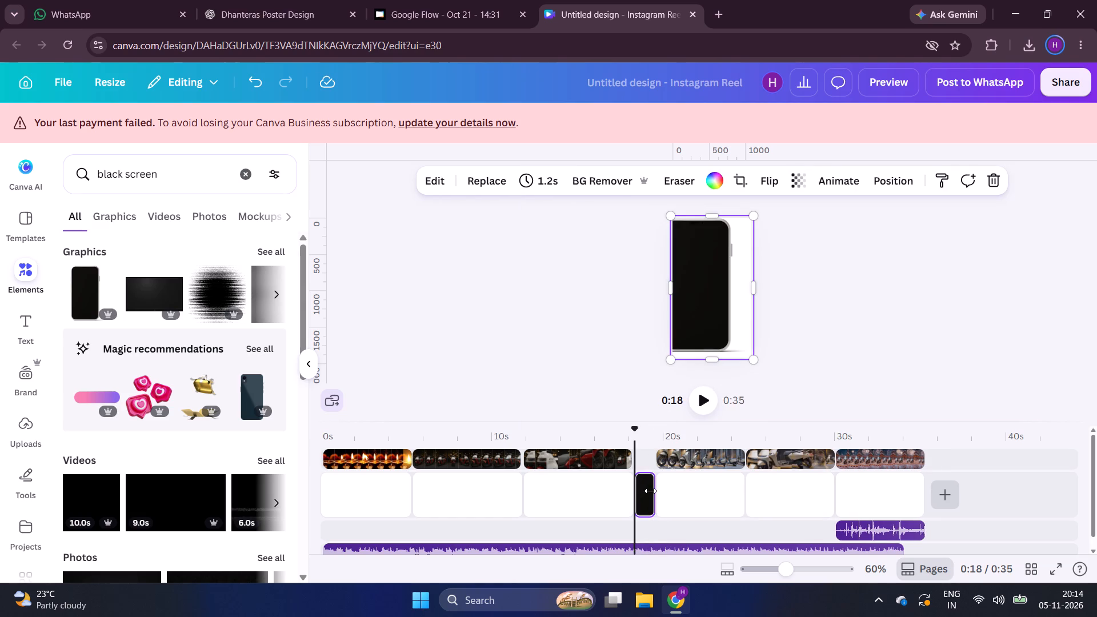
Shorten the black page between the third and fourth clips to 0.4 s.
left_click_drag(650, 491, 637, 491)
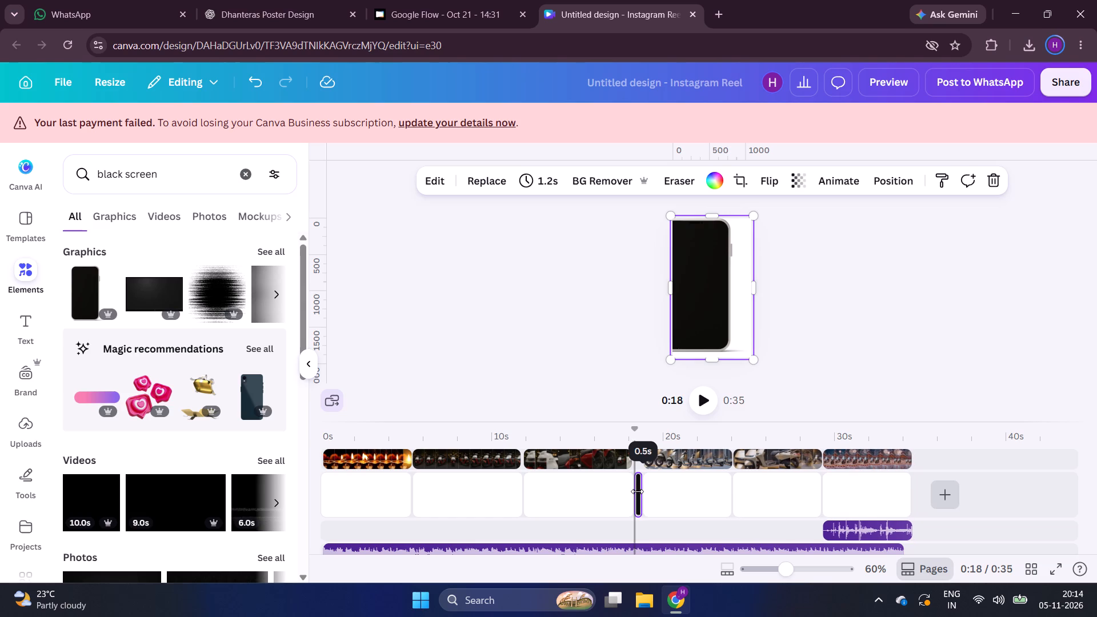
left_click_drag(637, 491, 636, 491)
left_click(842, 309)
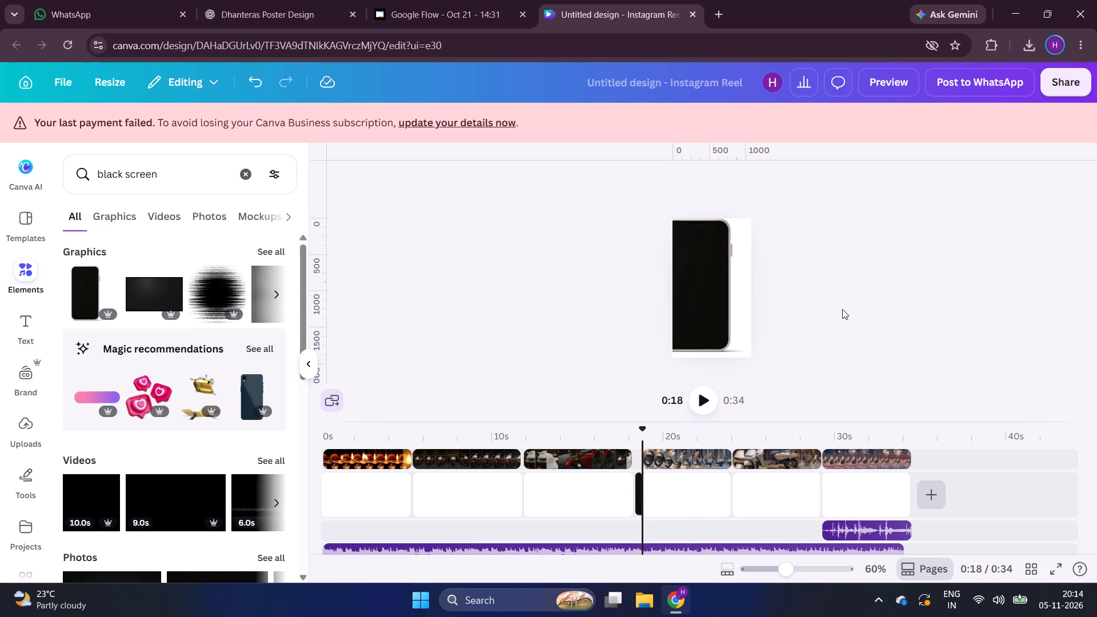
Trim the end of the third page to 6.3 s so it finishes together with its video clip.
left_click(647, 492)
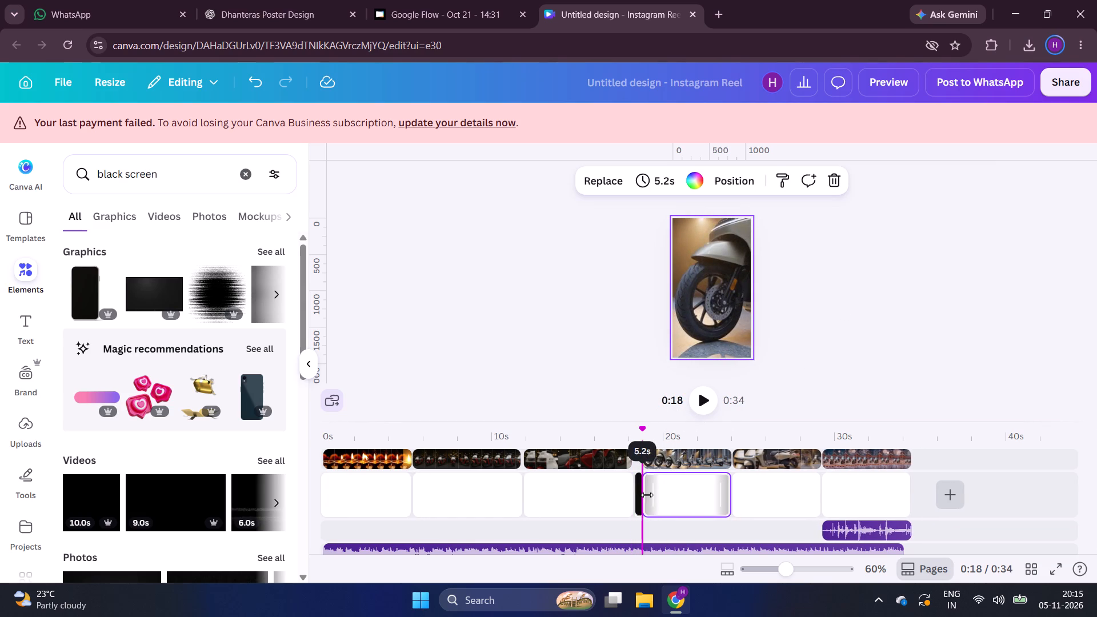
left_click(625, 360)
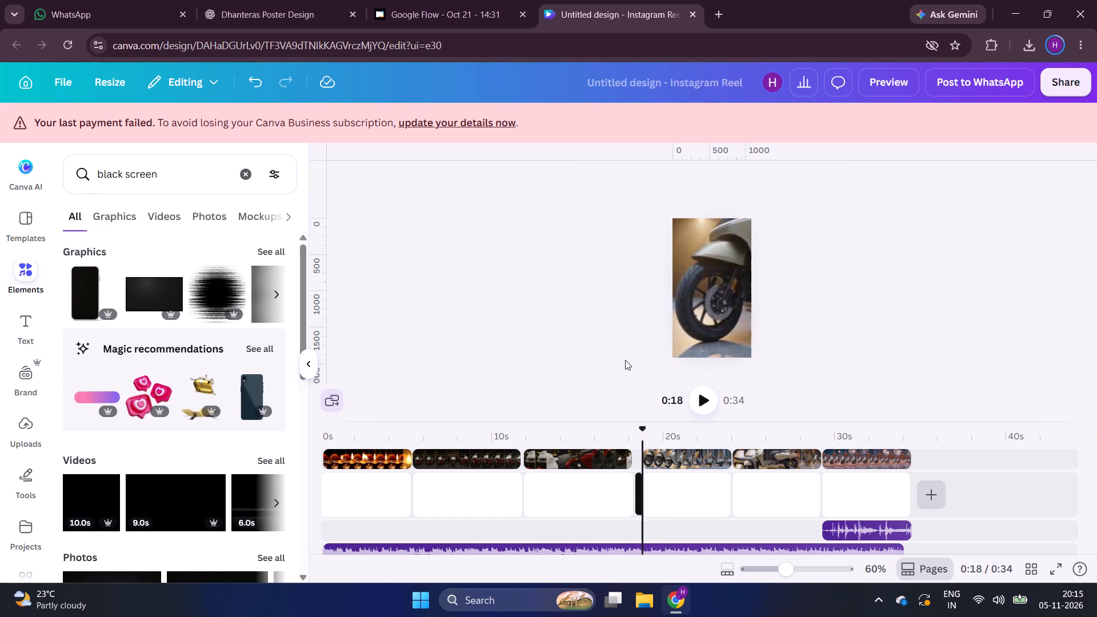
left_click(622, 480)
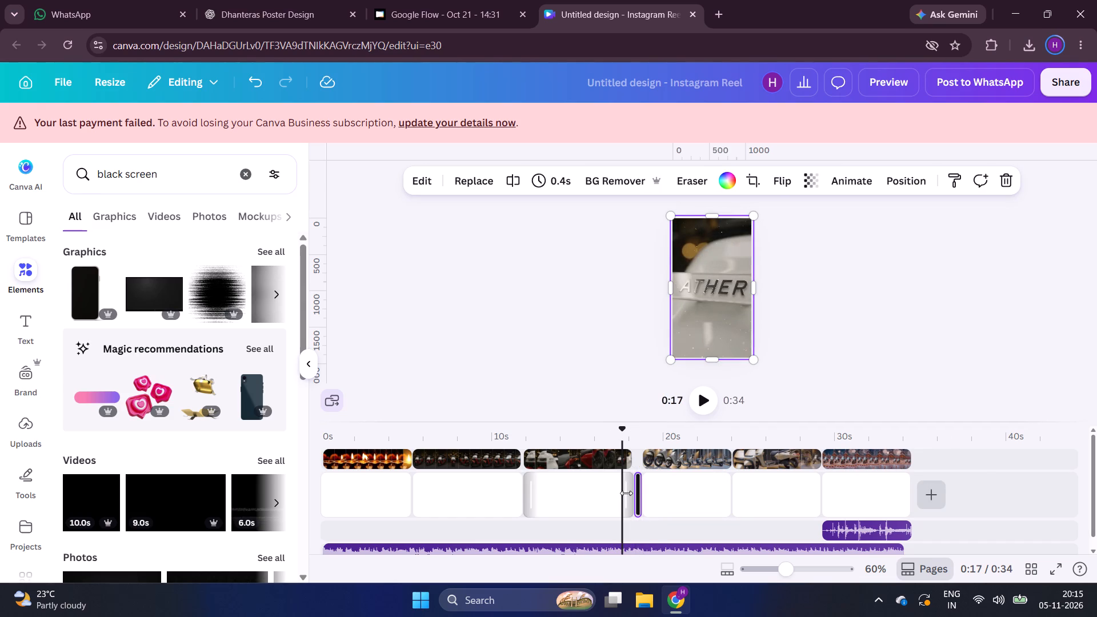
left_click(626, 493)
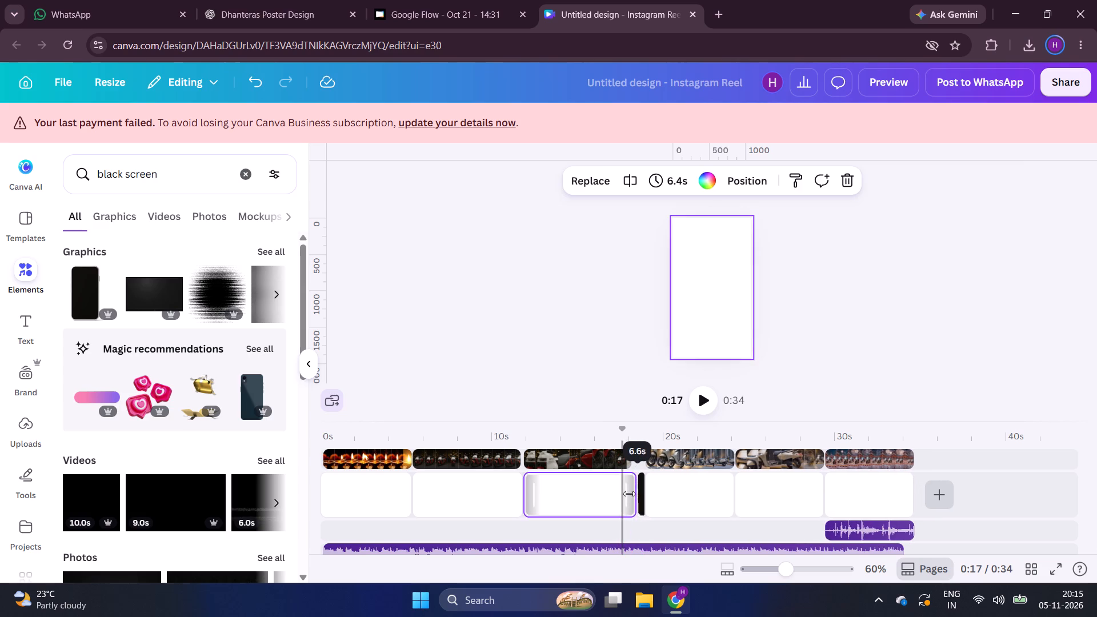
left_click(618, 372)
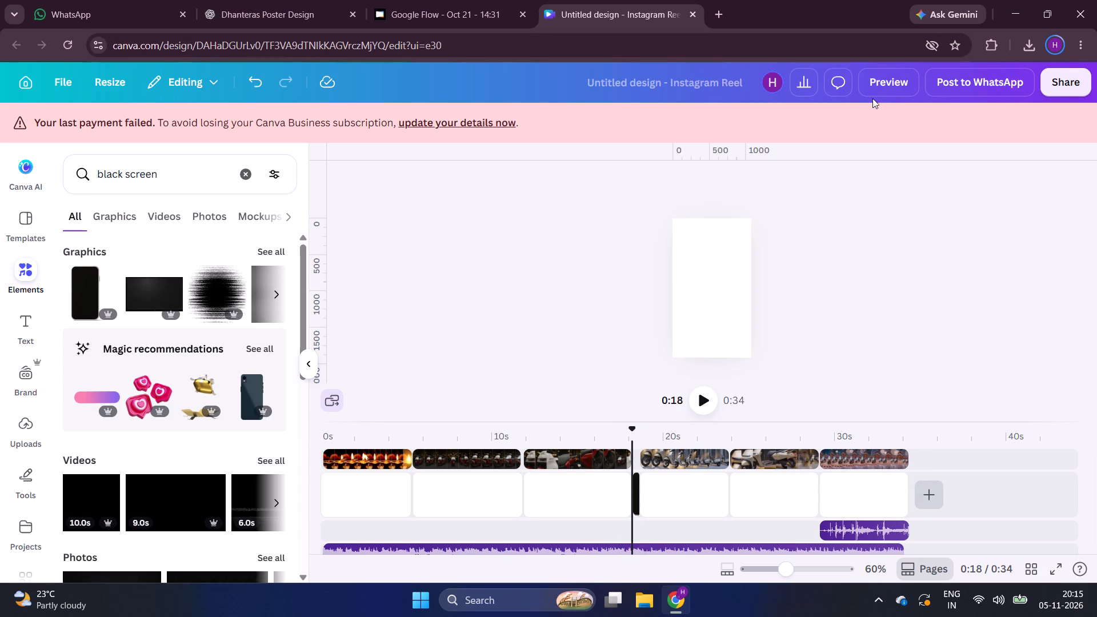
Preview the reel to check the cut from the third clip through the black page to the fourth clip.
left_click(881, 86)
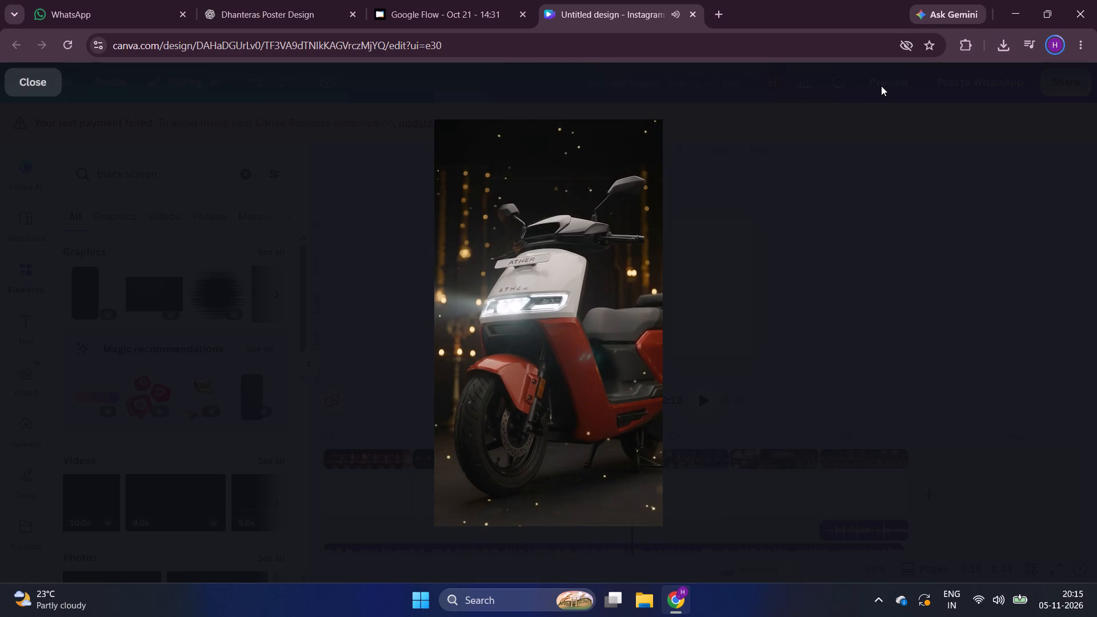
left_click(477, 508)
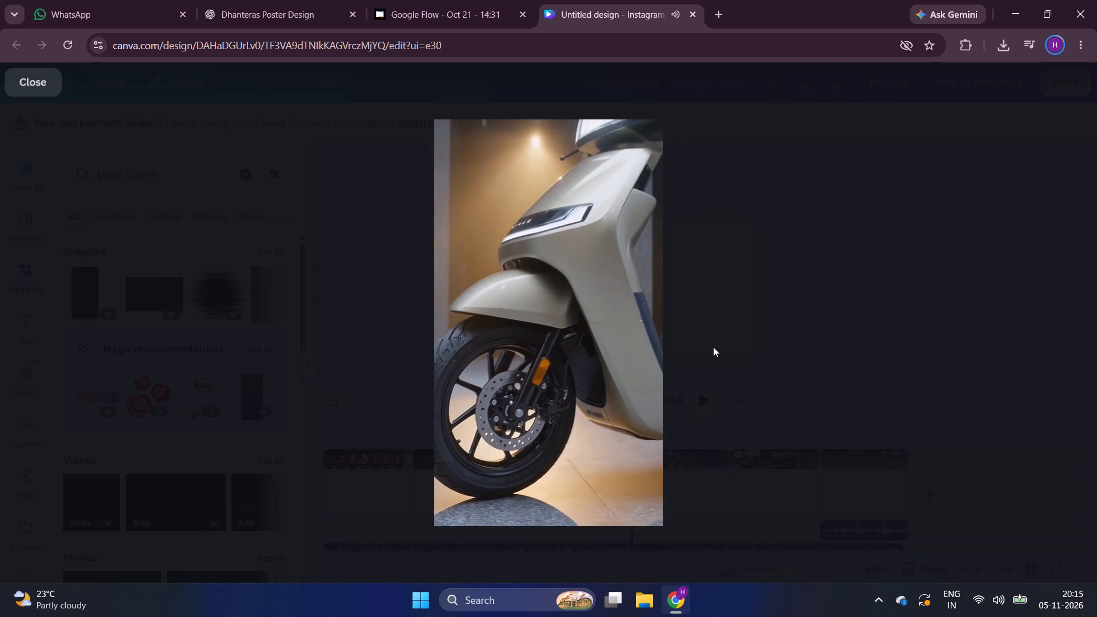
left_click(713, 347)
Detach the black phone graphic from the background of the 0.4 s page and shrink it as a separate element.
left_click(635, 491)
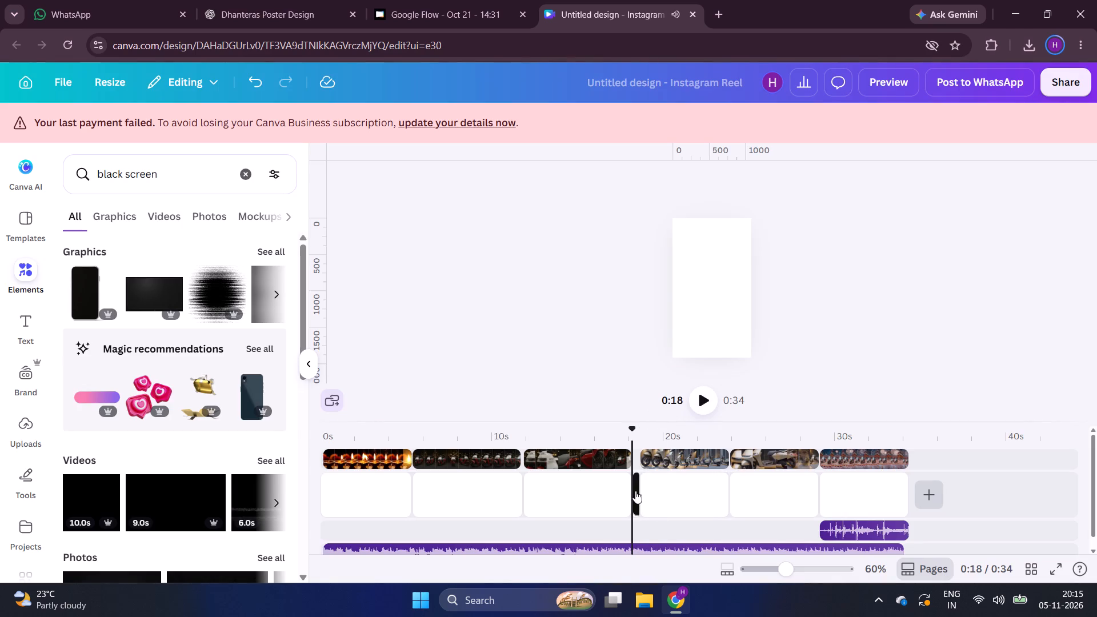
left_click_drag(707, 312, 726, 314)
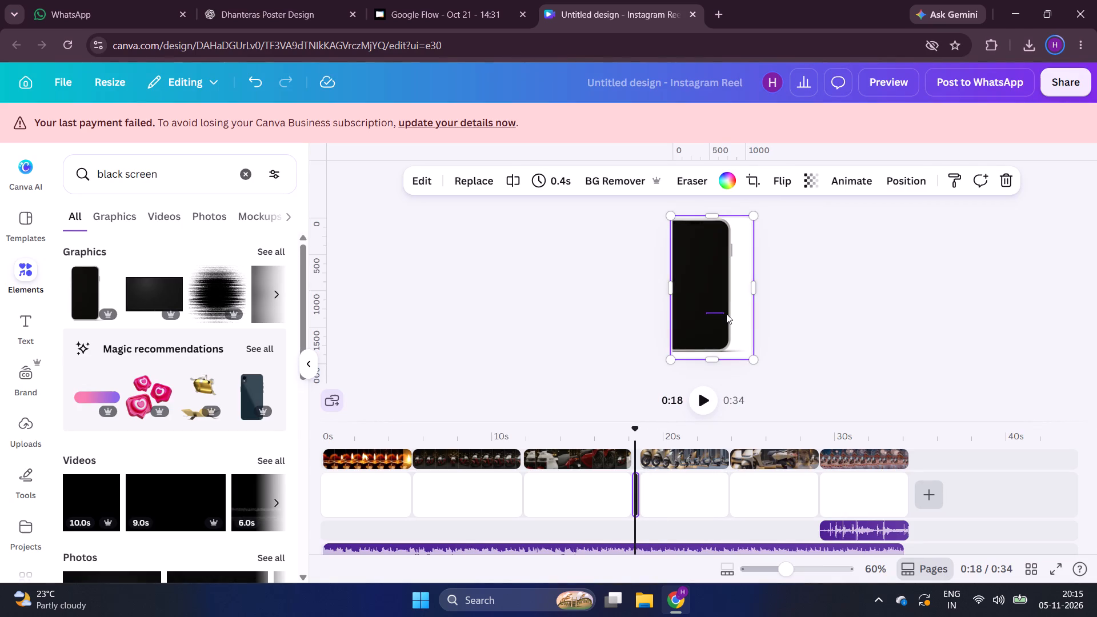
left_click_drag(726, 314, 726, 314)
left_click(727, 255)
left_click_drag(755, 215, 715, 251)
left_click_drag(699, 293, 727, 290)
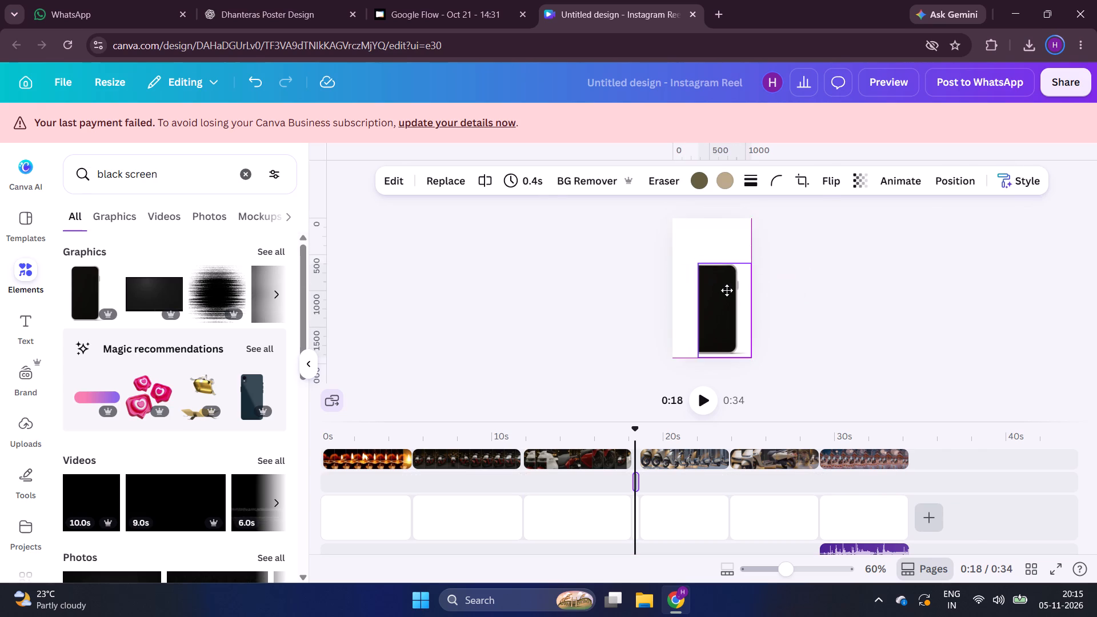
left_click_drag(727, 290, 727, 289)
Enlarge the detached black phone graphic past the page edges until its black area covers the whole 0.4 s page.
left_click_drag(700, 302, 672, 302)
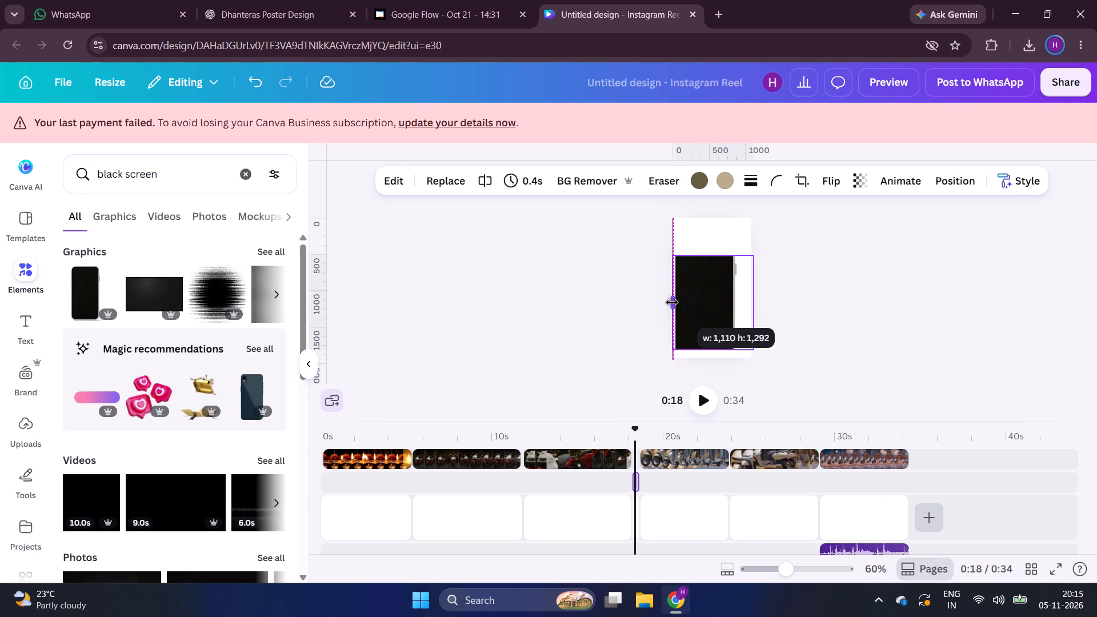
left_click_drag(672, 302, 700, 307)
left_click_drag(700, 257, 690, 249)
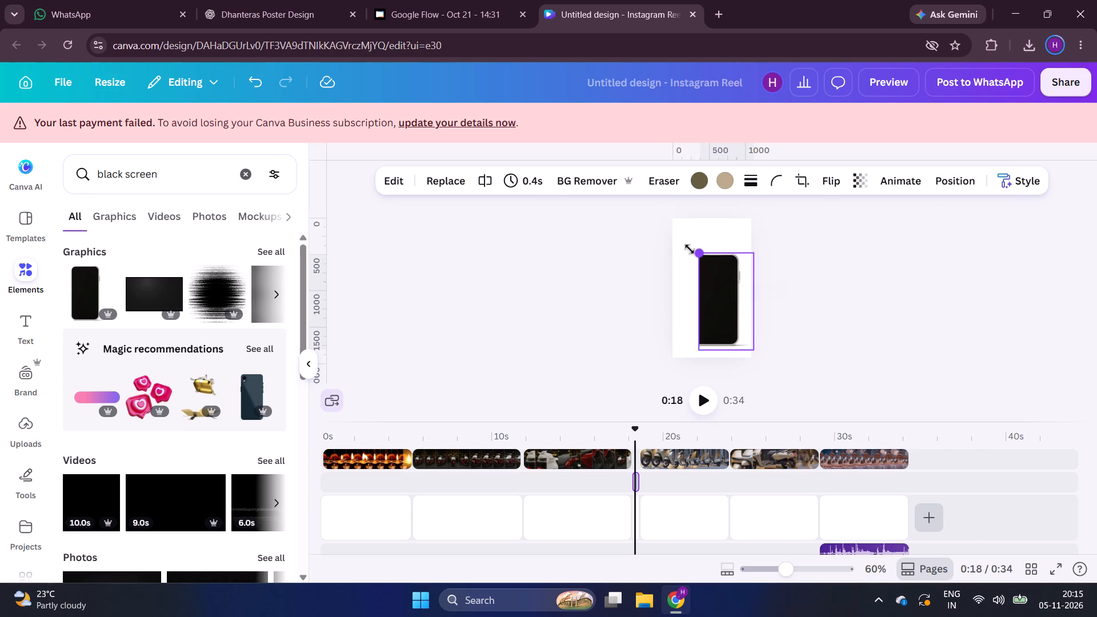
left_click_drag(690, 249, 688, 248)
left_click_drag(694, 294, 667, 294)
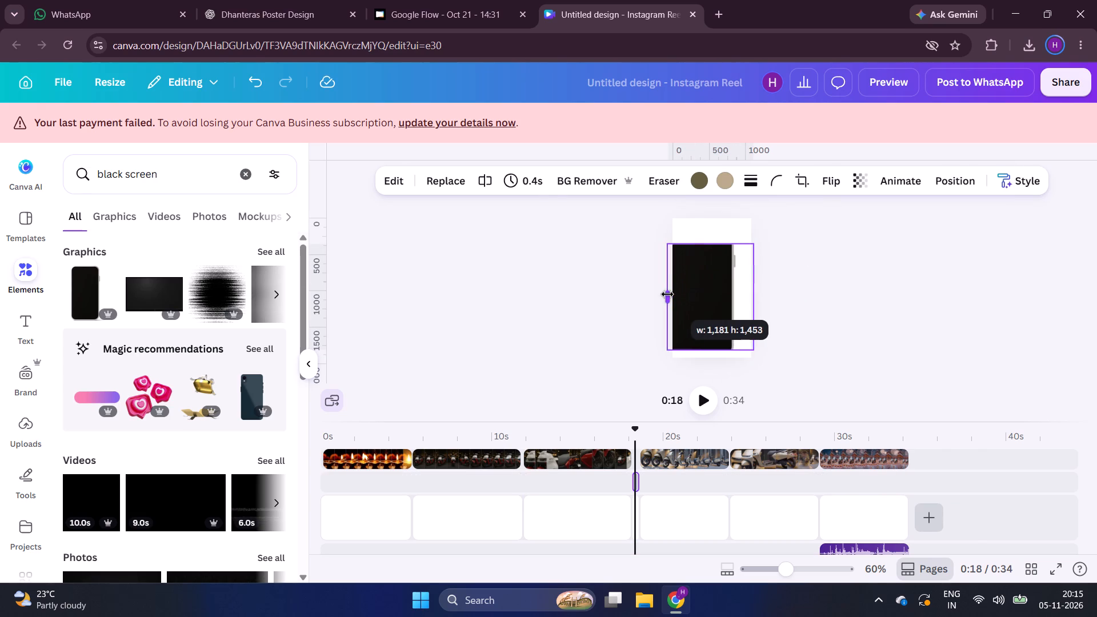
left_click_drag(667, 294, 667, 294)
left_click_drag(755, 241, 794, 224)
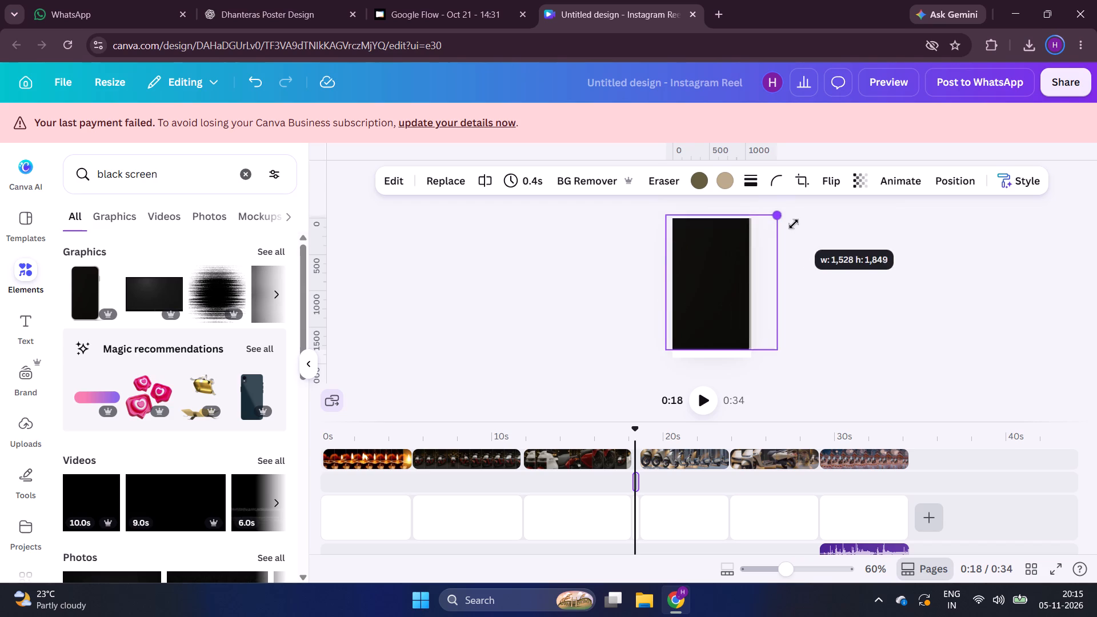
left_click_drag(794, 224, 810, 221)
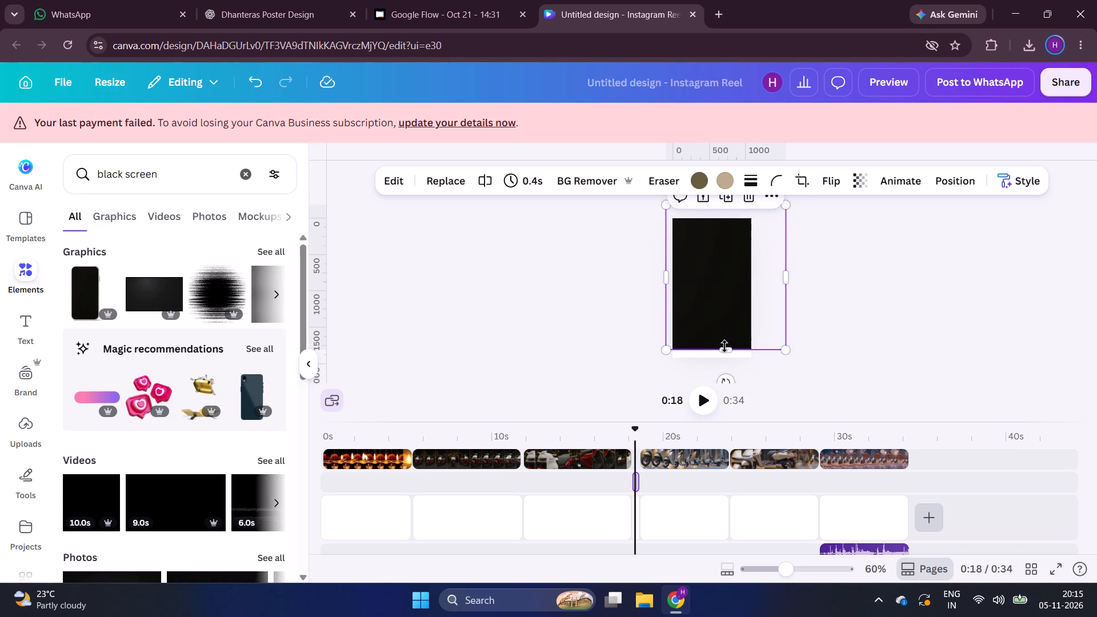
left_click_drag(724, 348, 730, 369)
left_click(913, 281)
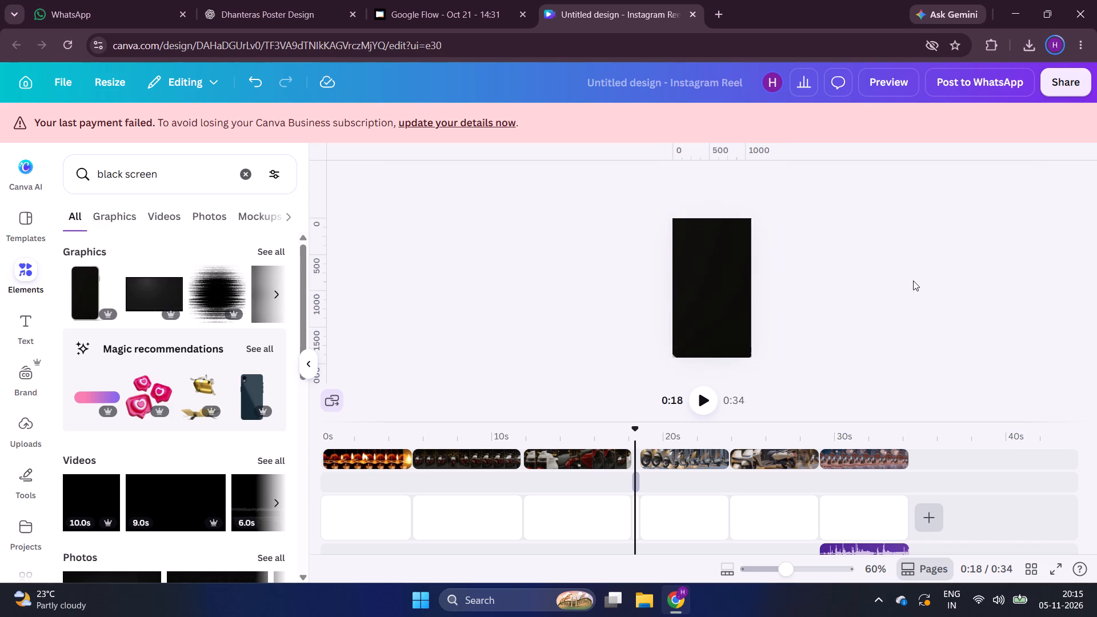
Preview the reel from the beginning to check the clip sequence with the resized black graphic.
left_click(898, 94)
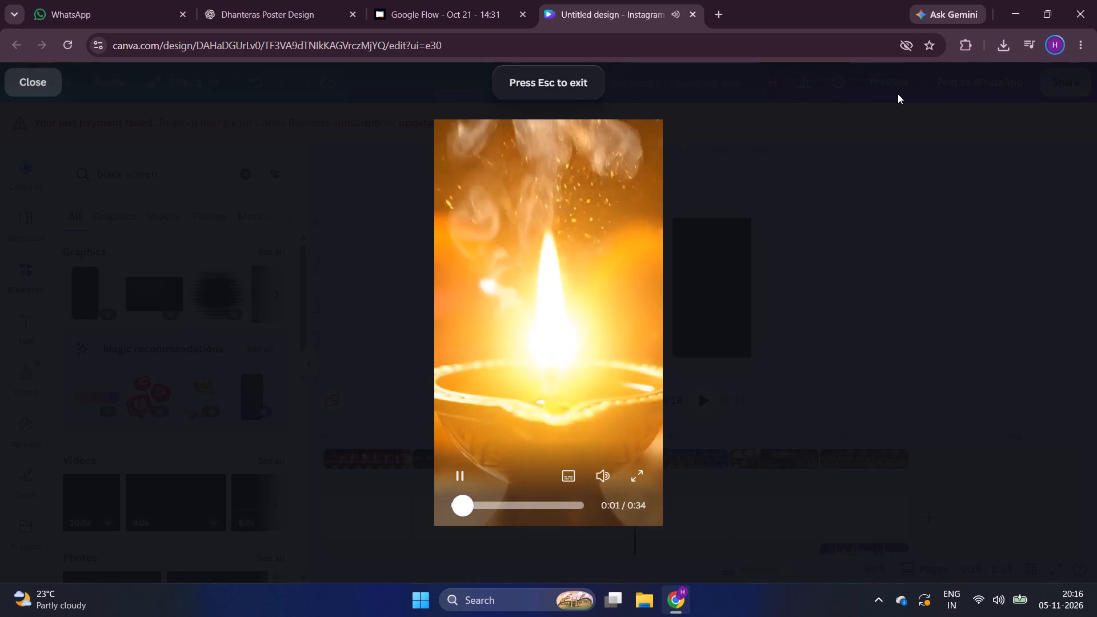
left_click_drag(470, 503, 419, 514)
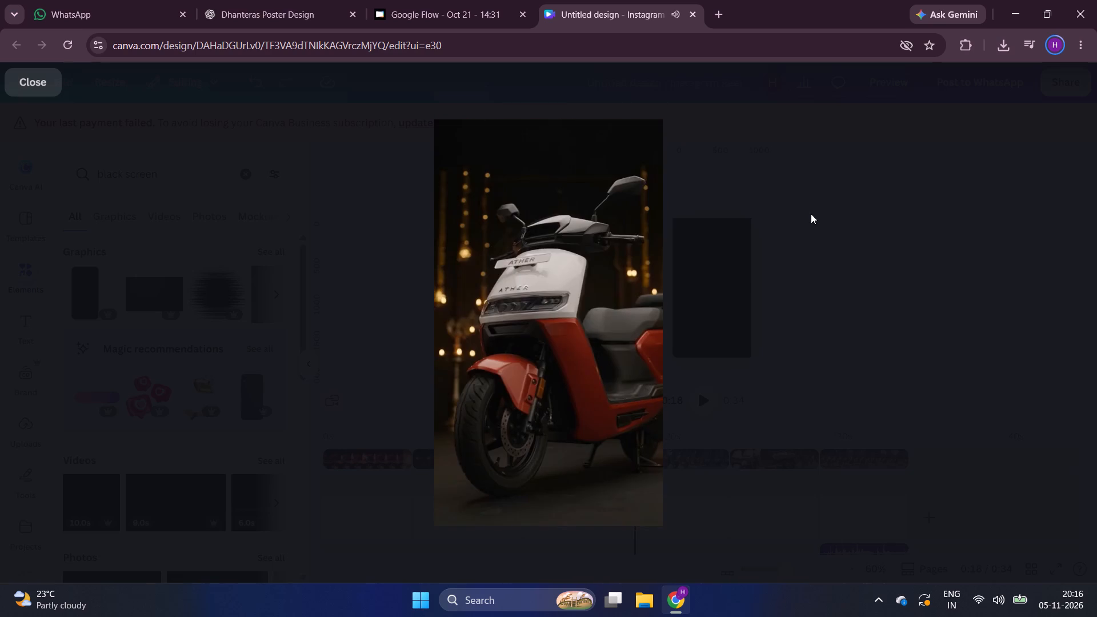
left_click(811, 214)
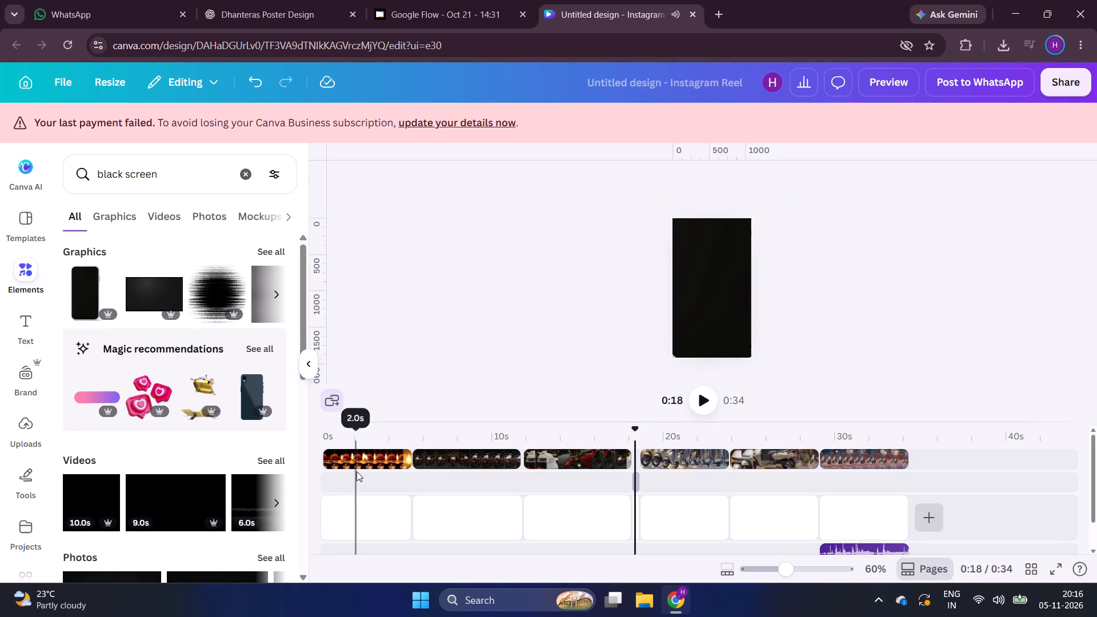
Shorten the first page with the burning diya clip to 2.5 s, for this page only.
left_click(363, 506)
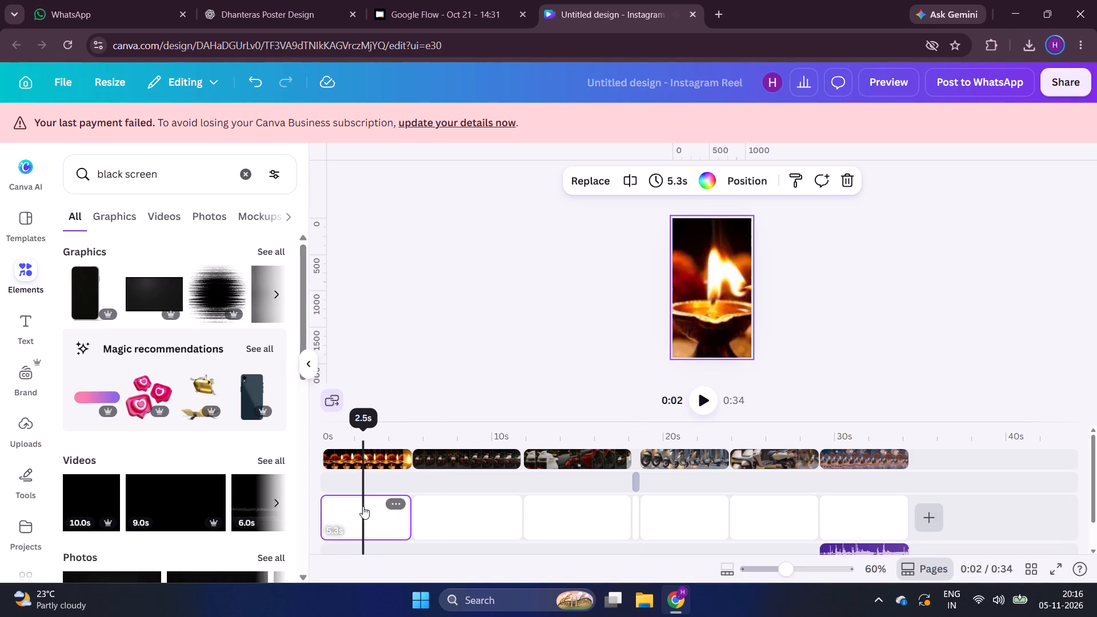
left_click(667, 188)
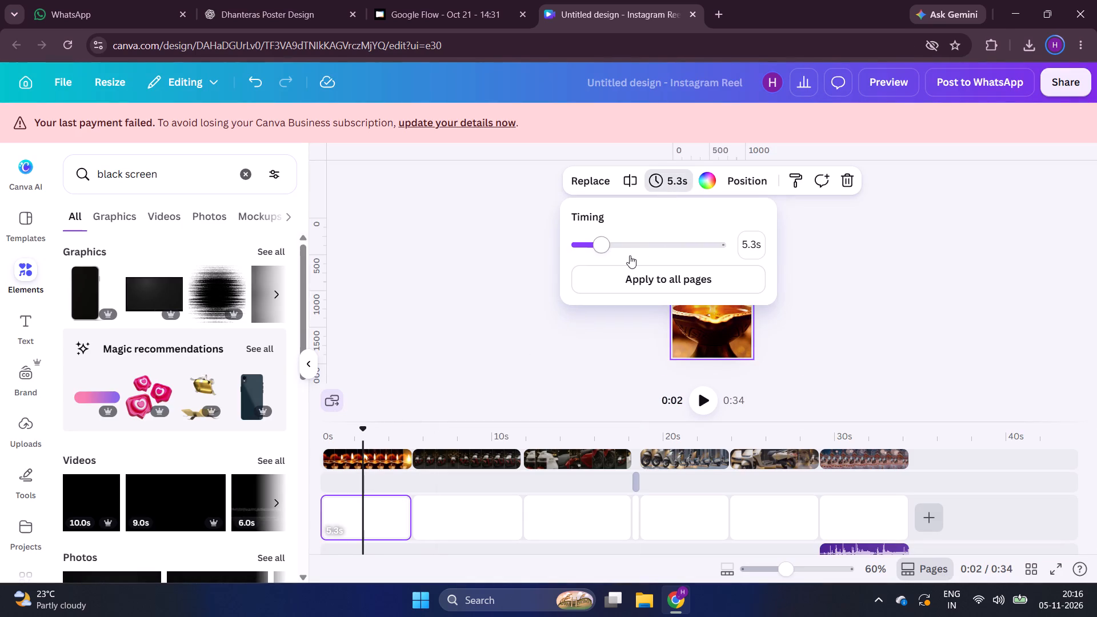
left_click_drag(601, 250, 592, 251)
left_click_drag(592, 251, 586, 253)
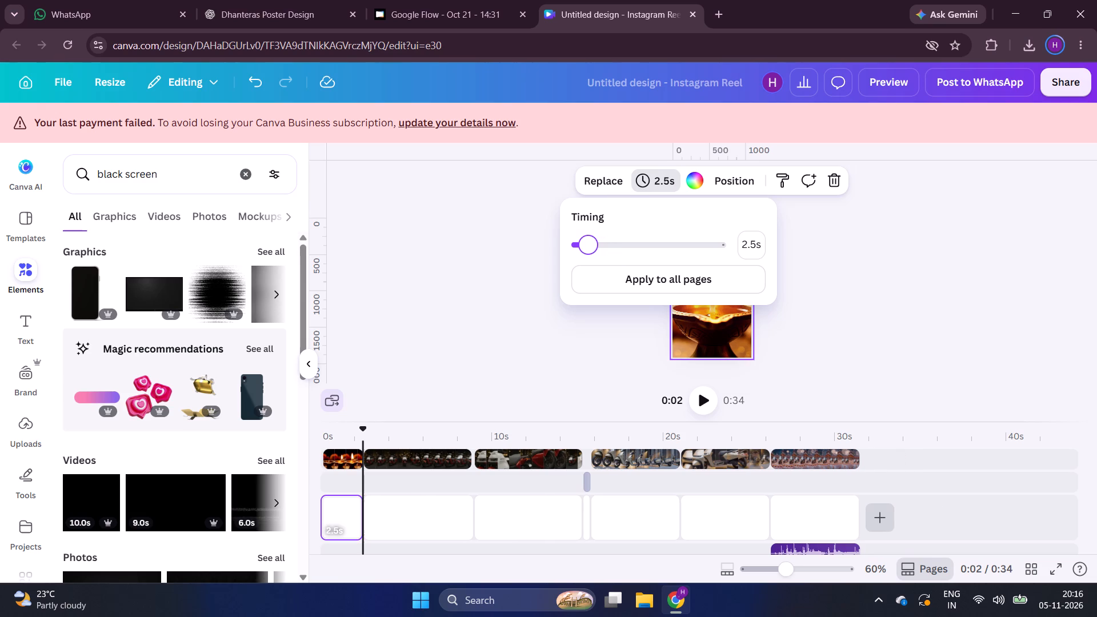
left_click(427, 382)
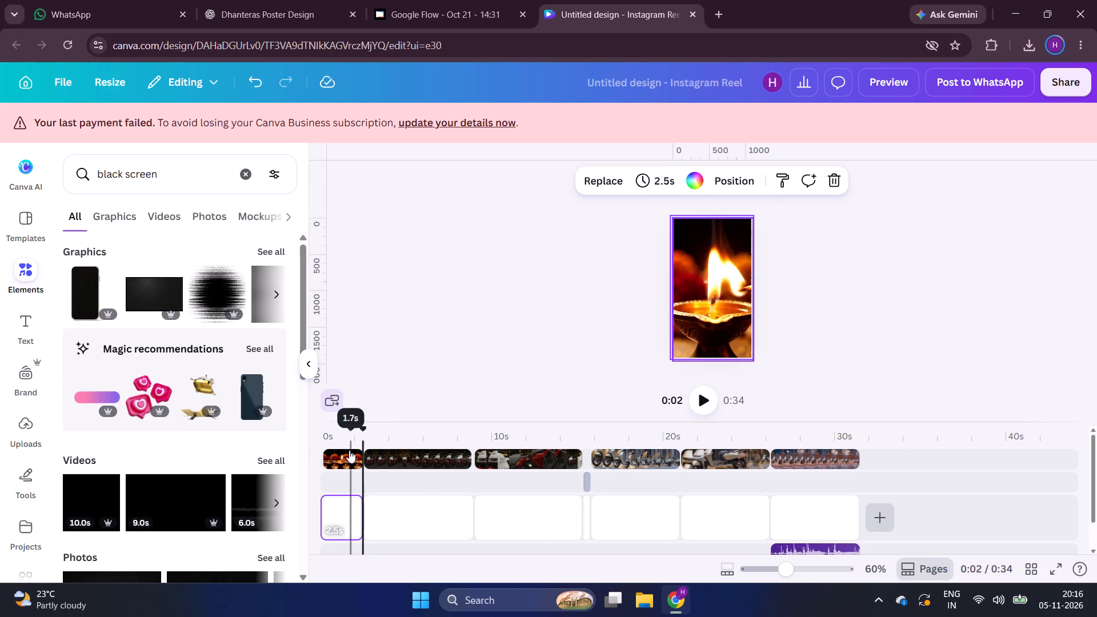
Preview the reel from the beginning to check the cut from the shortened diya clip to the scooter clip.
left_click(346, 461)
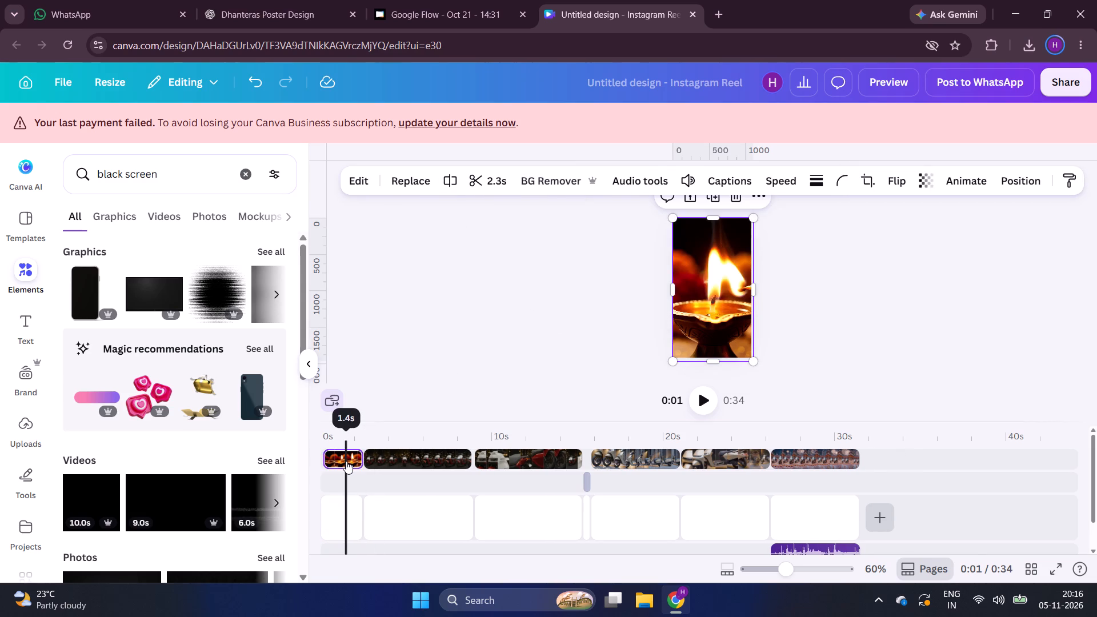
left_click(877, 88)
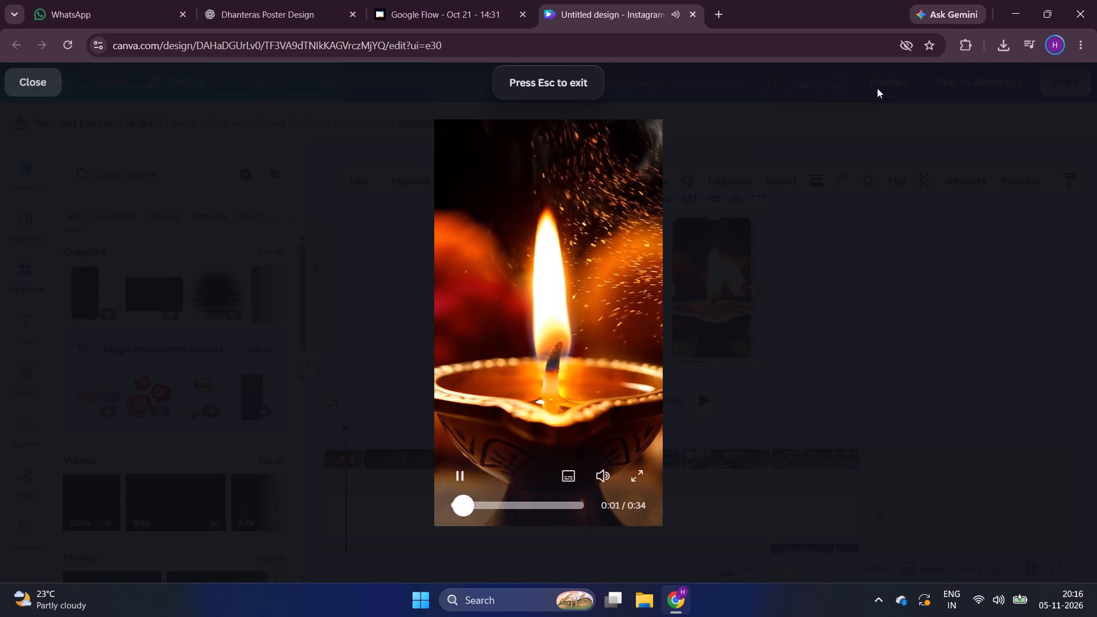
left_click_drag(462, 511, 417, 511)
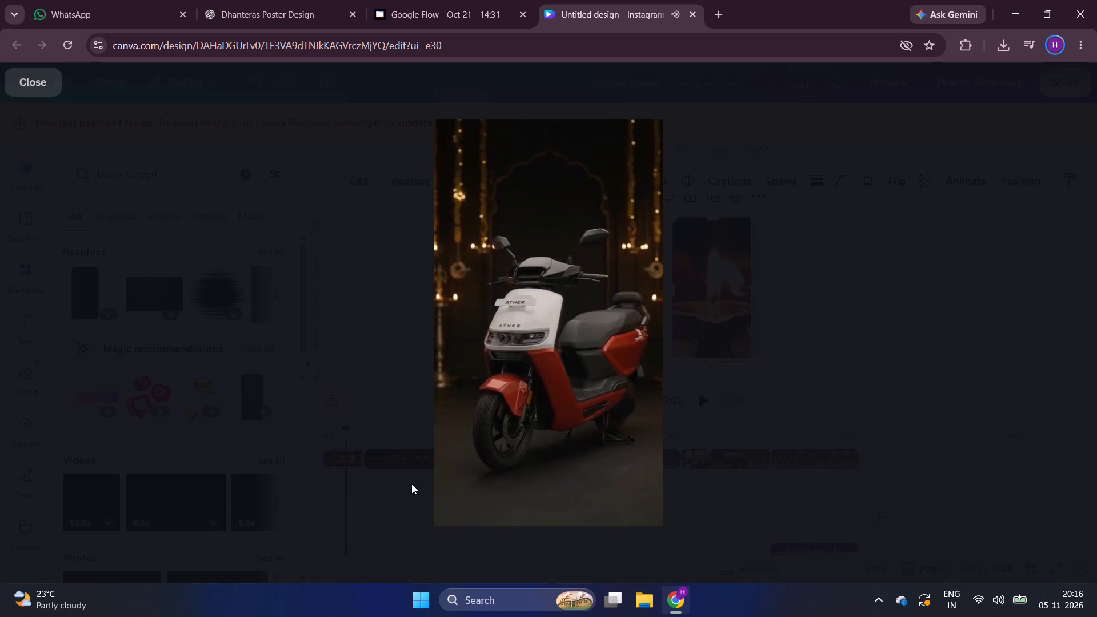
left_click(366, 342)
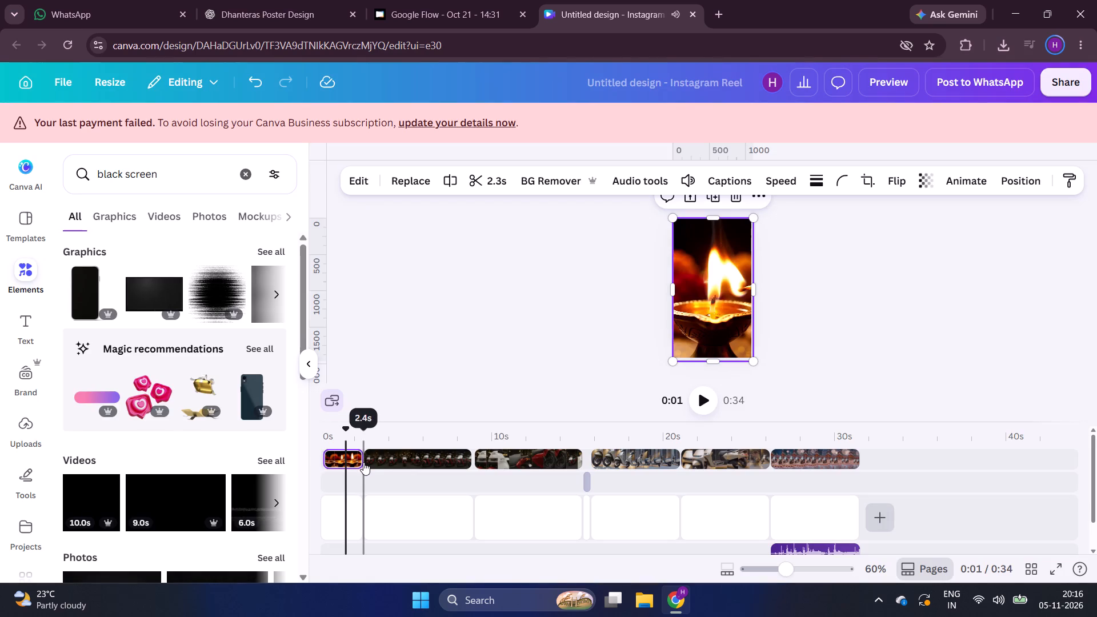
Add a Dissolve transition between the diya page and the second page.
left_click(362, 524)
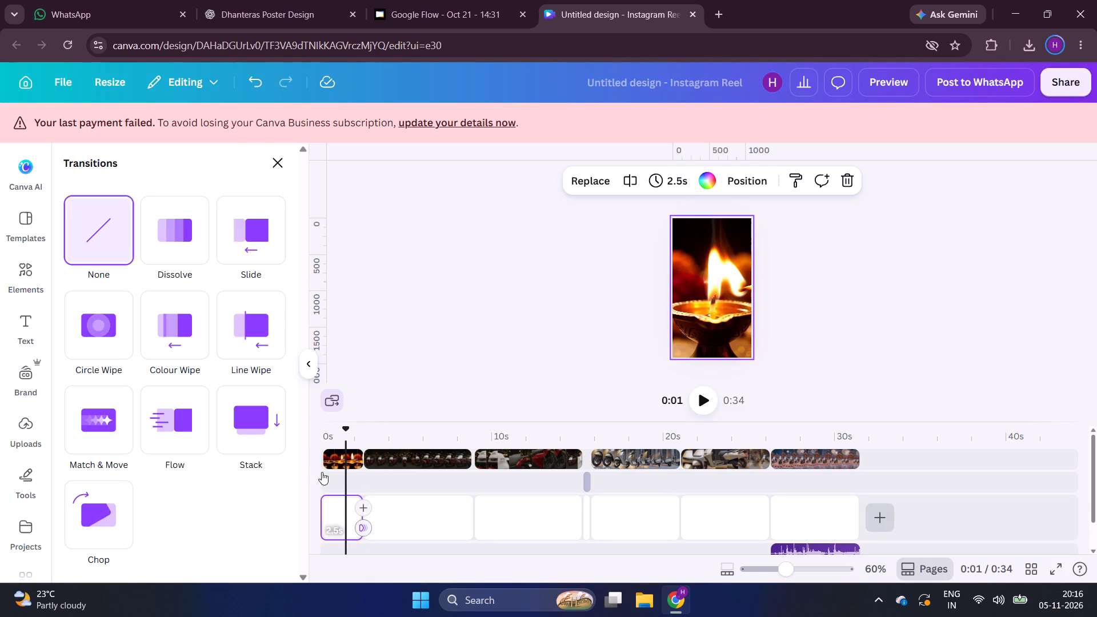
left_click(183, 231)
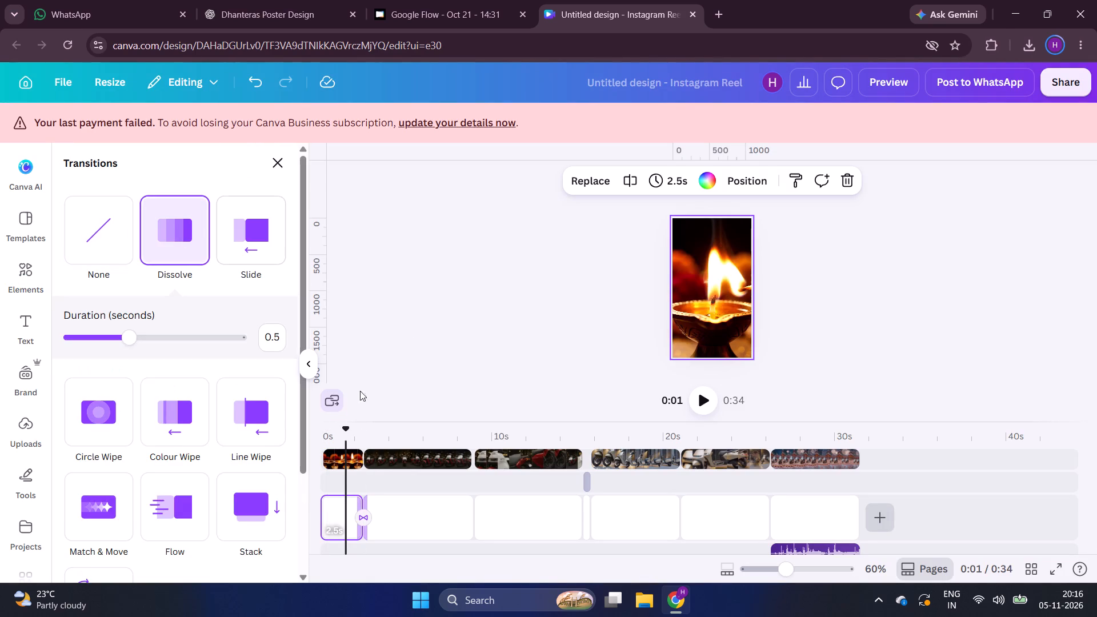
Apply the 0.5-second Dissolve transition after the first page to all scenes.
left_click(133, 340)
left_click(443, 298)
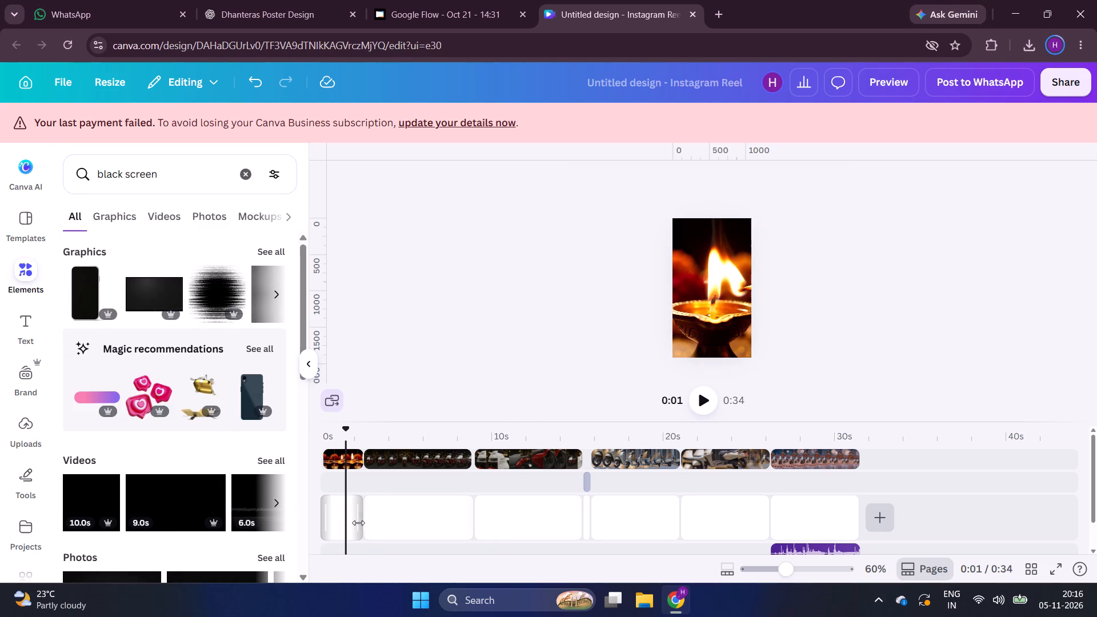
left_click(364, 520)
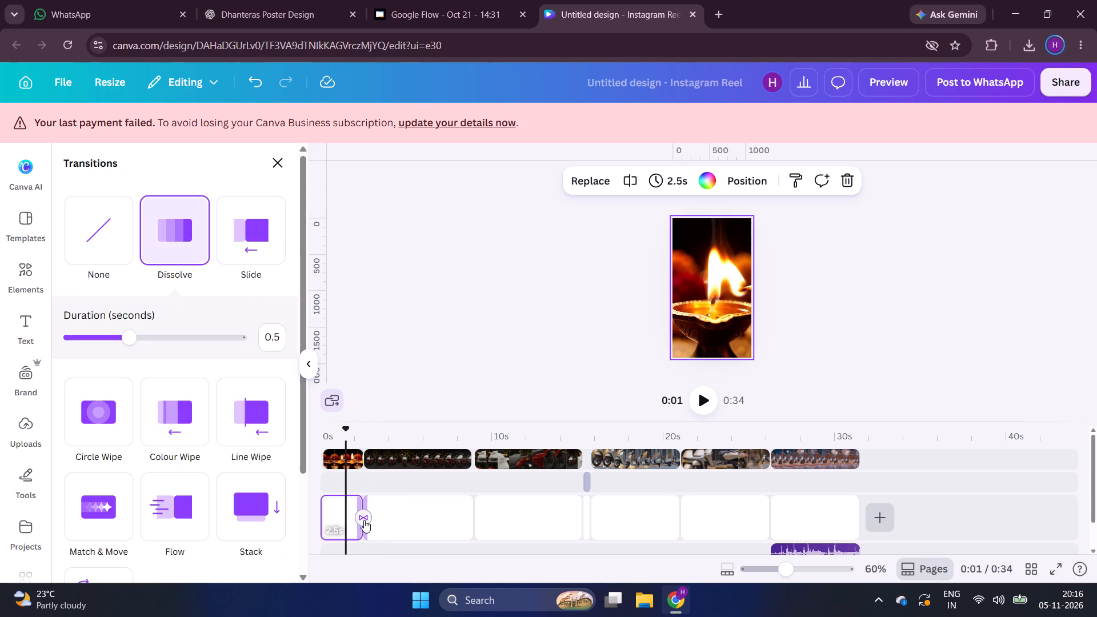
scroll(217, 457, "down", 6)
left_click(194, 555)
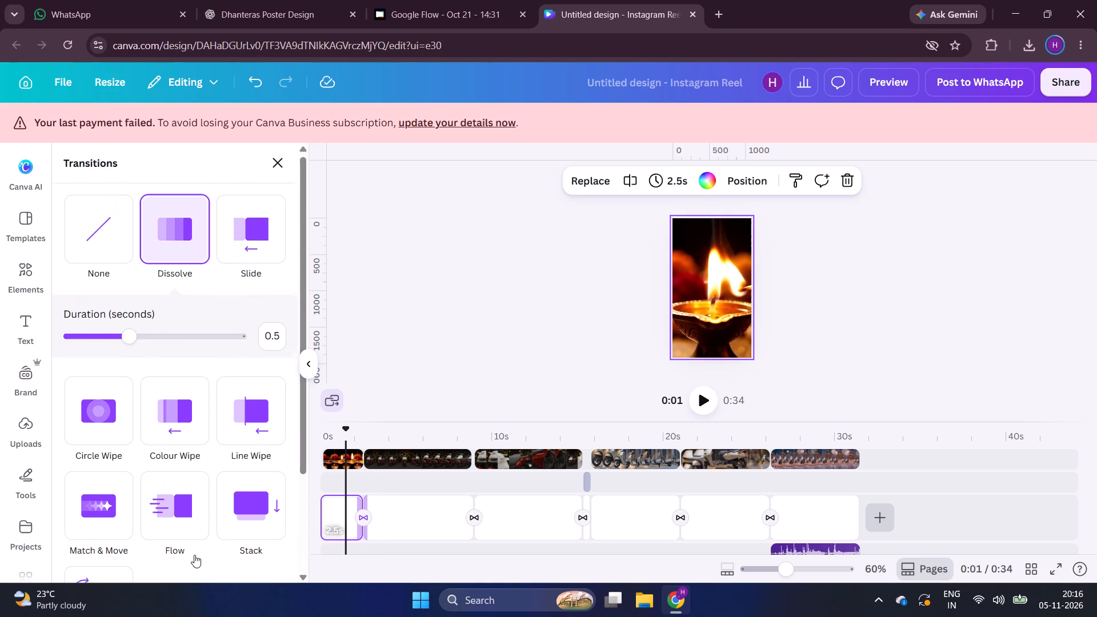
left_click(442, 290)
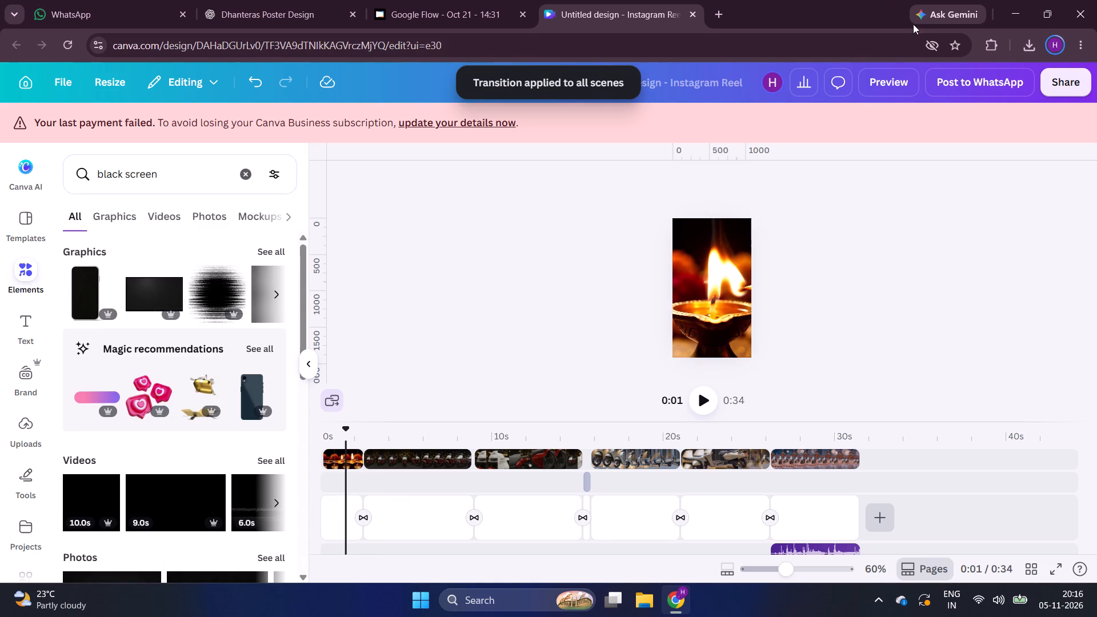
Preview the reel from the beginning to check the Dissolve transitions between the clips.
left_click(898, 86)
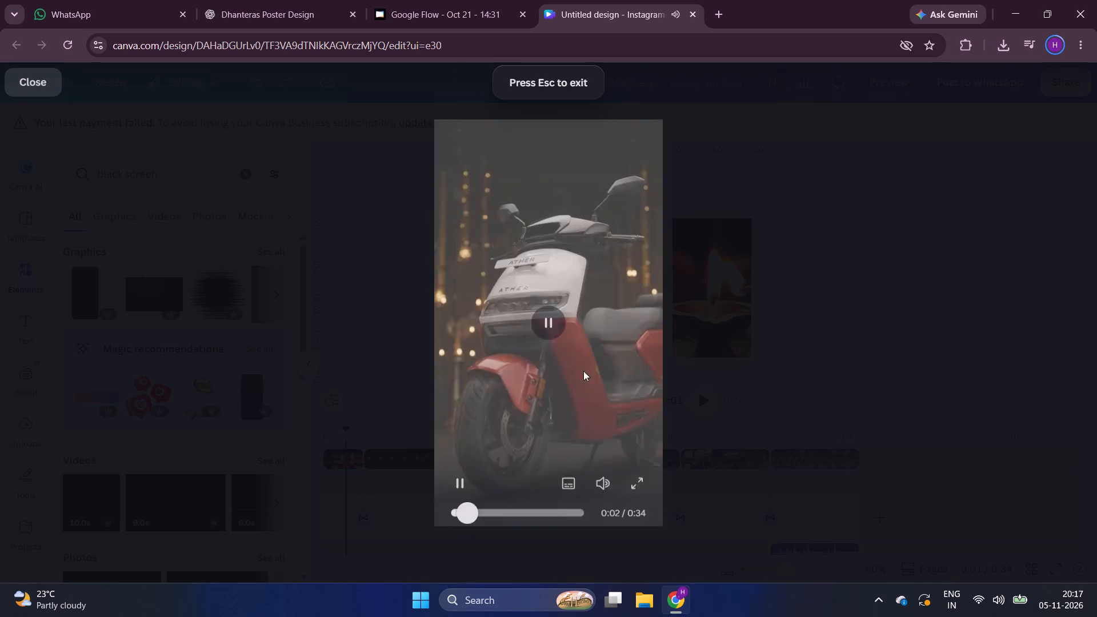
left_click_drag(462, 508, 339, 533)
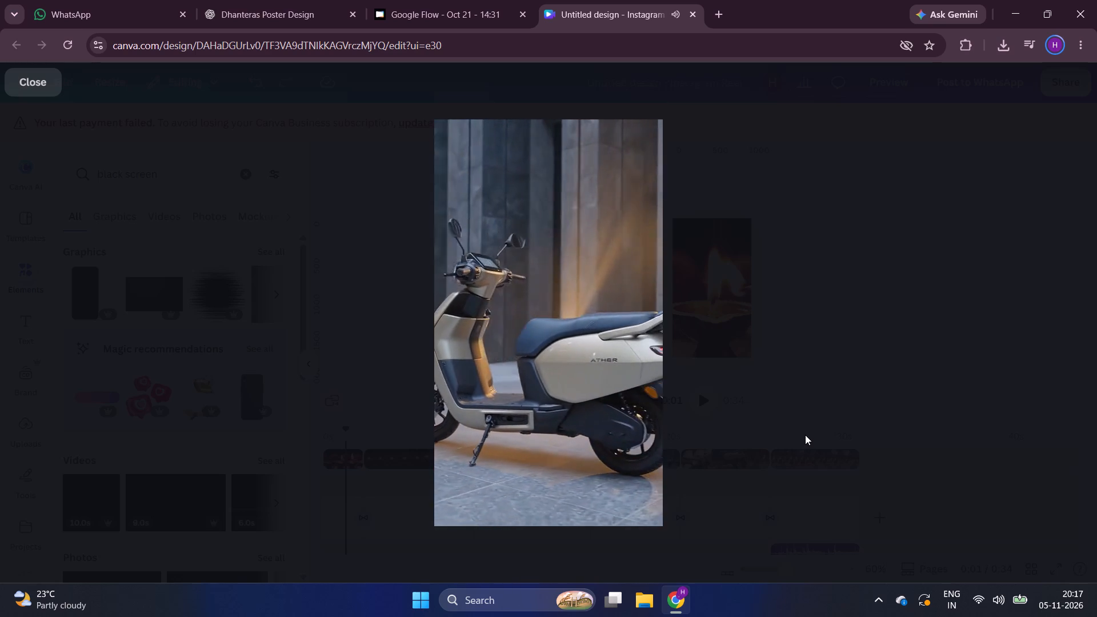
left_click(805, 435)
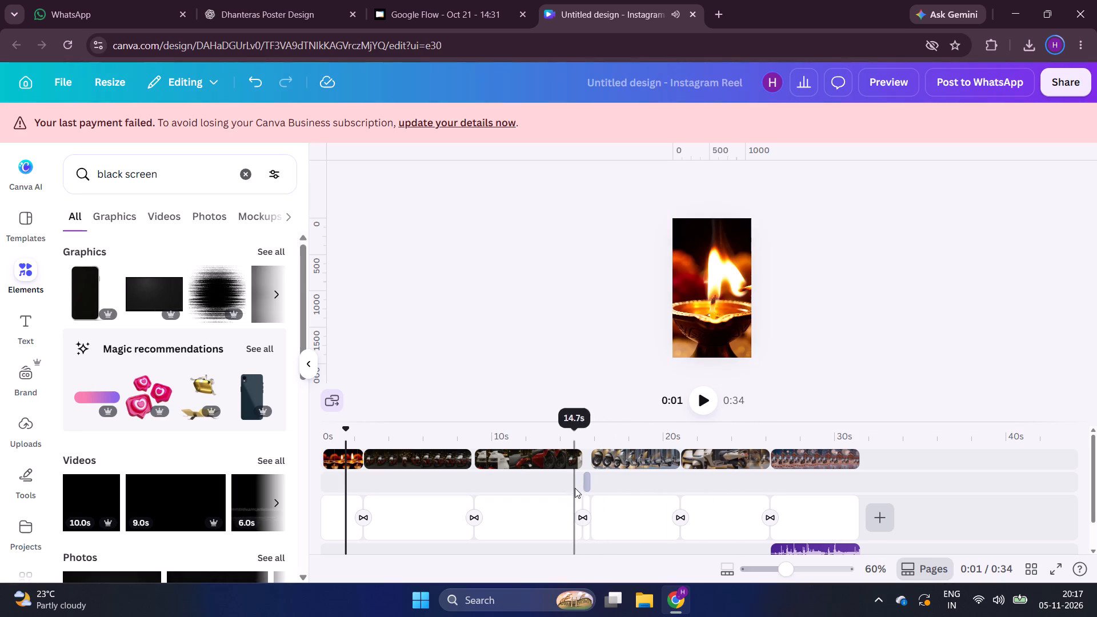
Move the detached black phone graphic from the 0.4 s page between the clips onto its own page at the timeline's end.
left_click(588, 482)
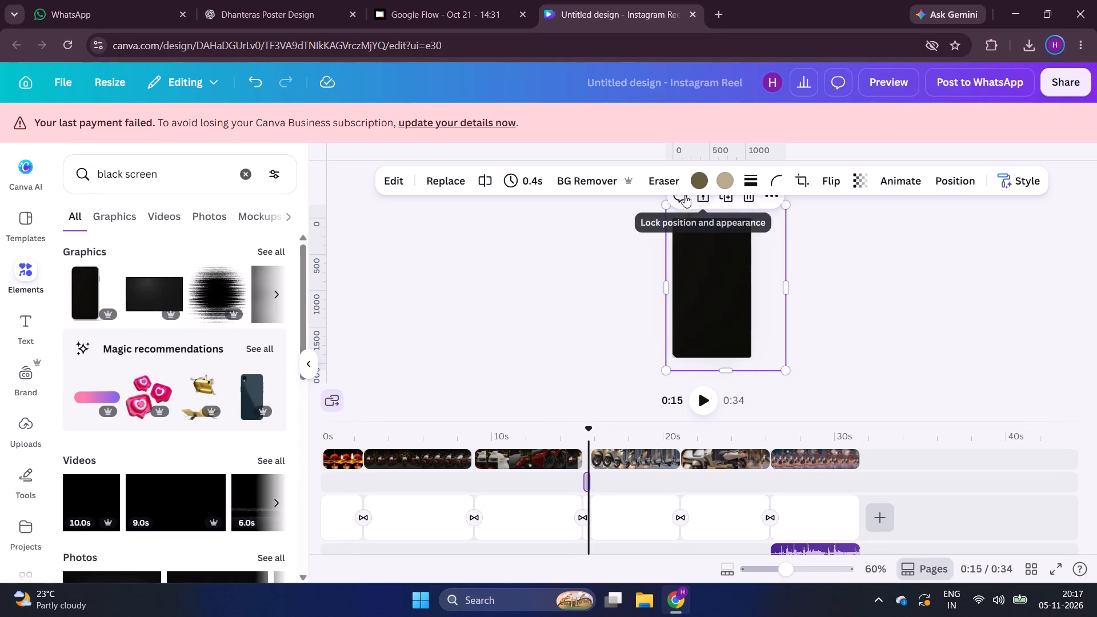
left_click(975, 228)
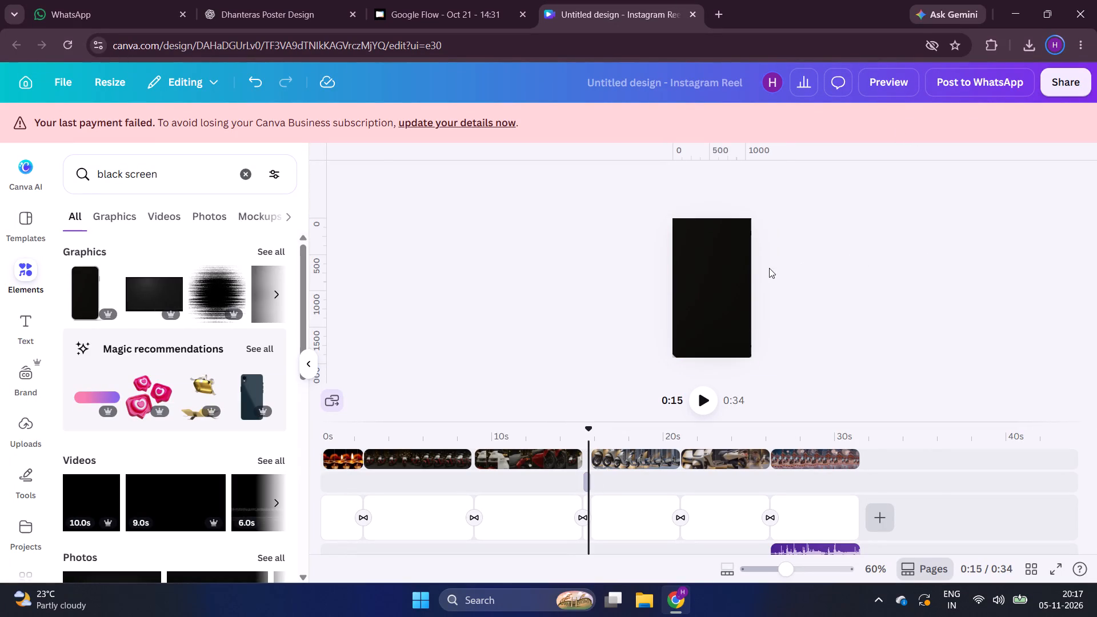
left_click(716, 265)
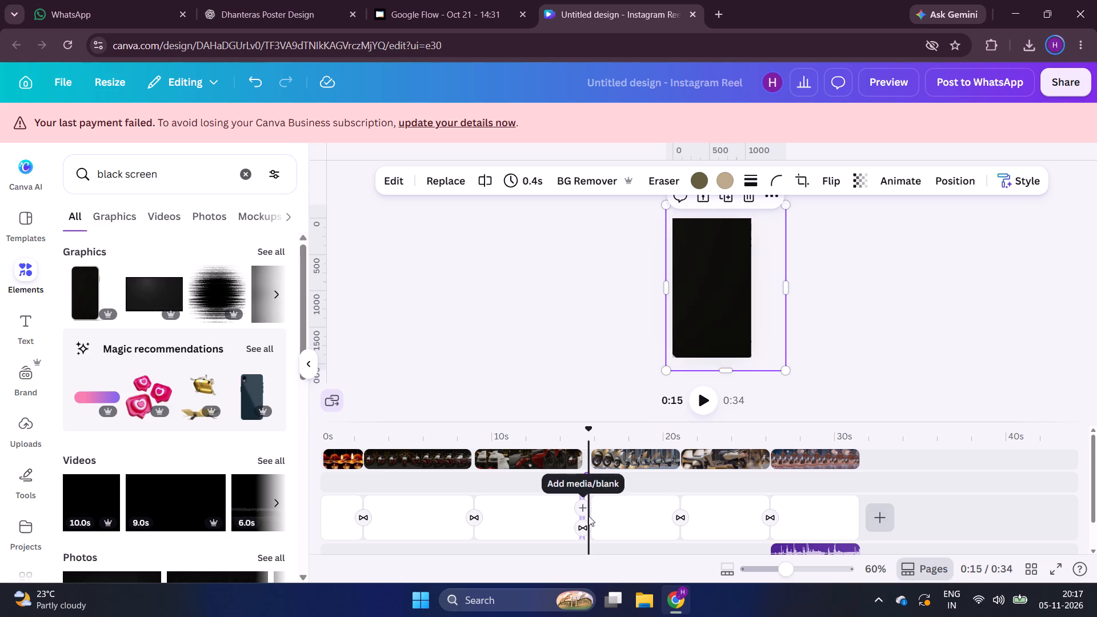
left_click(596, 526)
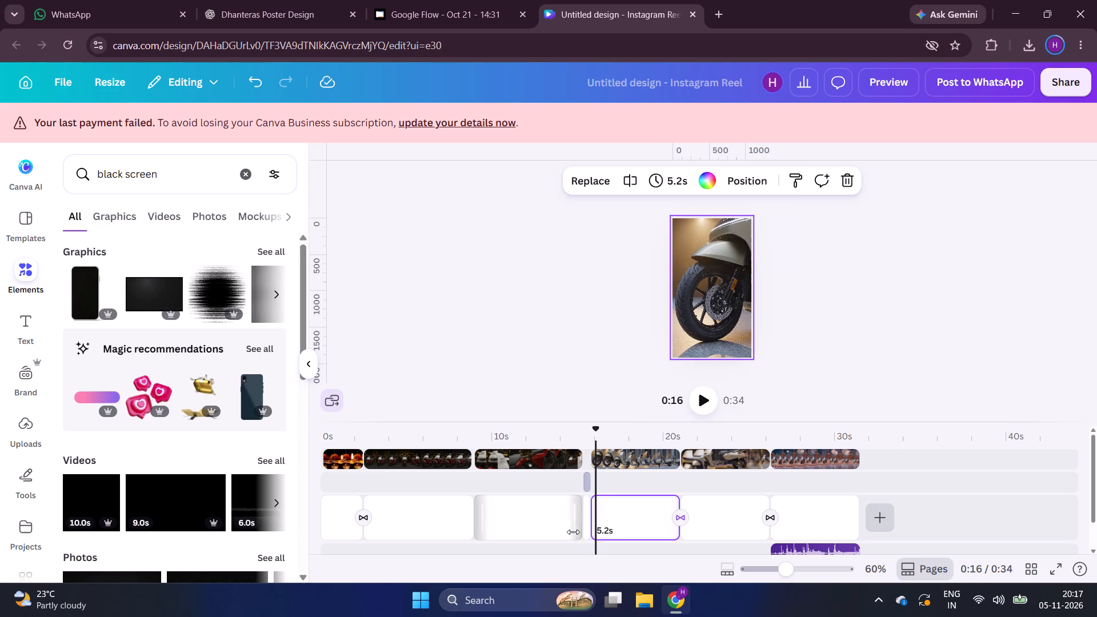
left_click(586, 534)
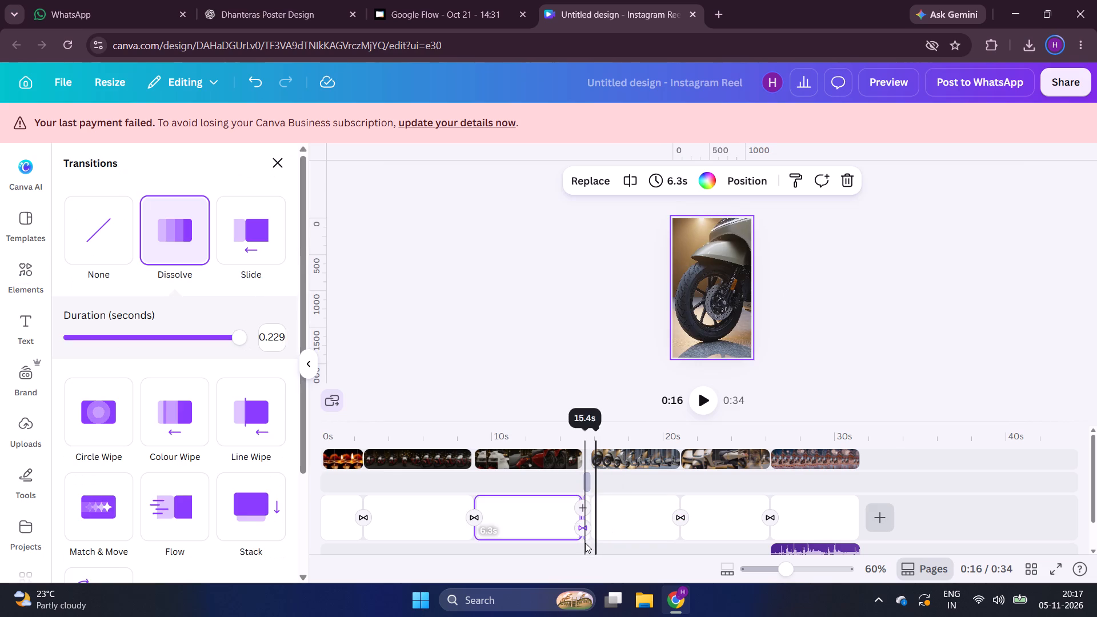
left_click(586, 537)
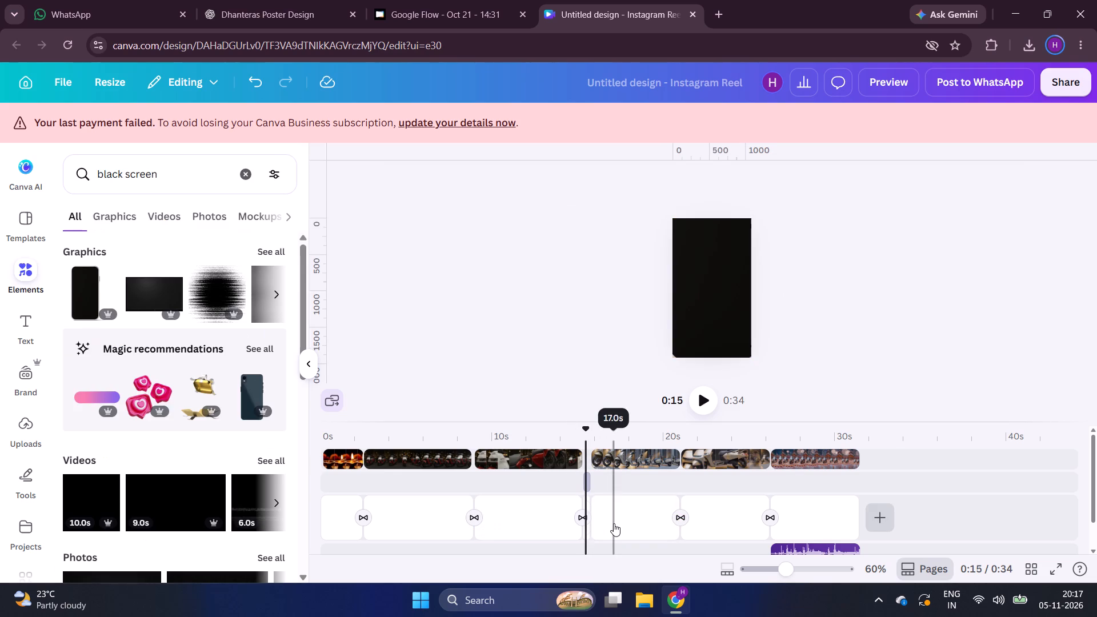
left_click(614, 523)
left_click(586, 502)
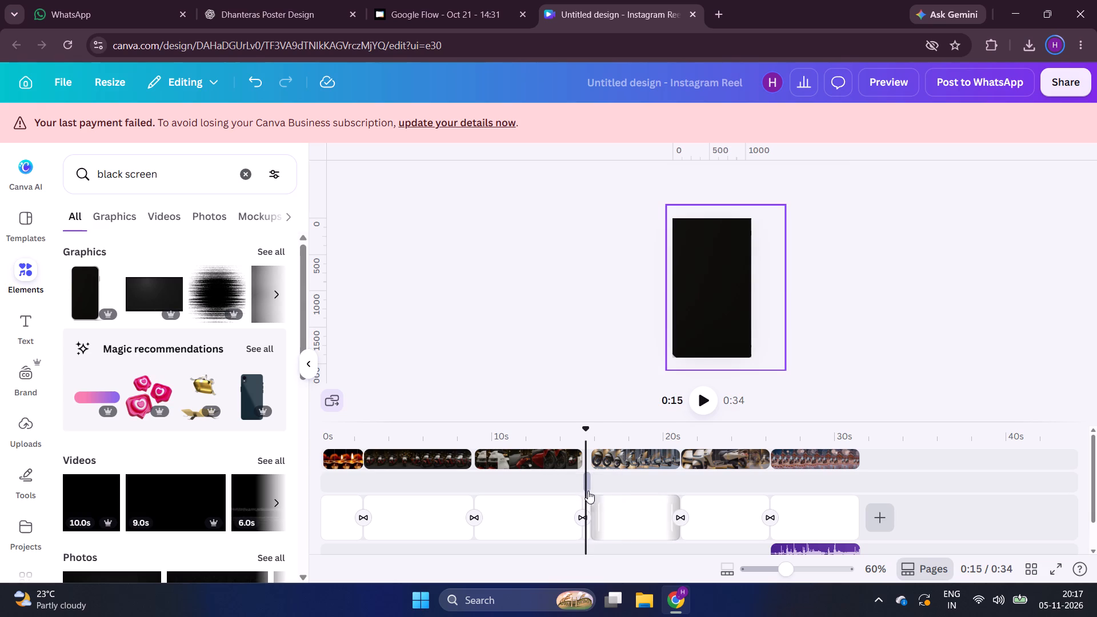
left_click(587, 485)
left_click_drag(587, 485, 800, 511)
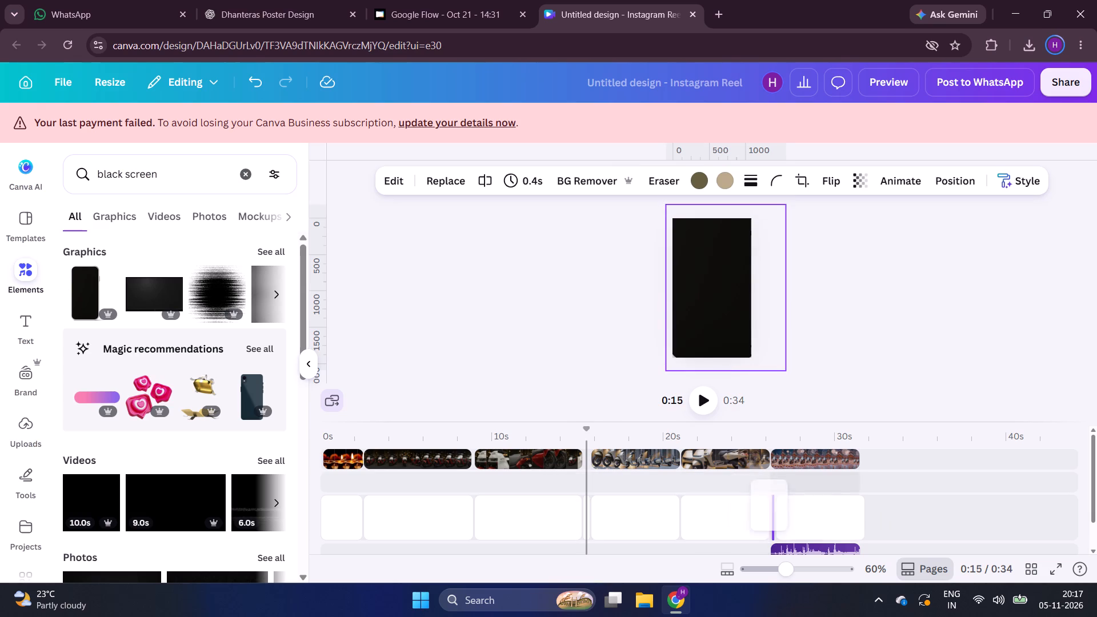
left_click_drag(800, 511, 892, 512)
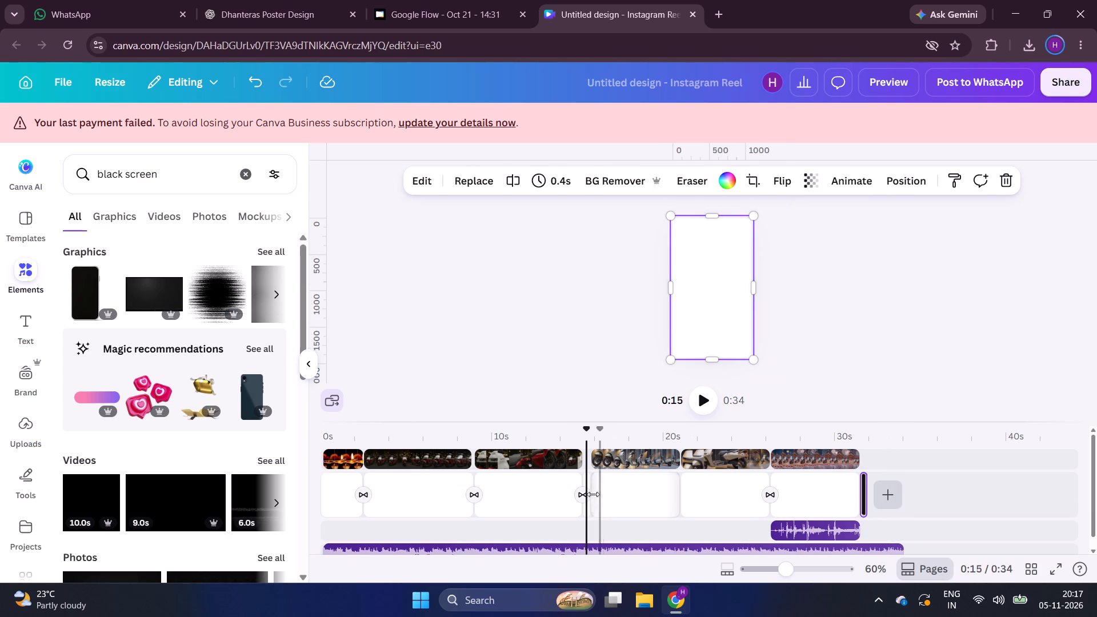
Delete the emptied 0.4 s page between the third and fourth clips.
left_click(583, 507)
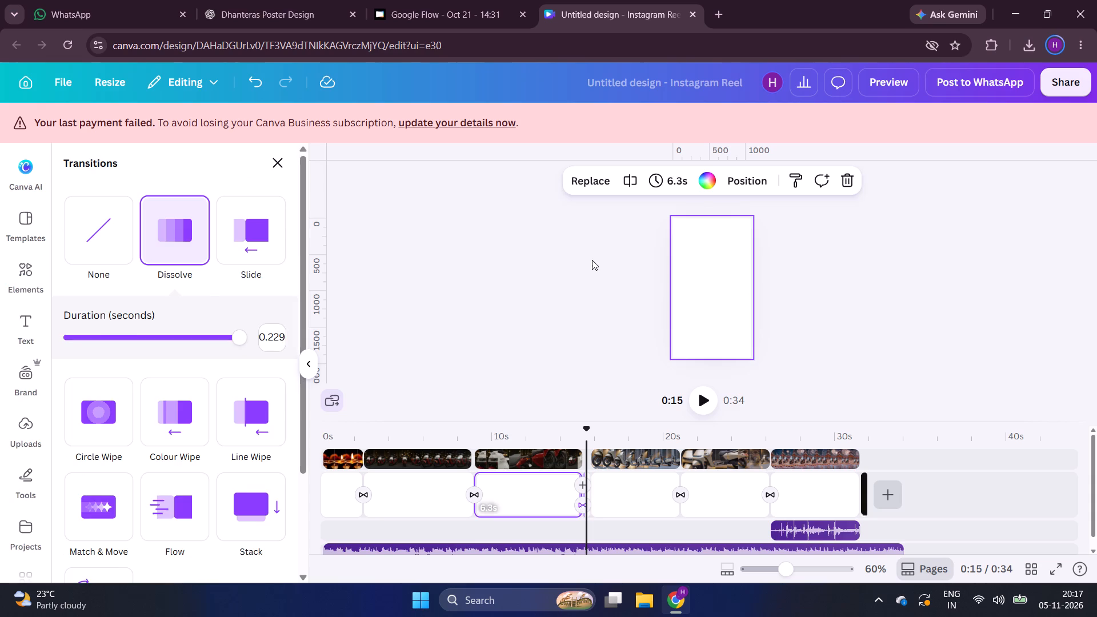
left_click(592, 260)
left_click(627, 514)
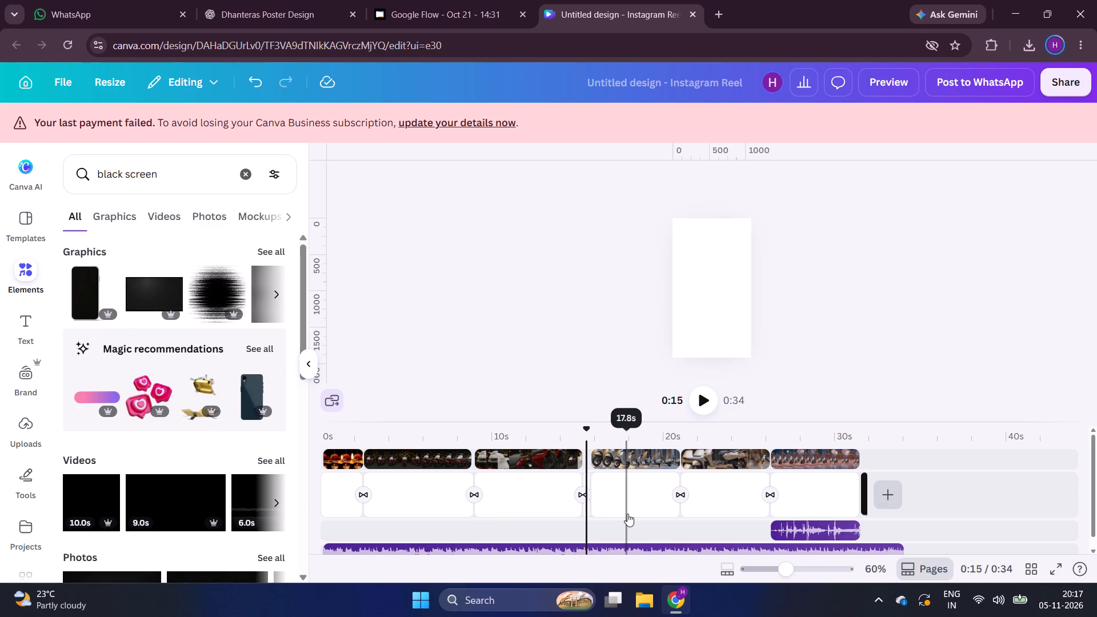
left_click(588, 511)
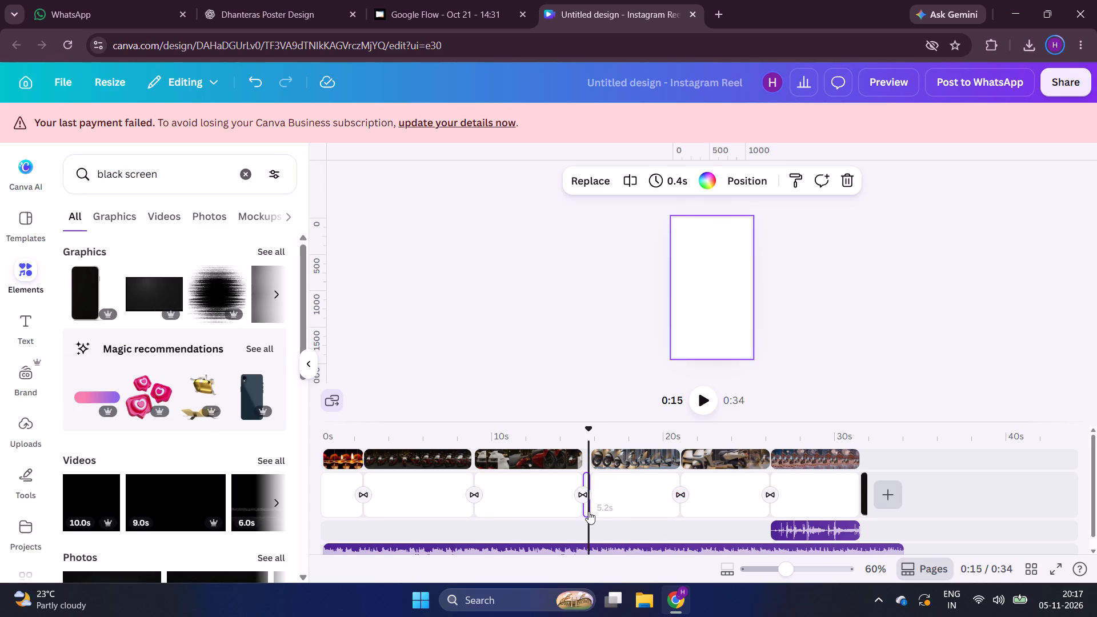
left_click(848, 189)
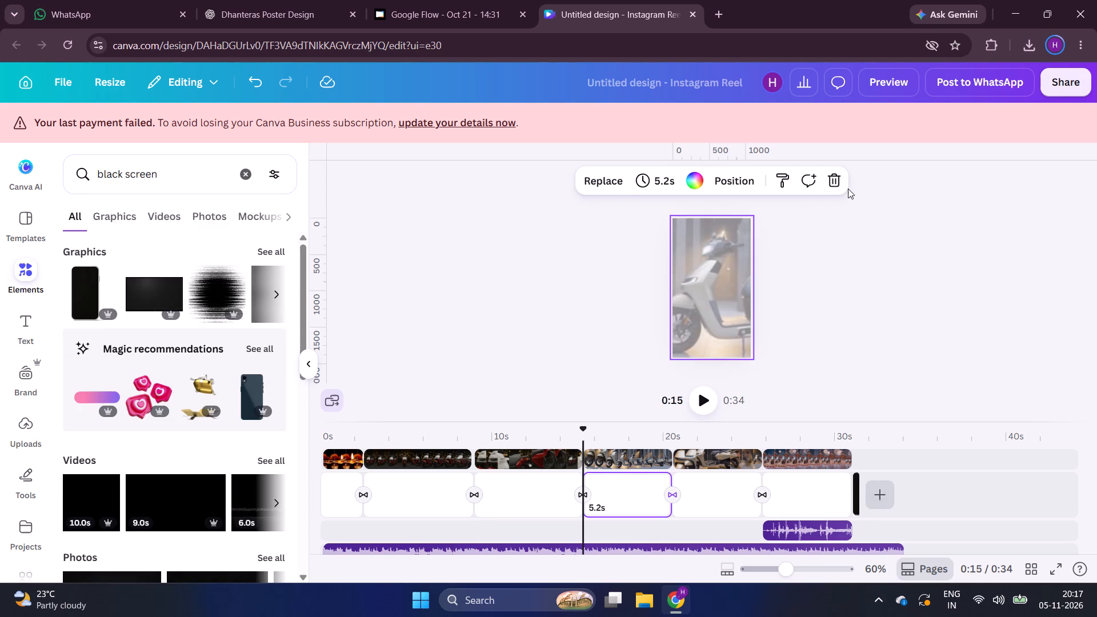
Delete the 0.4 s black graphic page at the end of the reel.
left_click(855, 510)
left_click(880, 367)
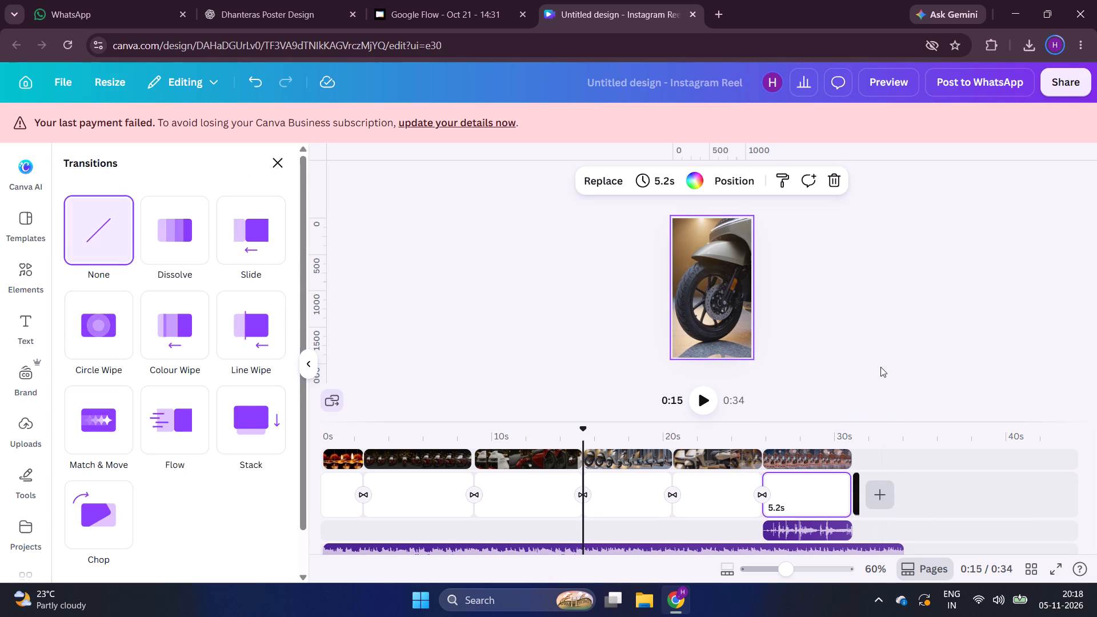
left_click(857, 504)
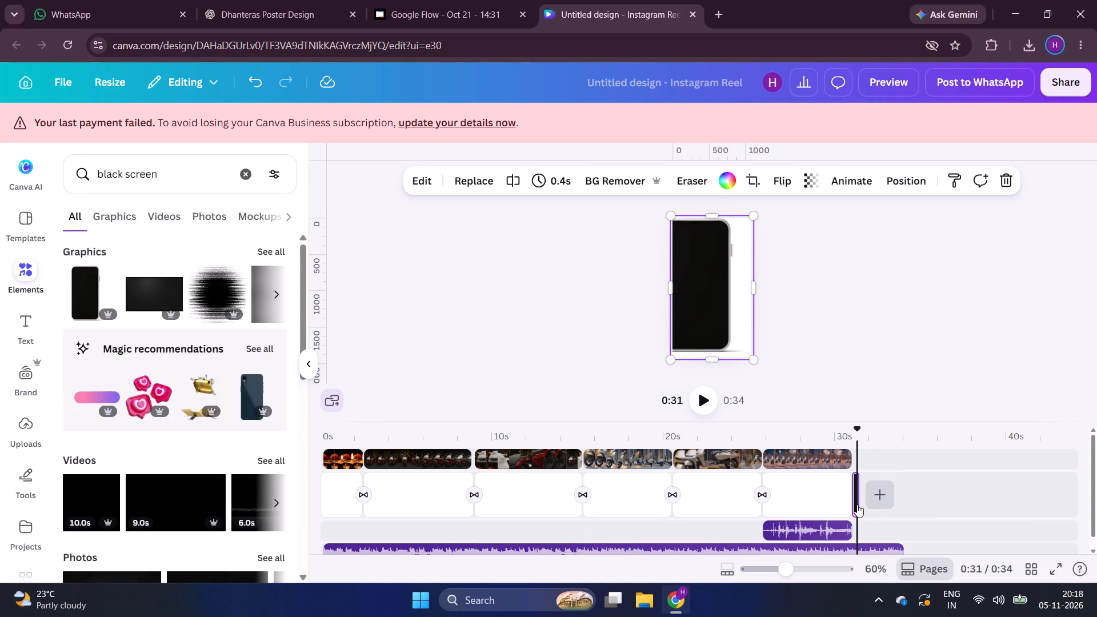
left_click(1004, 171)
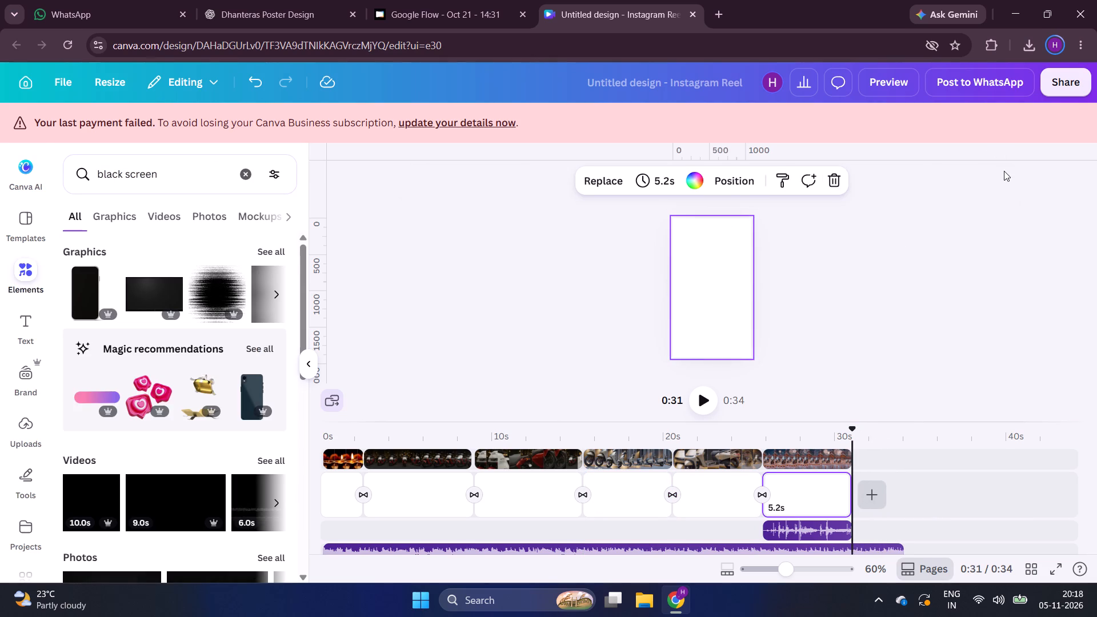
Trim the Commercial music track to 30.8 s so it ends with the last clip.
scroll(886, 496, "down", 1)
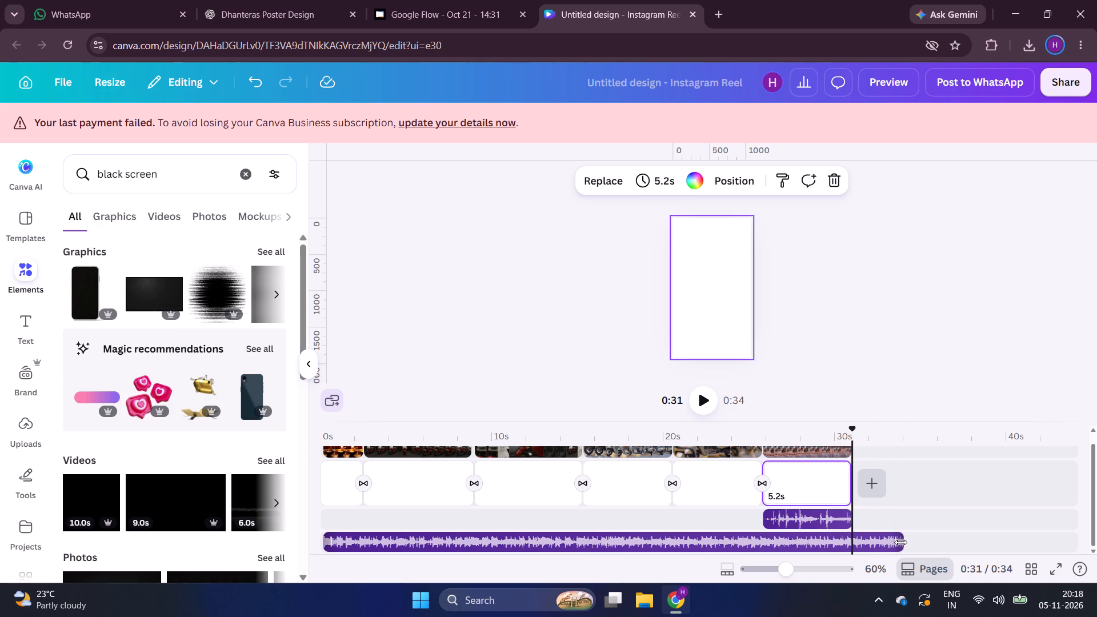
left_click_drag(900, 542, 854, 543)
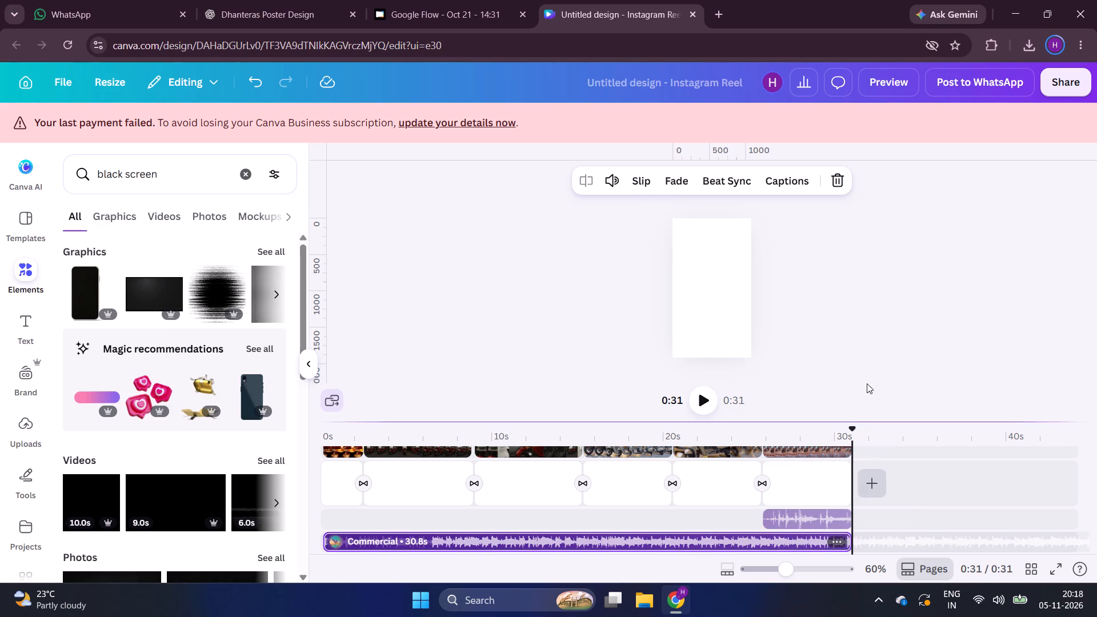
Raise the volume of the fireworks sound effect under the last clip to 224.
left_click(813, 516)
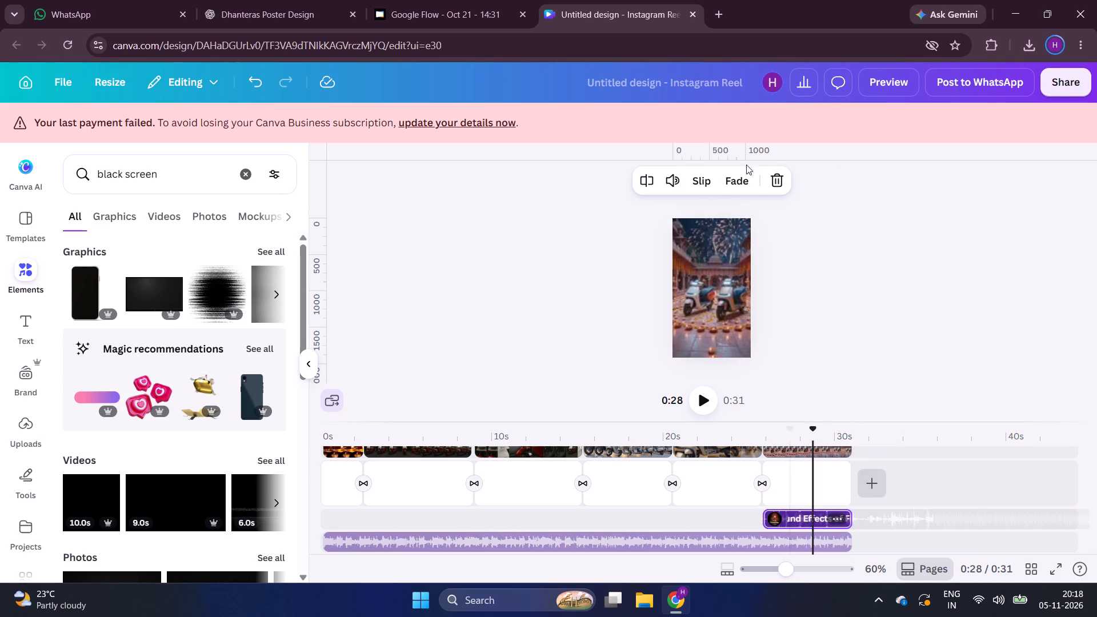
left_click(674, 181)
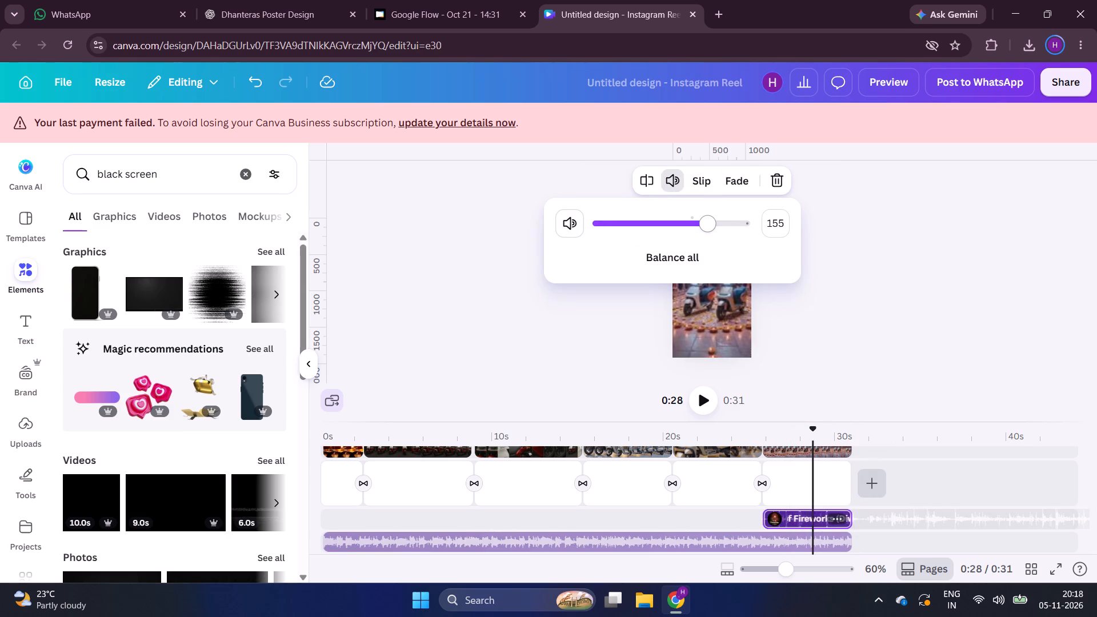
left_click_drag(713, 222, 722, 225)
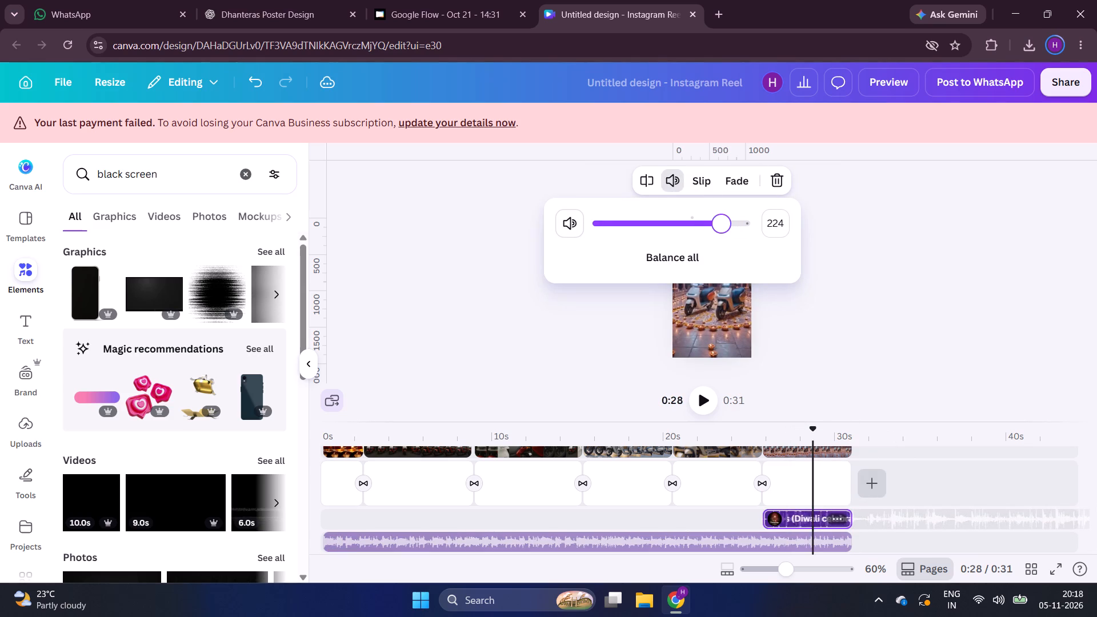
left_click(824, 272)
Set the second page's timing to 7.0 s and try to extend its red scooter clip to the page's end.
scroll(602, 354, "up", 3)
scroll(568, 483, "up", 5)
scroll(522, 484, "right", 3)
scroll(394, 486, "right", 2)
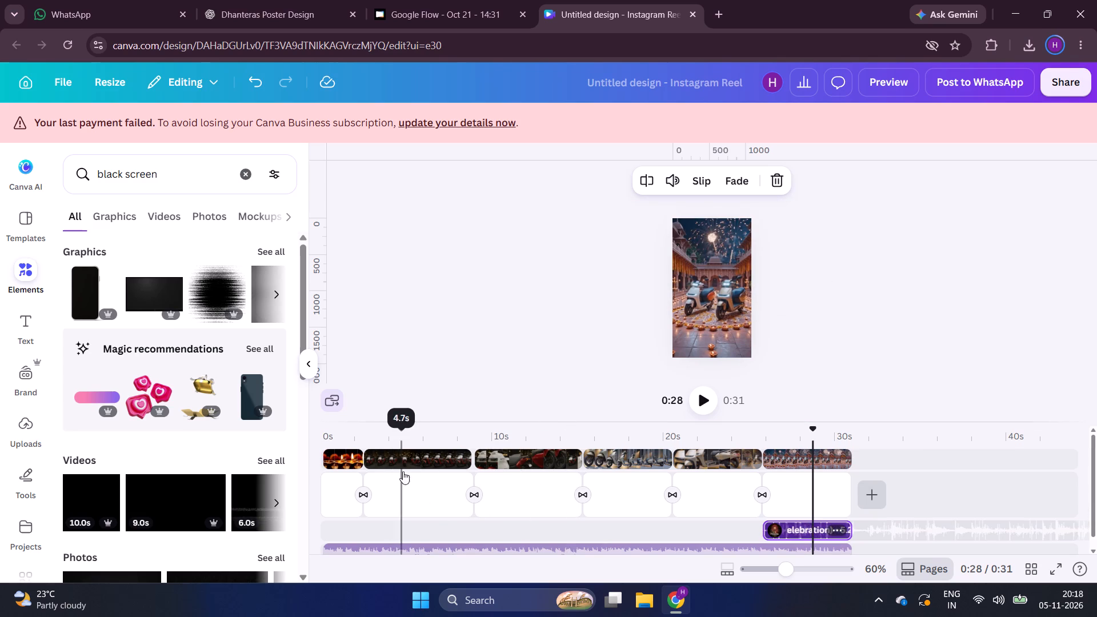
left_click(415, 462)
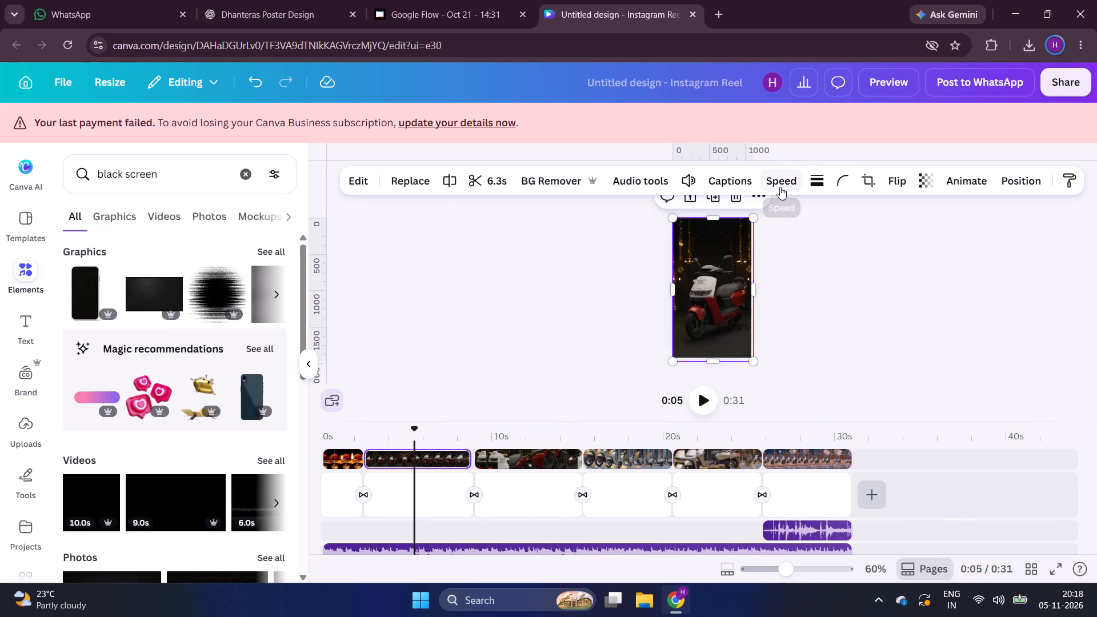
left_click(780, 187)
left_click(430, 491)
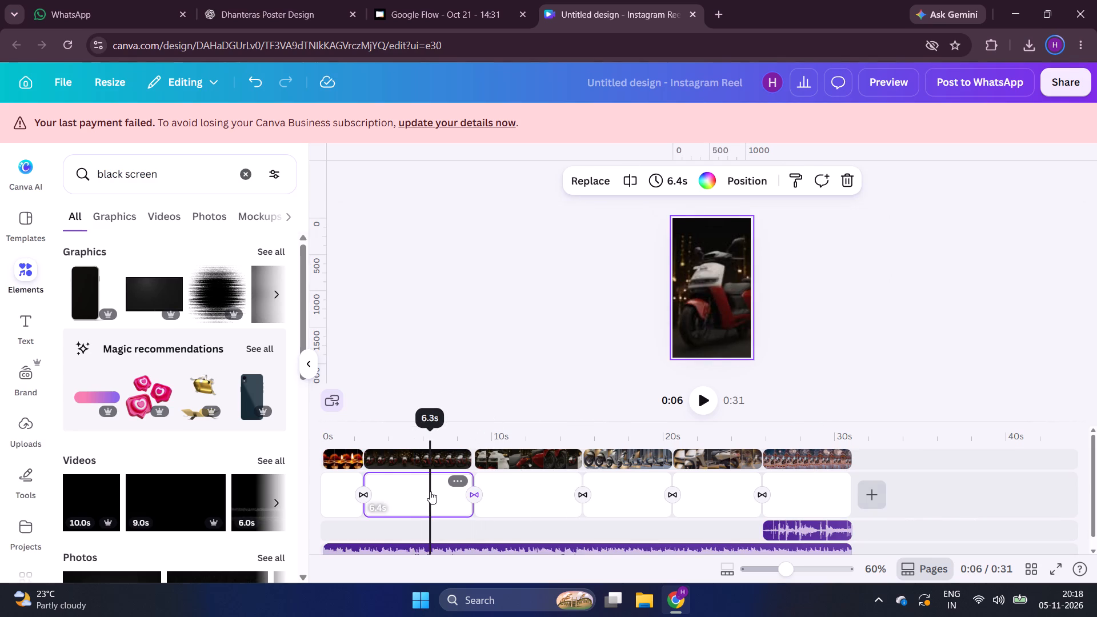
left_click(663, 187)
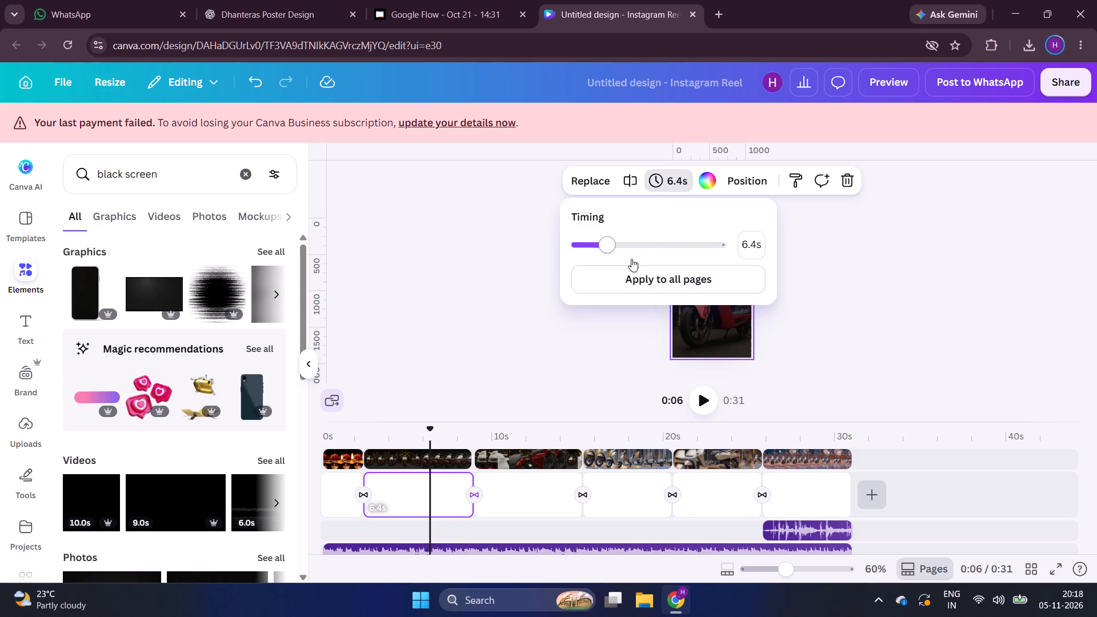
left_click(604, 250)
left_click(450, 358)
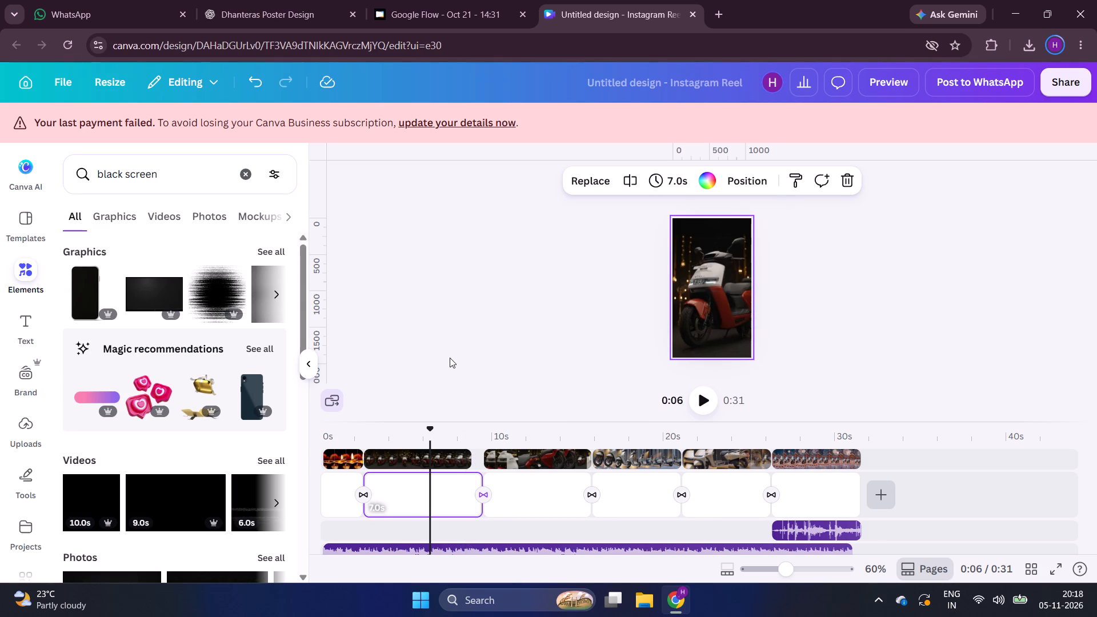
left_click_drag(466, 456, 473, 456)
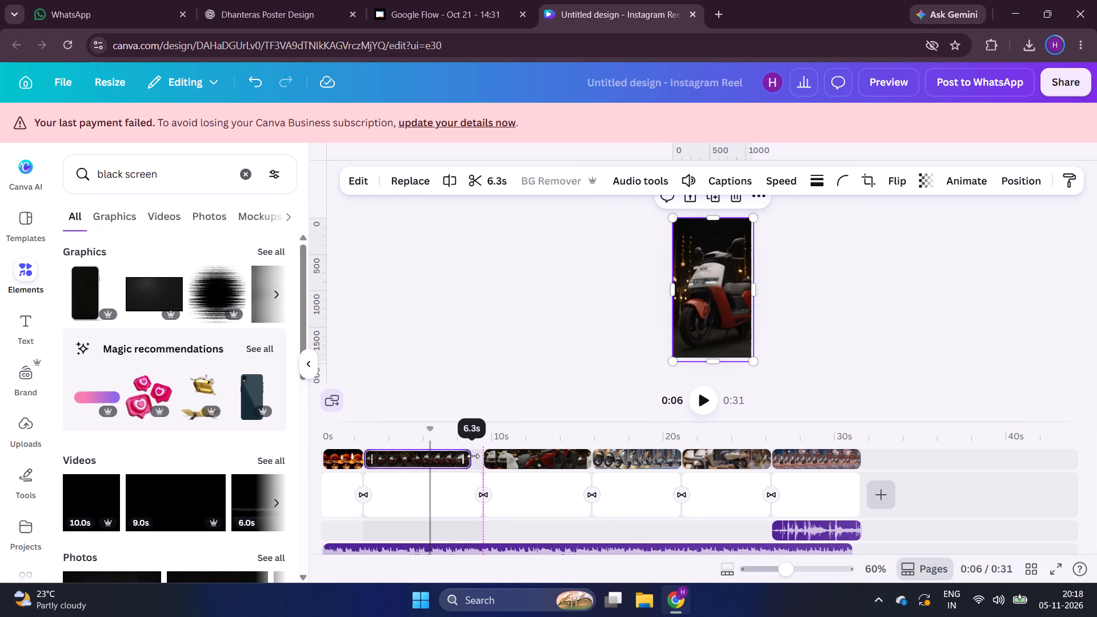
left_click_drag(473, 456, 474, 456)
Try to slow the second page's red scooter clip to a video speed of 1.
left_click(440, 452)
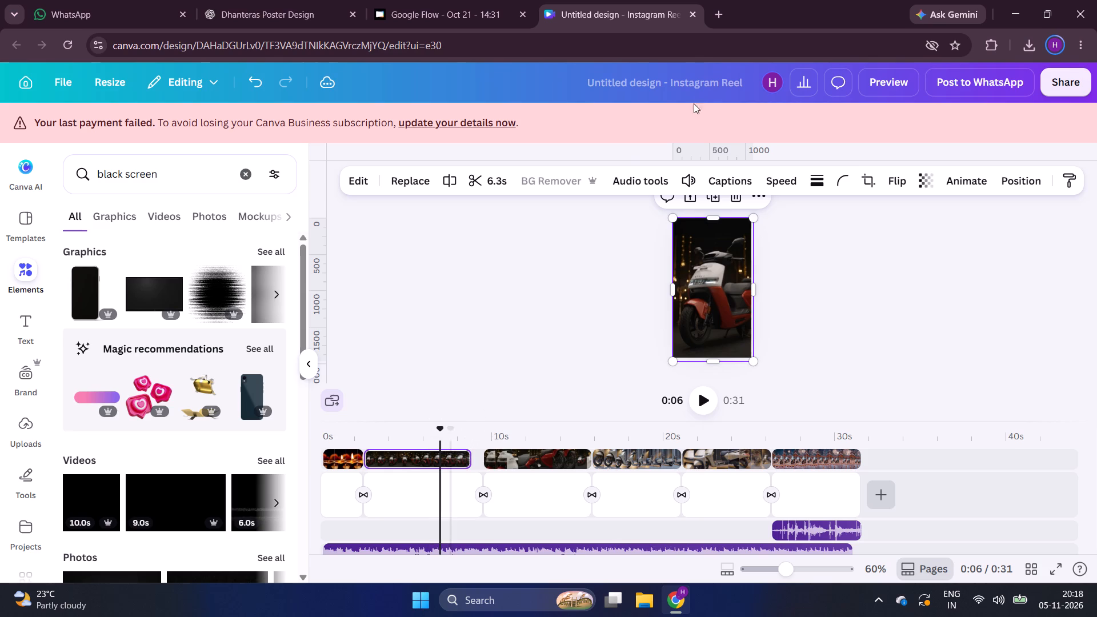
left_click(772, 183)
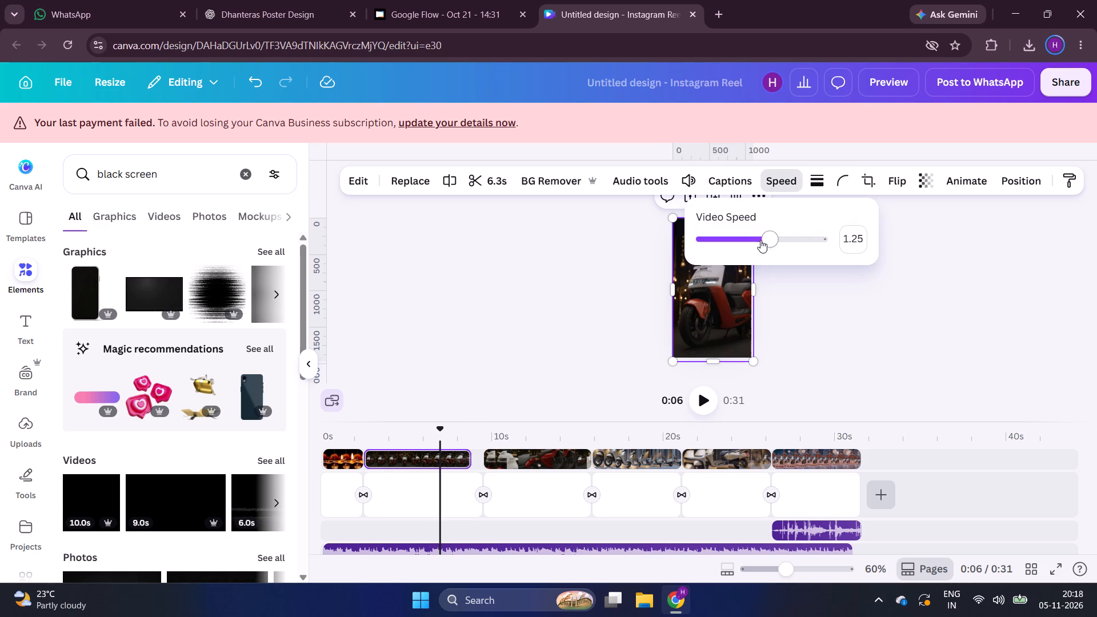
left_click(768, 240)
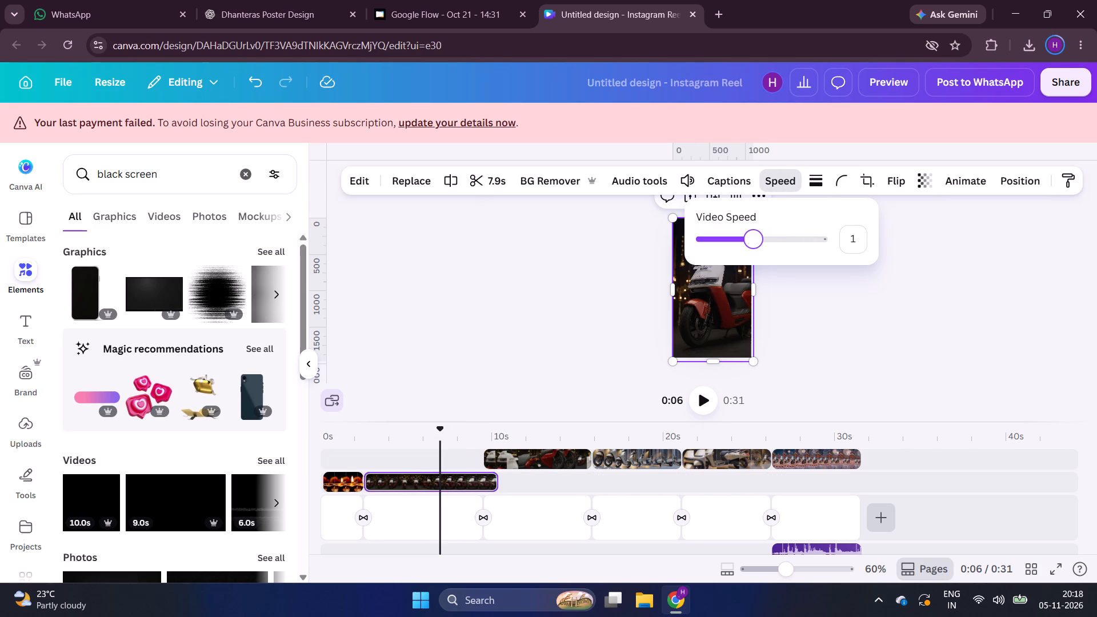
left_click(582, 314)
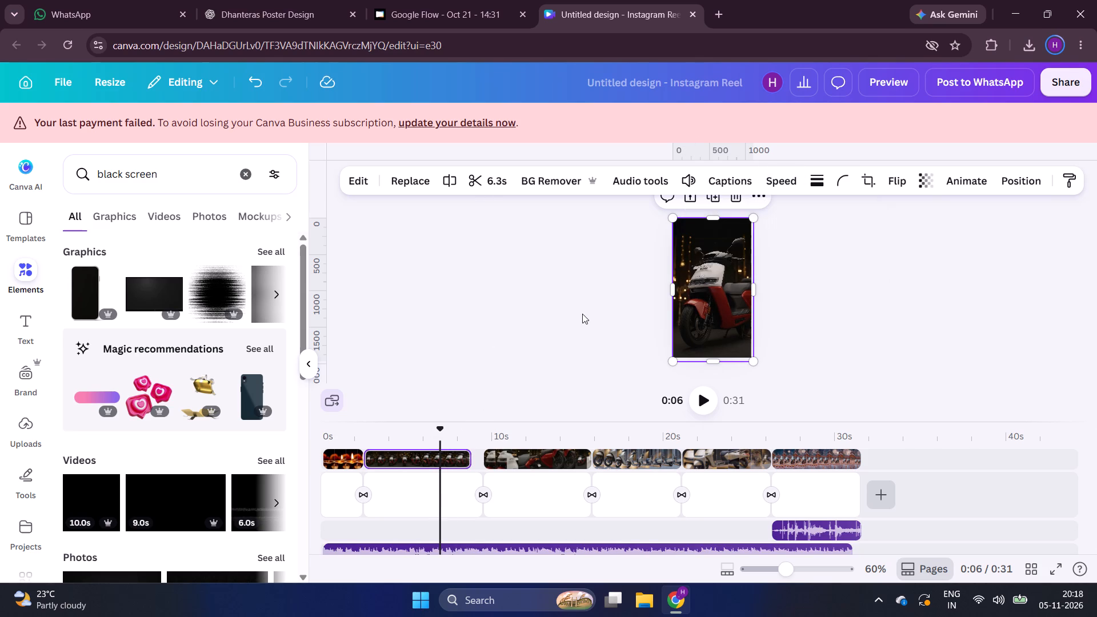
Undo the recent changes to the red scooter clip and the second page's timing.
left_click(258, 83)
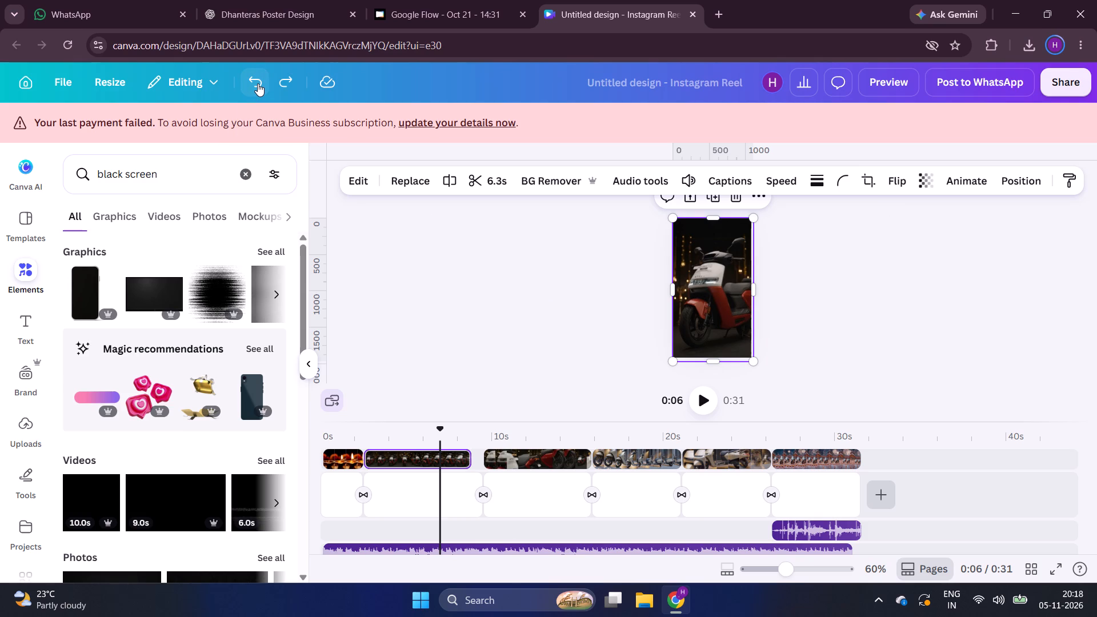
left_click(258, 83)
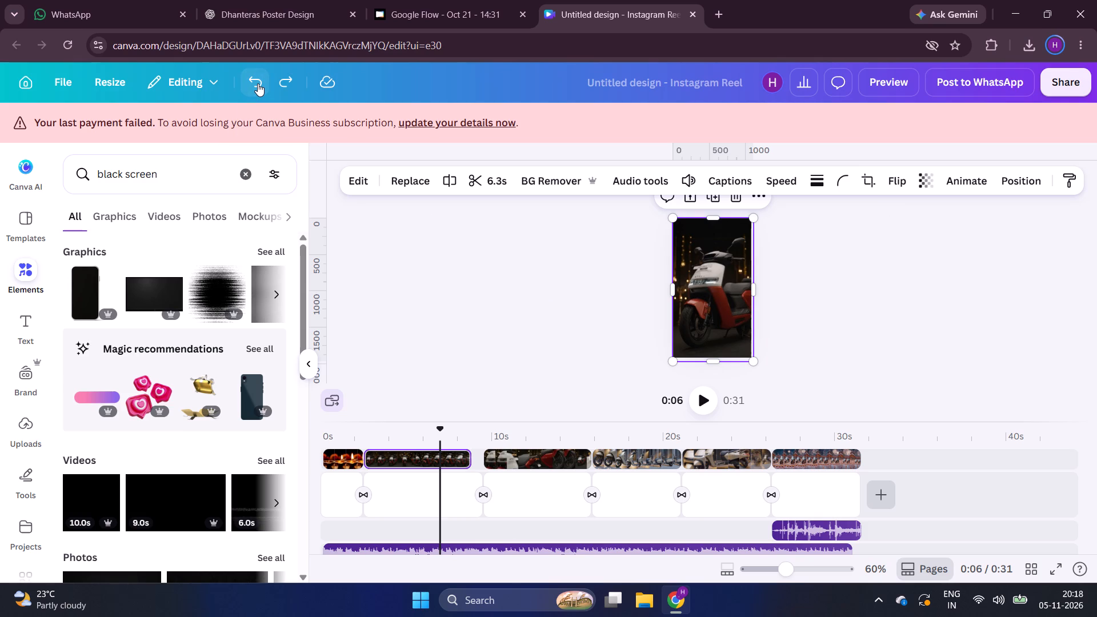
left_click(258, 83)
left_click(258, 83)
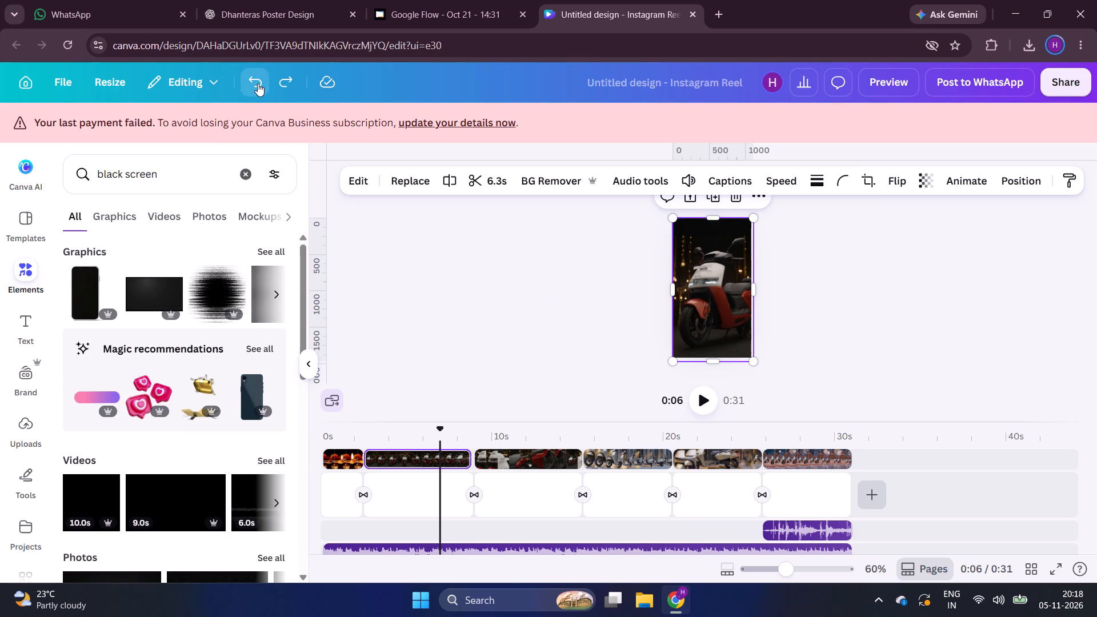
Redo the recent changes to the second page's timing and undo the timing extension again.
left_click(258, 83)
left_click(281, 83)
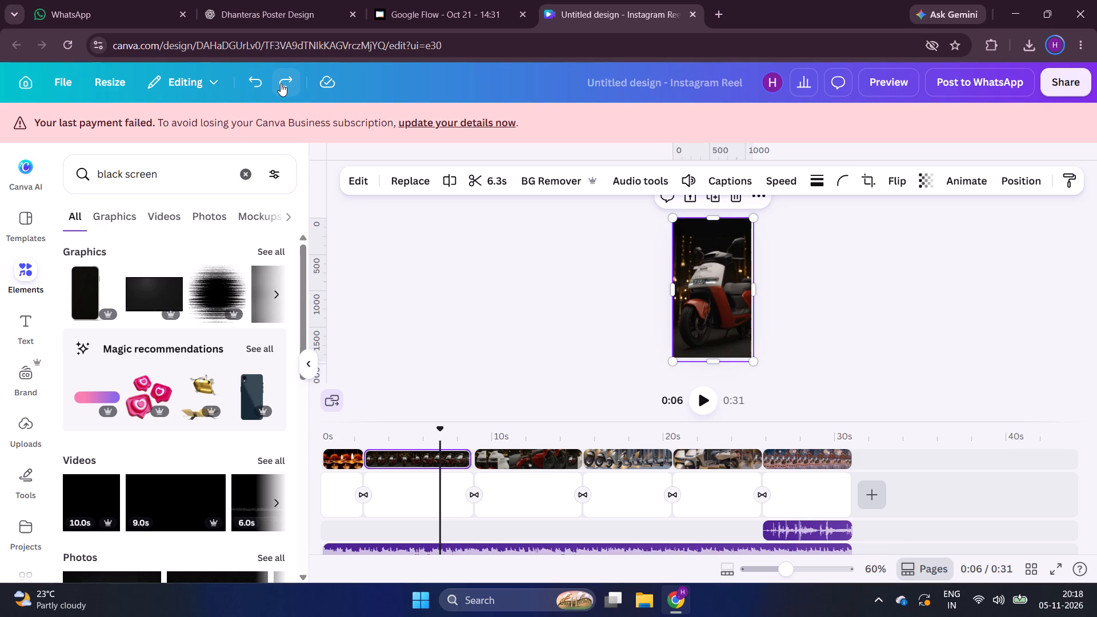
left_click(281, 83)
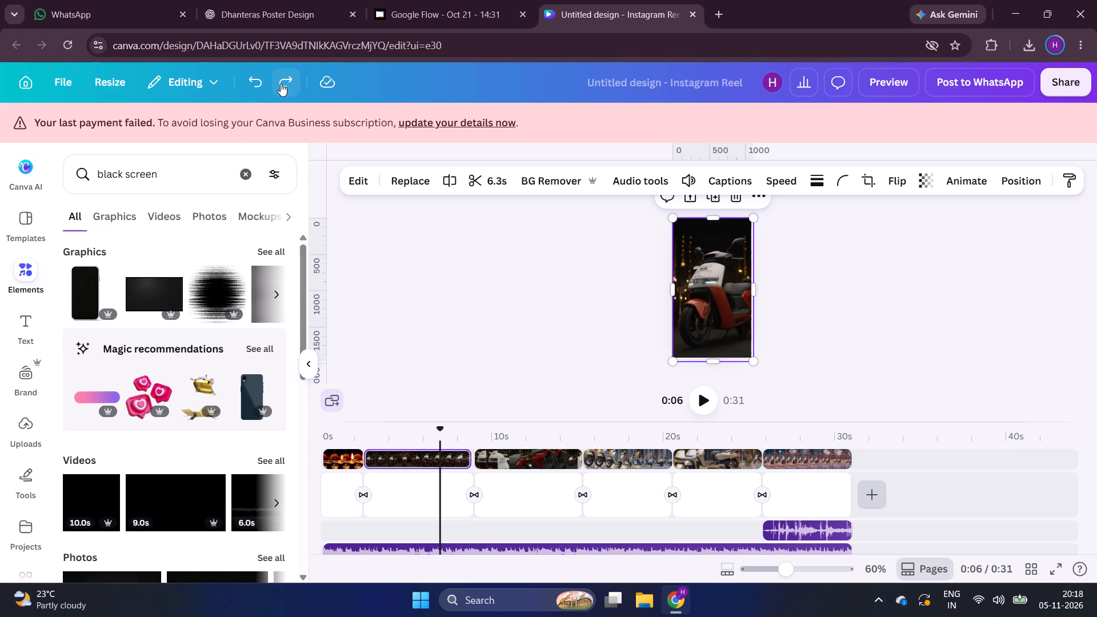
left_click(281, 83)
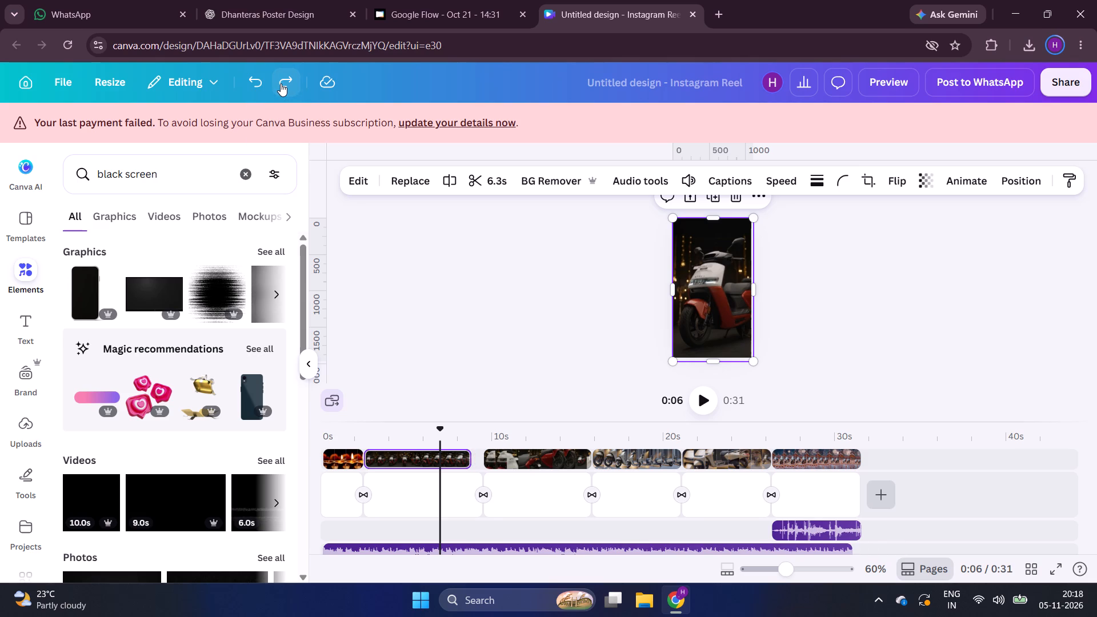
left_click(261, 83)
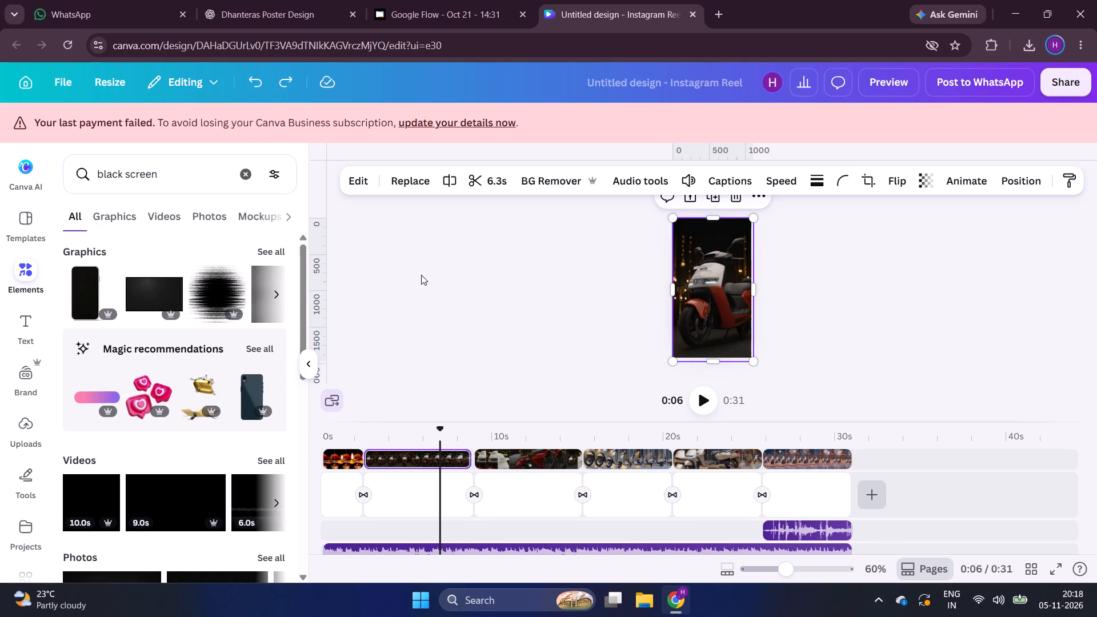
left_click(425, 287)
Move the third clip slightly earlier so it starts directly after the second page's red scooter clip.
left_click_drag(515, 451, 509, 451)
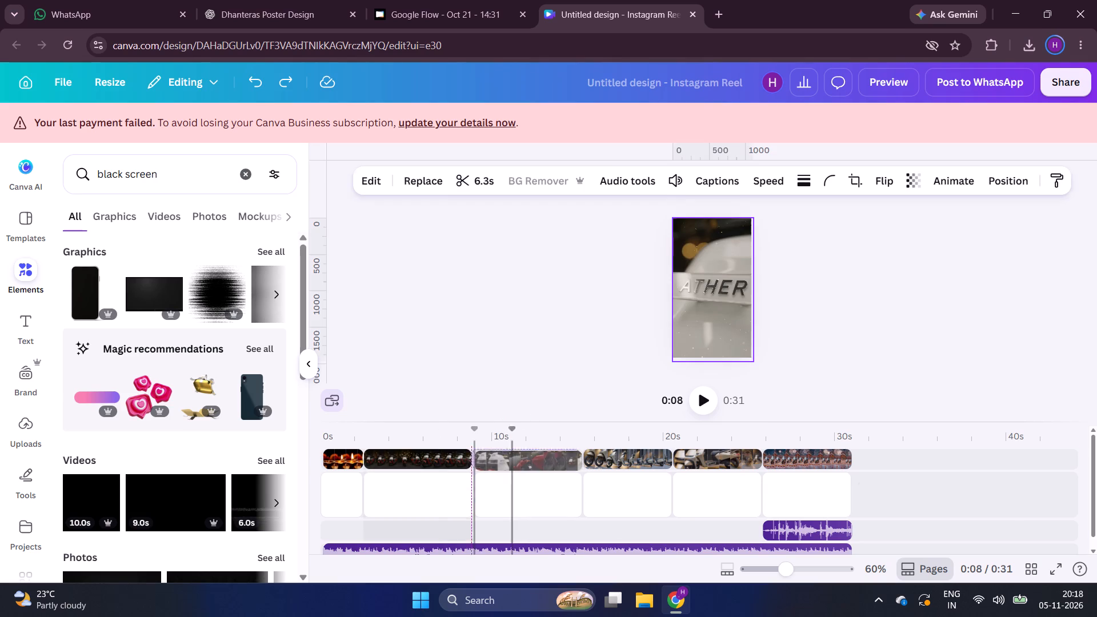
left_click_drag(509, 451, 509, 450)
left_click_drag(509, 450, 514, 473)
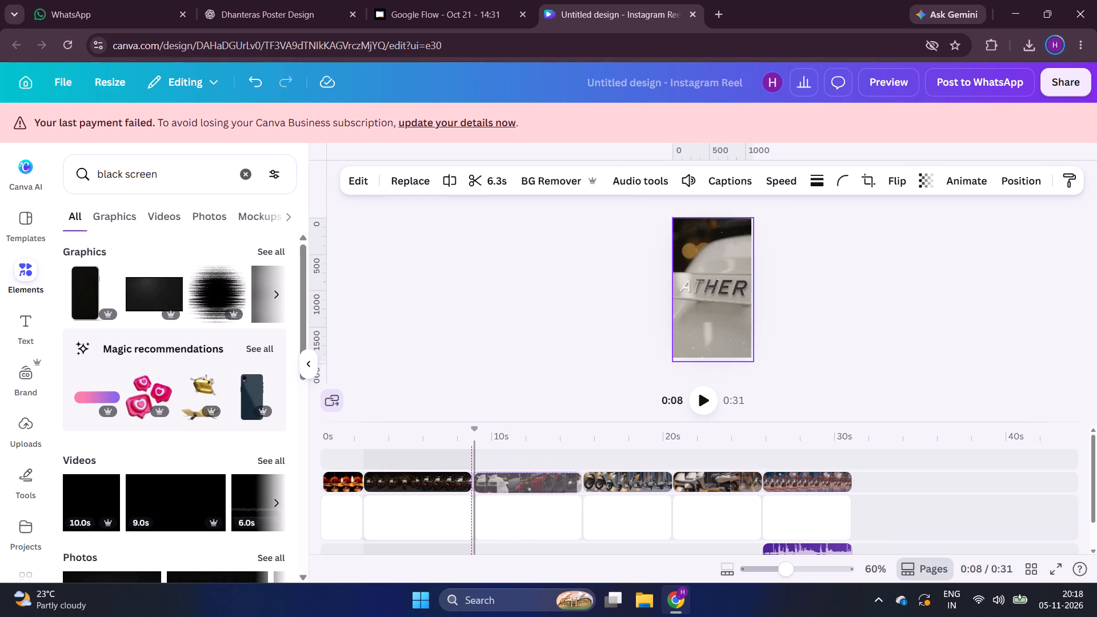
left_click_drag(514, 473, 512, 473)
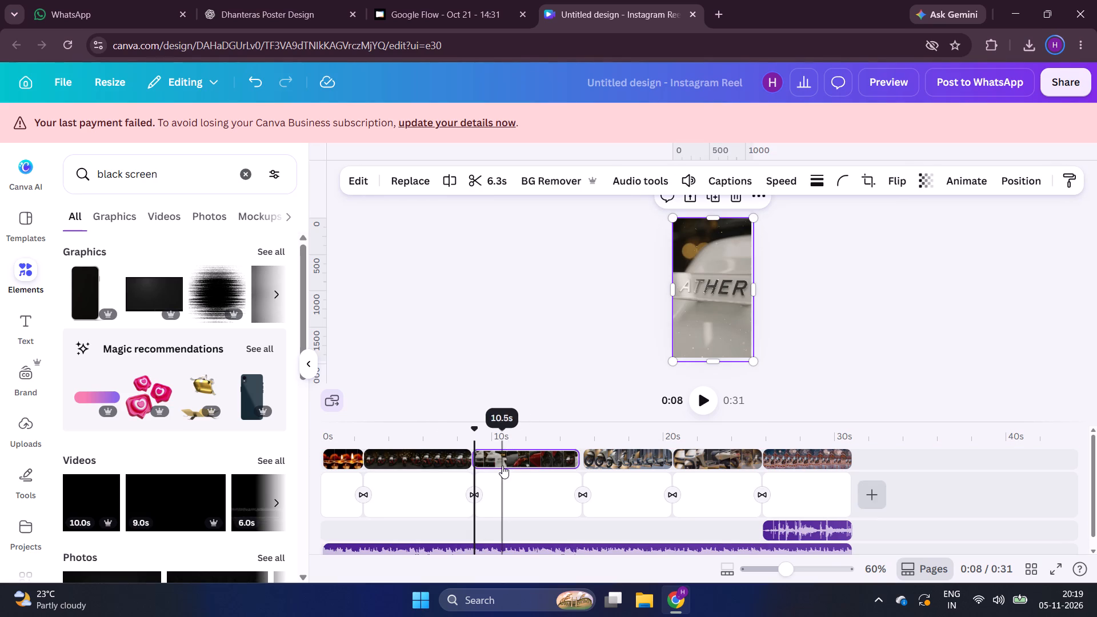
left_click(504, 392)
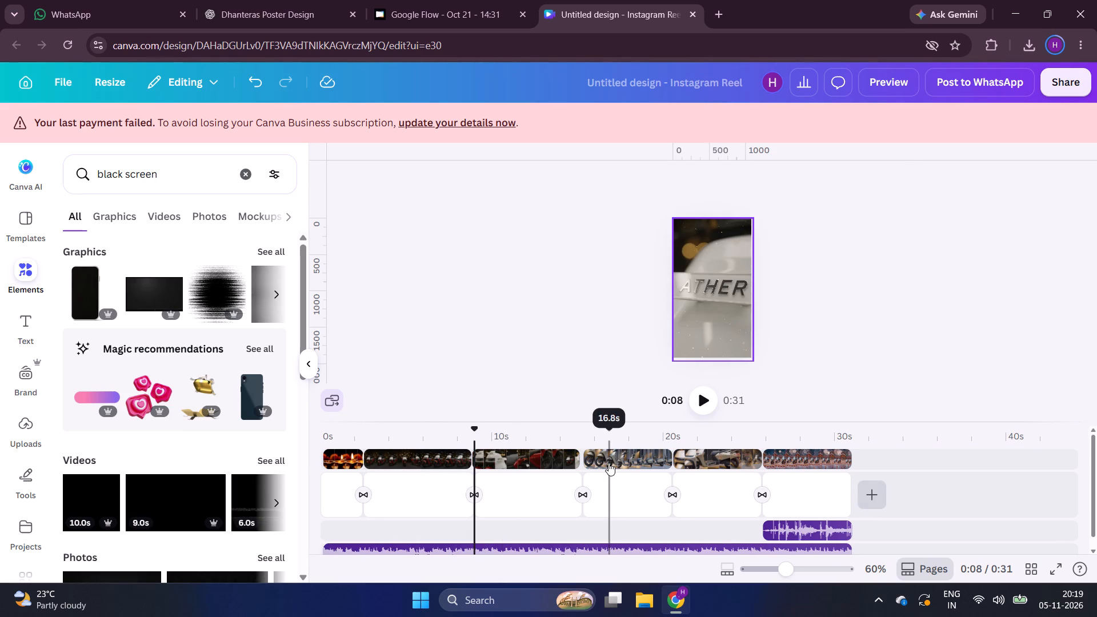
Shorten the third page's timing to 6.1 s to match the end of its clip.
left_click_drag(575, 498, 568, 498)
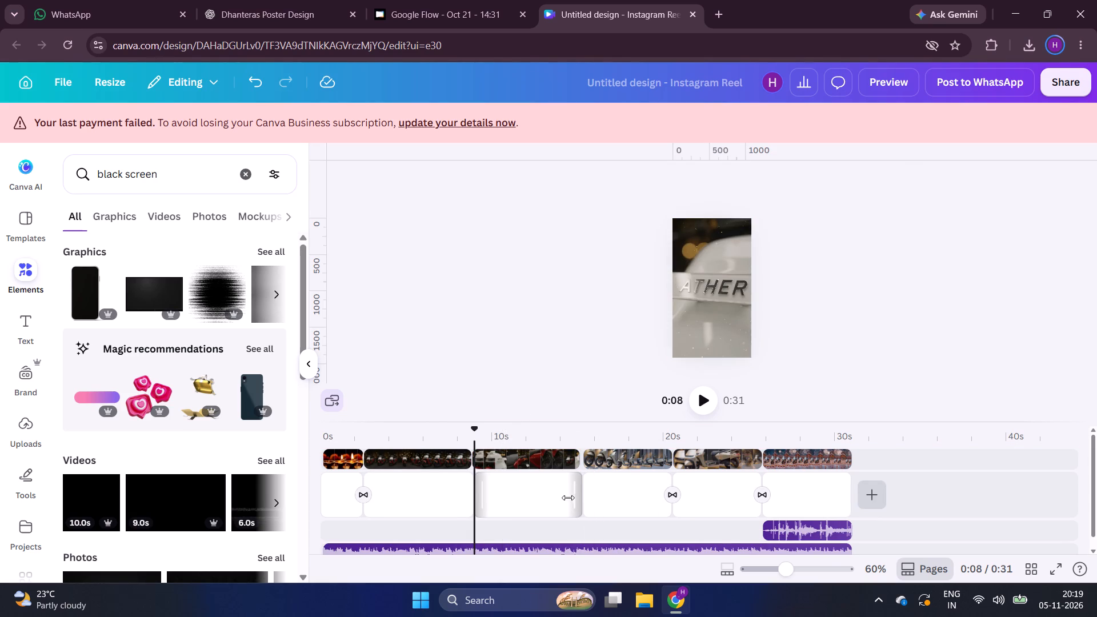
left_click_drag(568, 498, 570, 498)
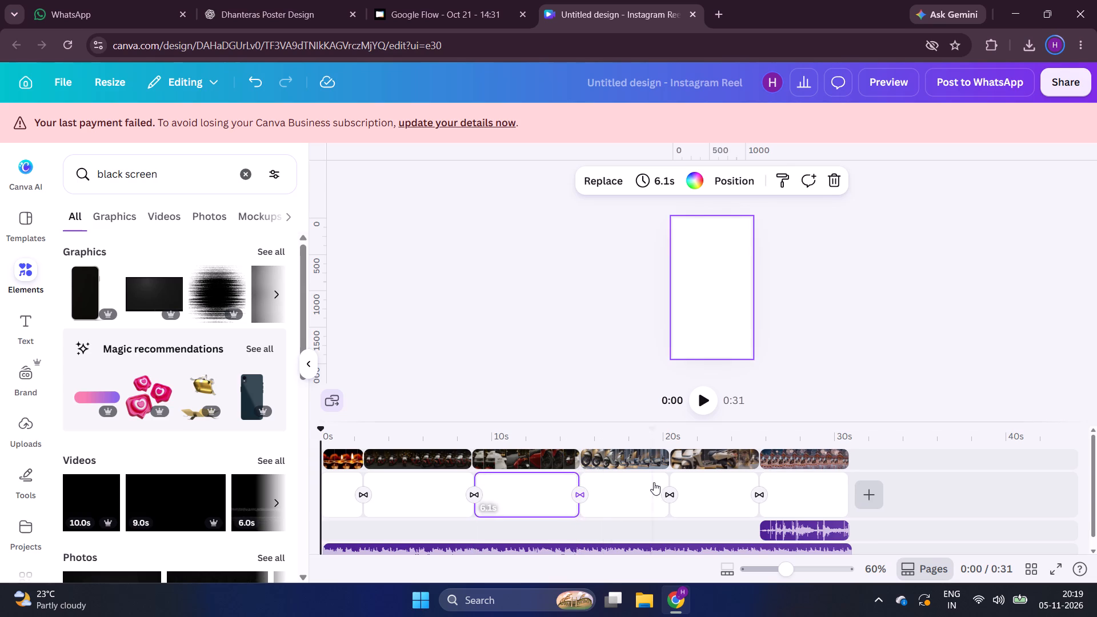
left_click(554, 357)
Shift the diya clip to the very start of the reel and shorten the first page to 2.3 s.
scroll(523, 492, "right", 1)
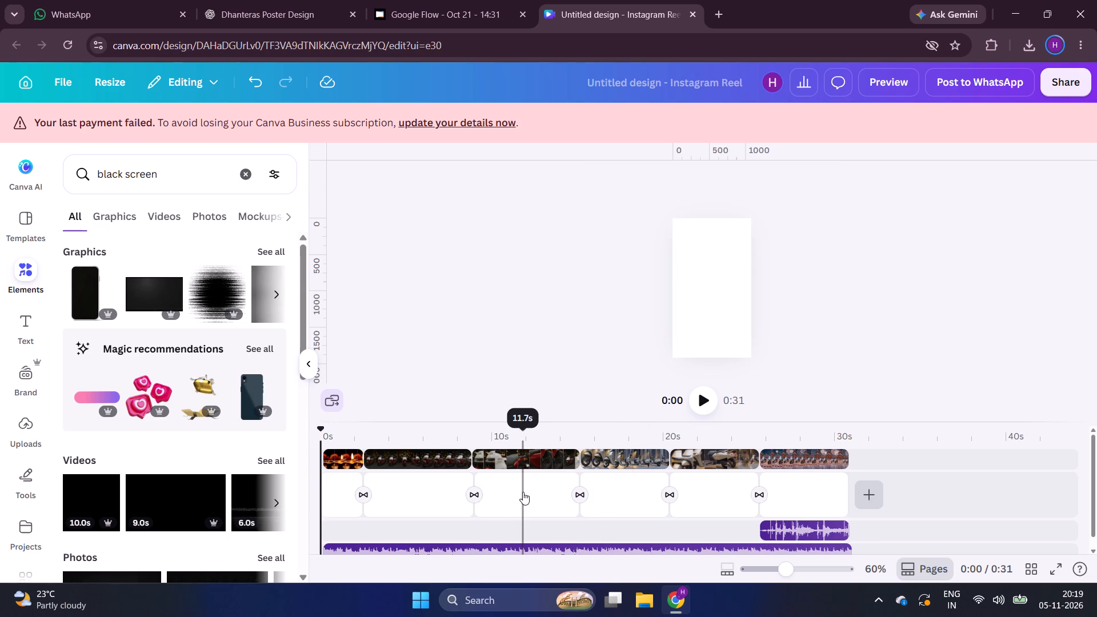
scroll(523, 492, "right", 1)
scroll(435, 498, "right", 2)
scroll(502, 404, "right", 3)
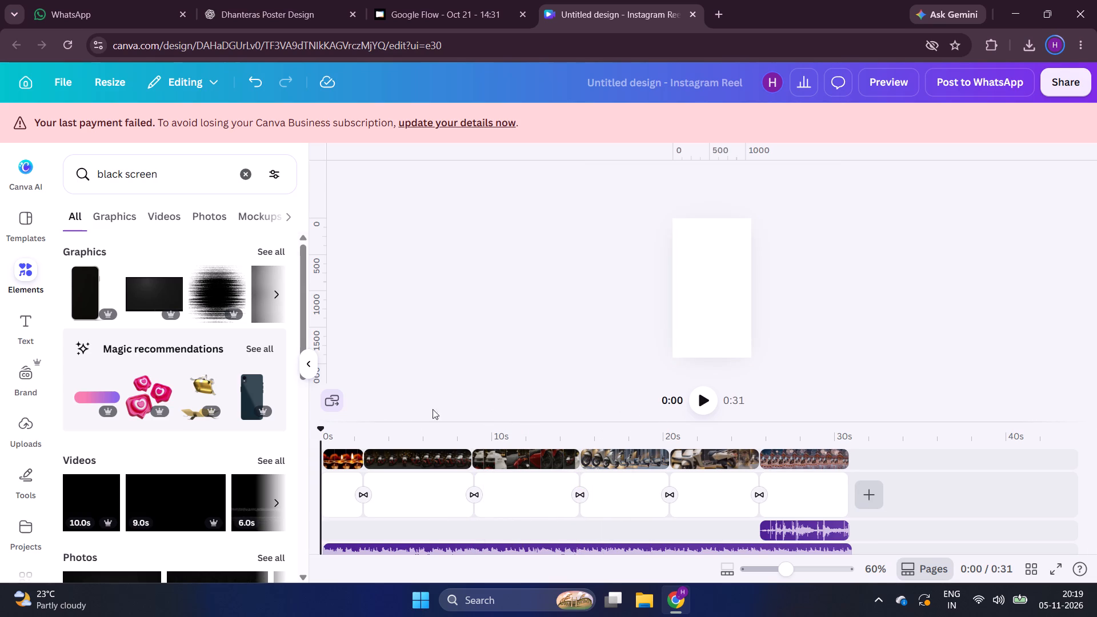
left_click(309, 371)
scroll(374, 411, "down", 4)
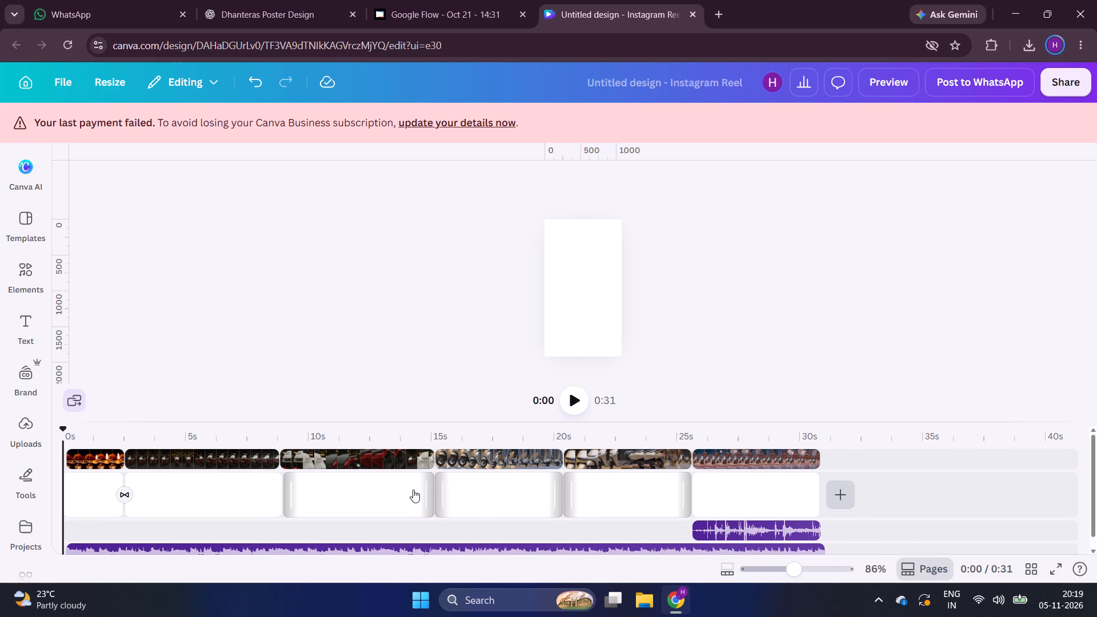
left_click(331, 302)
scroll(276, 539, "right", 2)
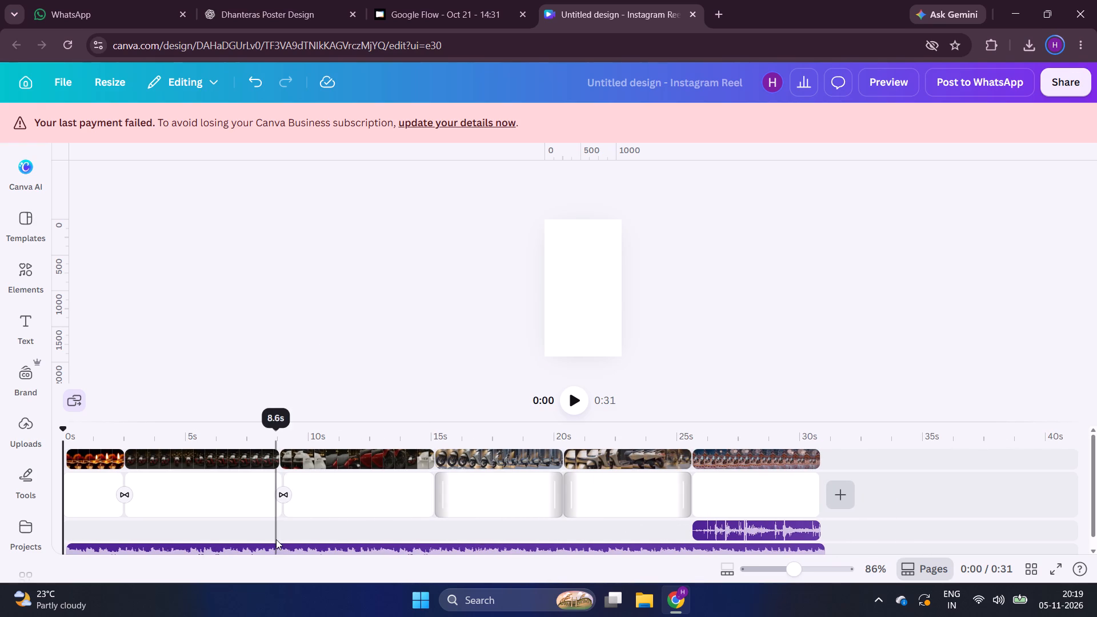
left_click_drag(90, 461, 86, 461)
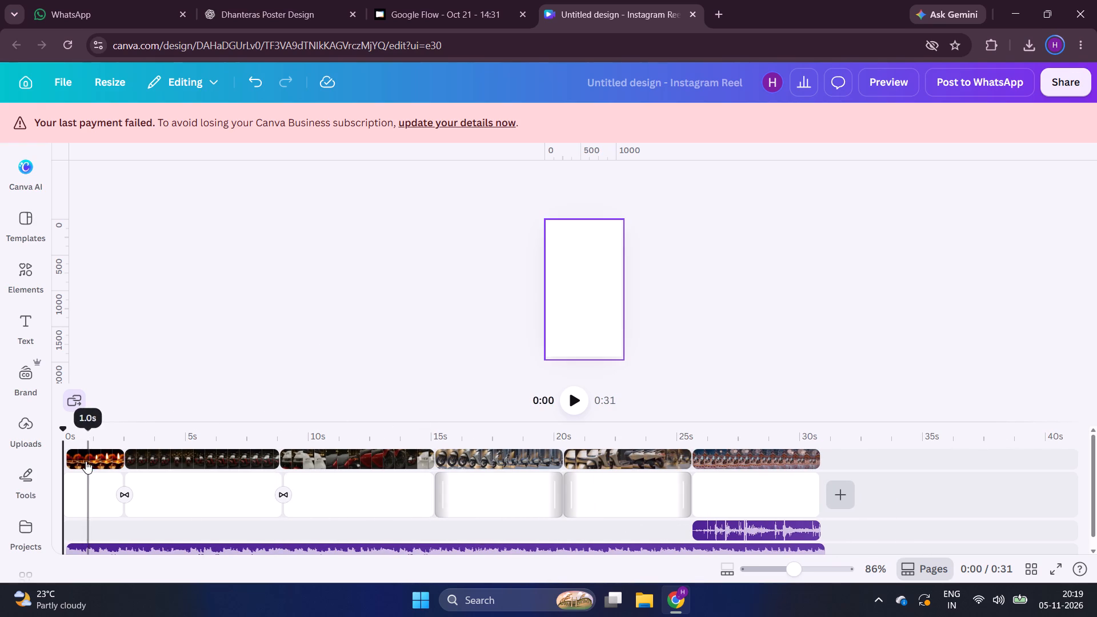
left_click_drag(86, 461, 75, 460)
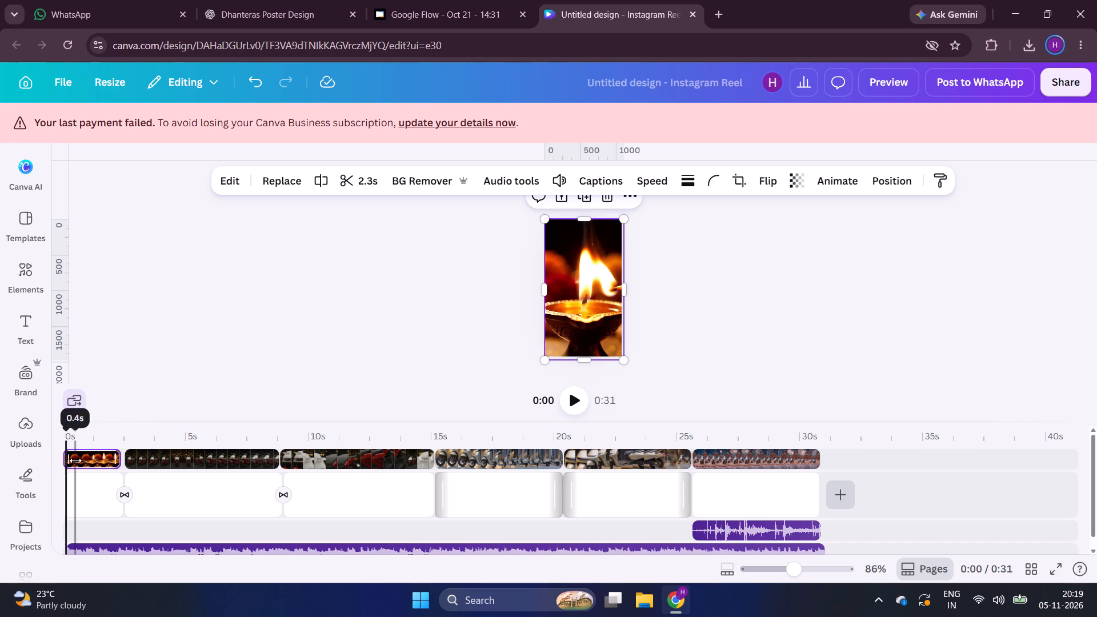
left_click_drag(98, 463, 74, 463)
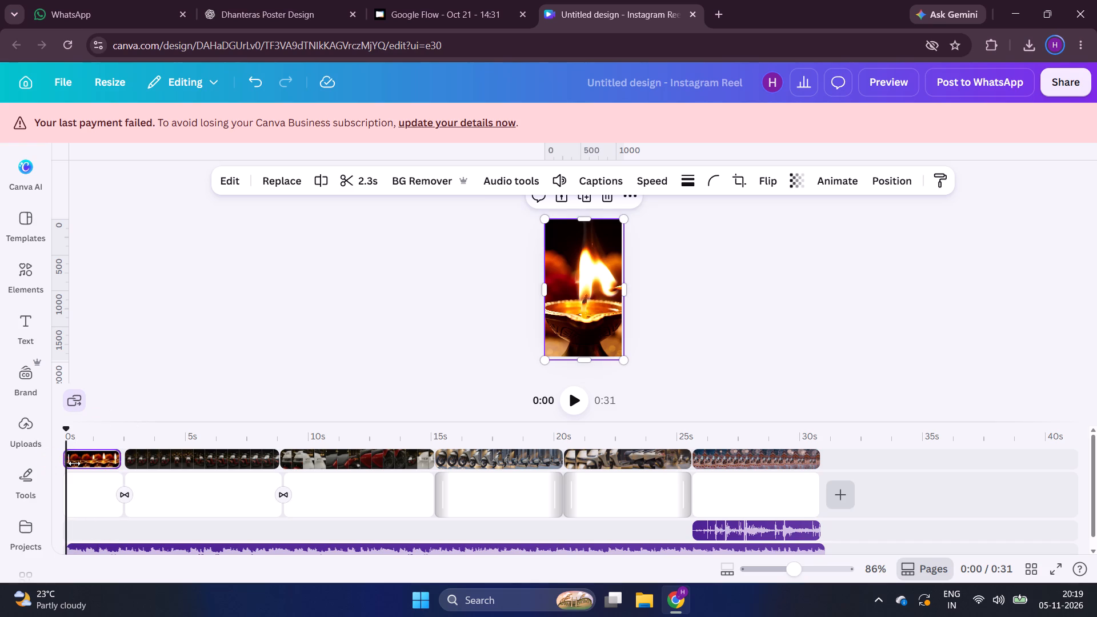
left_click(114, 506)
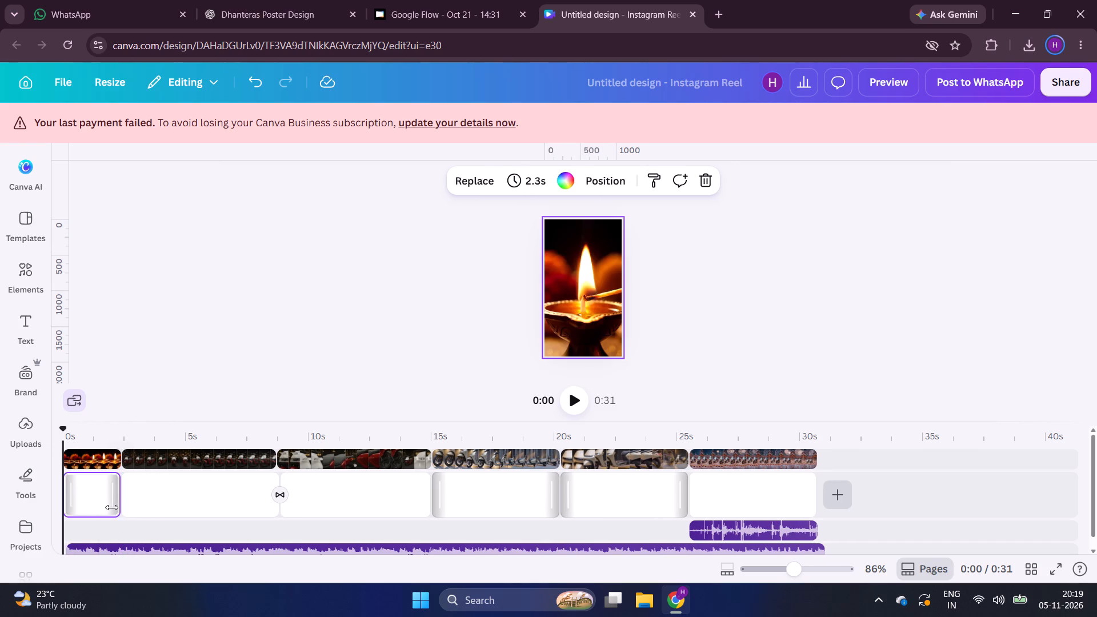
left_click(181, 356)
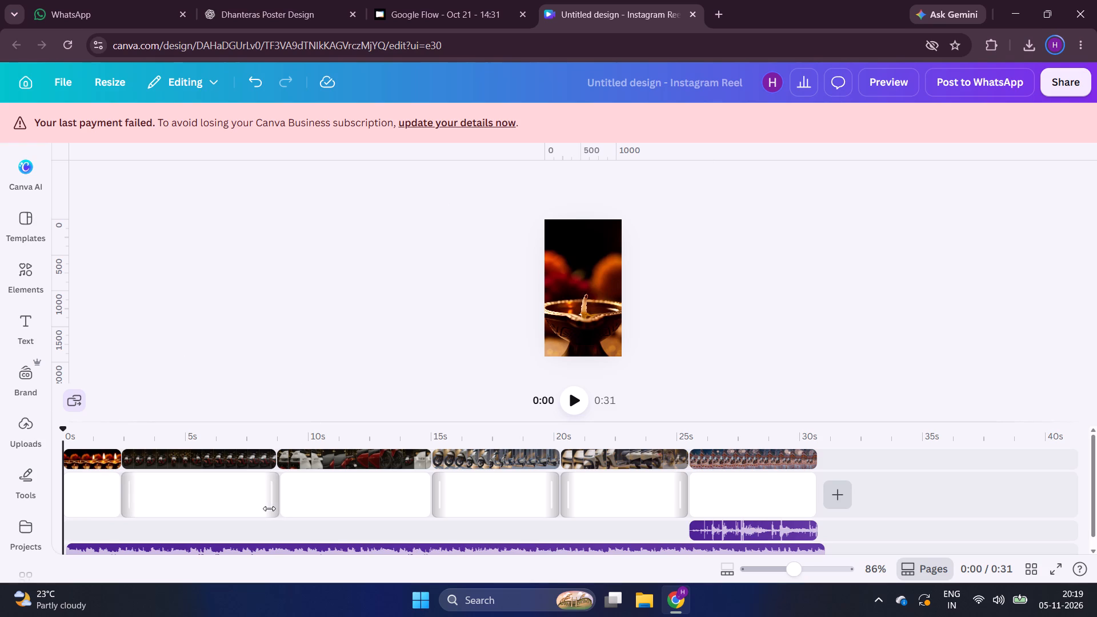
Shorten the second page to 6.3 s and fit the third page's end to its clip at 6.1 s.
left_click_drag(270, 508, 273, 508)
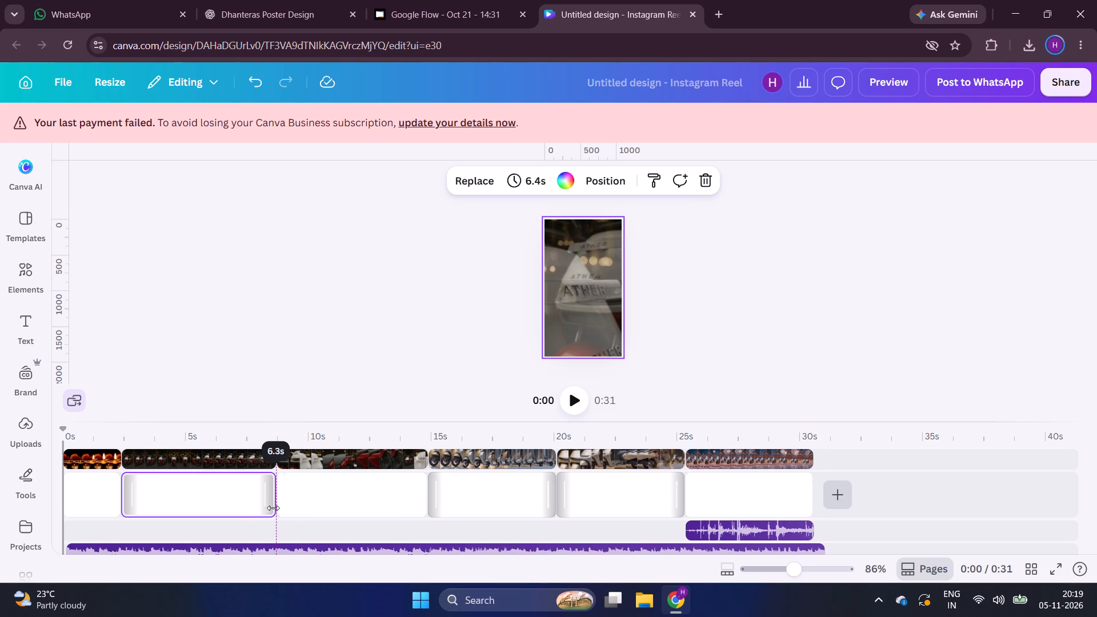
left_click_drag(273, 508, 268, 503)
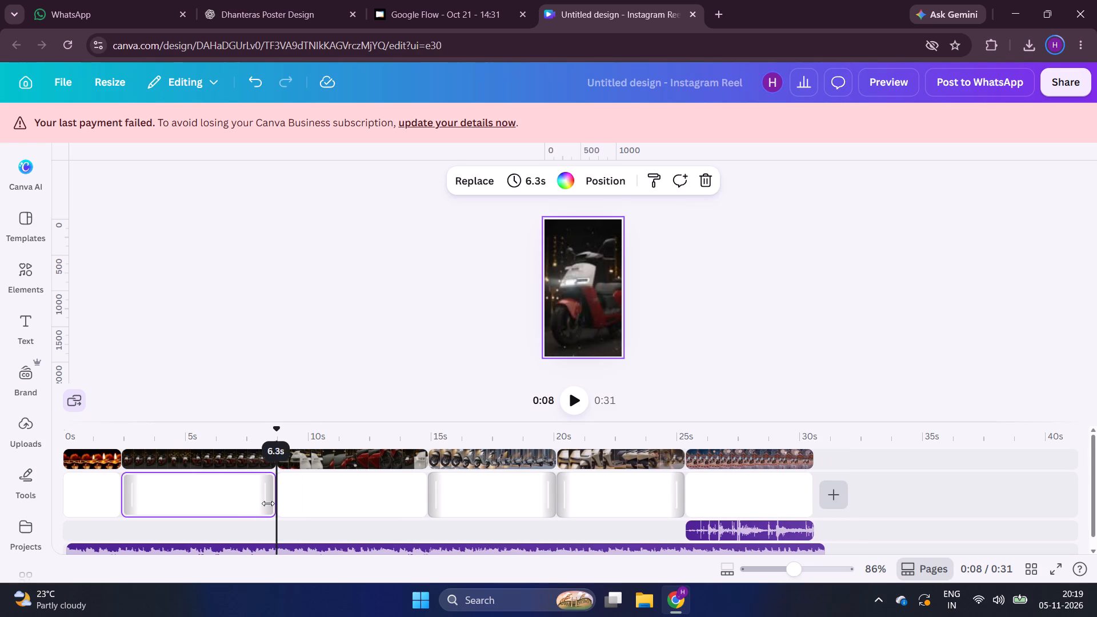
scroll(321, 488, "right", 1)
left_click_drag(422, 497, 430, 497)
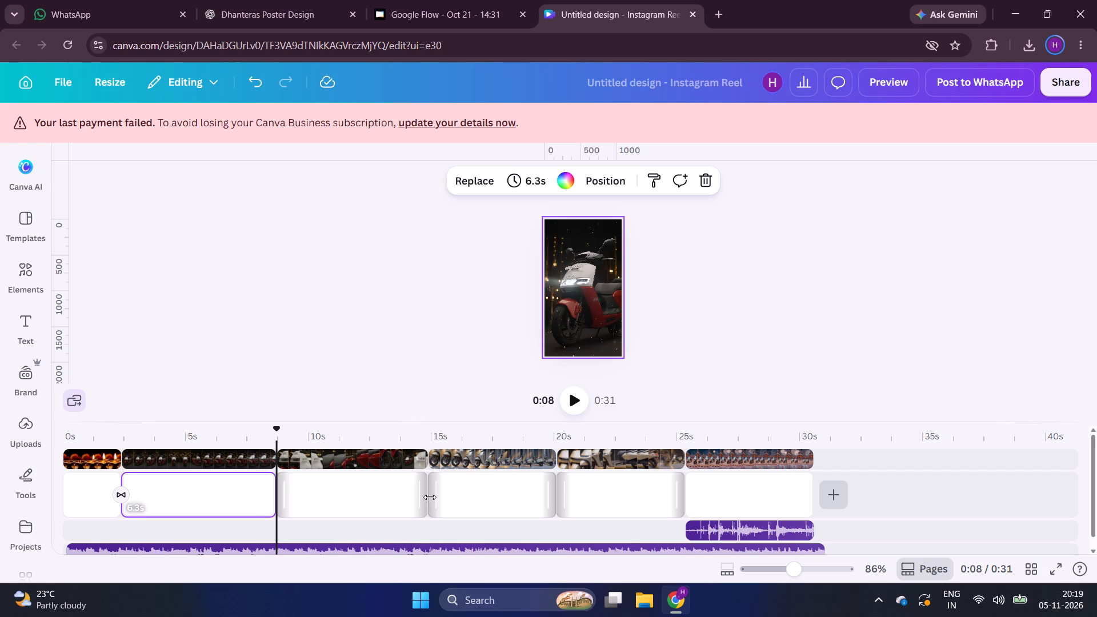
left_click_drag(430, 497, 430, 494)
scroll(430, 497, "right", 1)
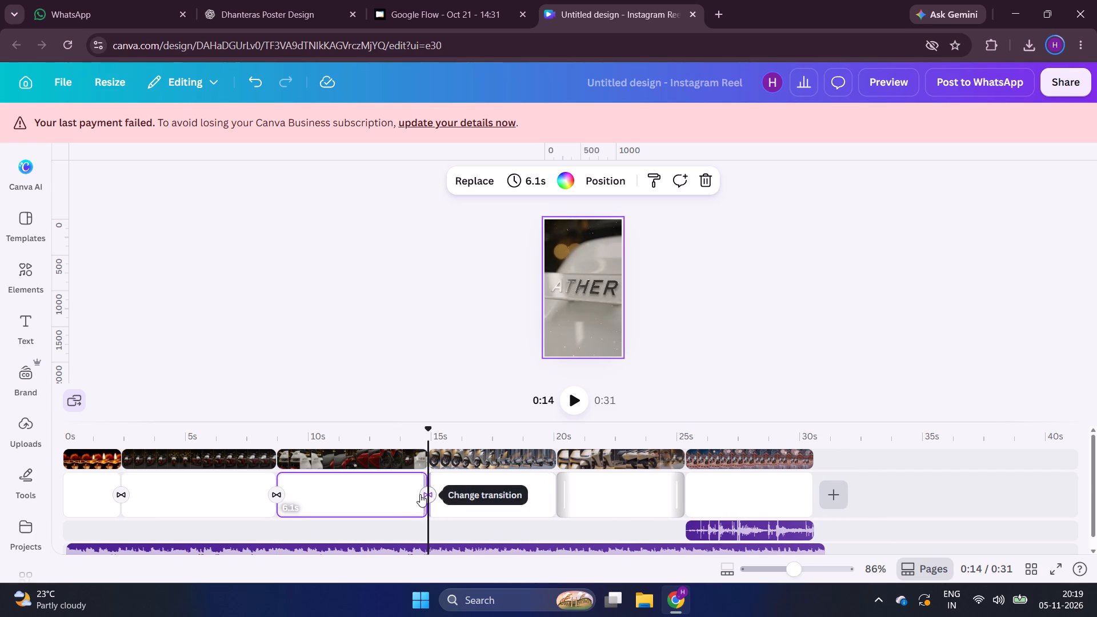
left_click(762, 282)
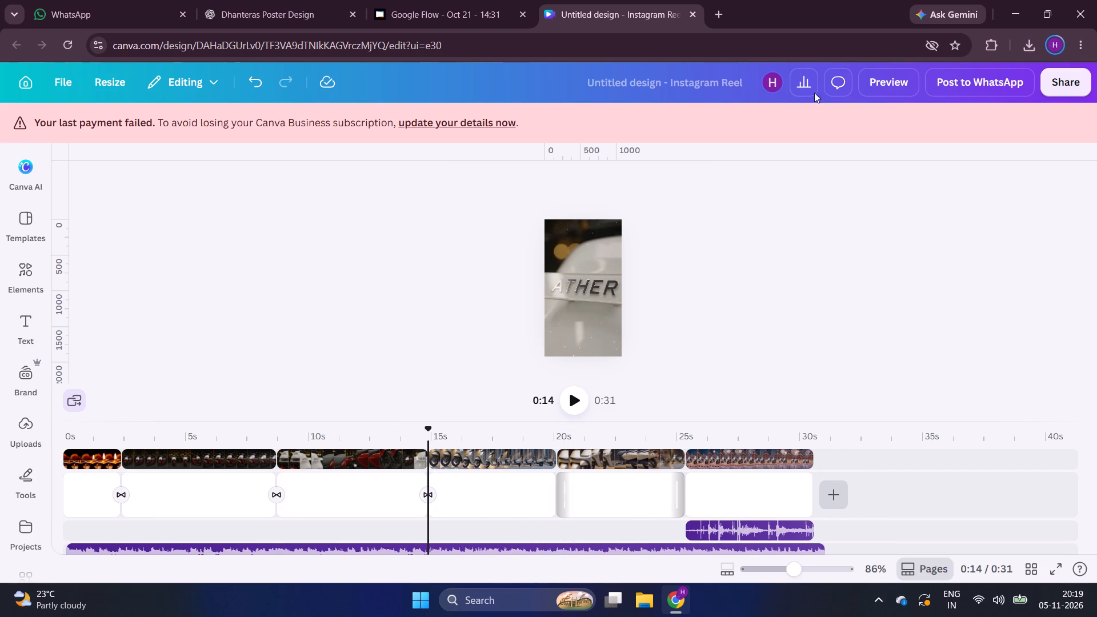
Play the reel in full preview to check the clips and transitions, and close the preview.
left_click(860, 79)
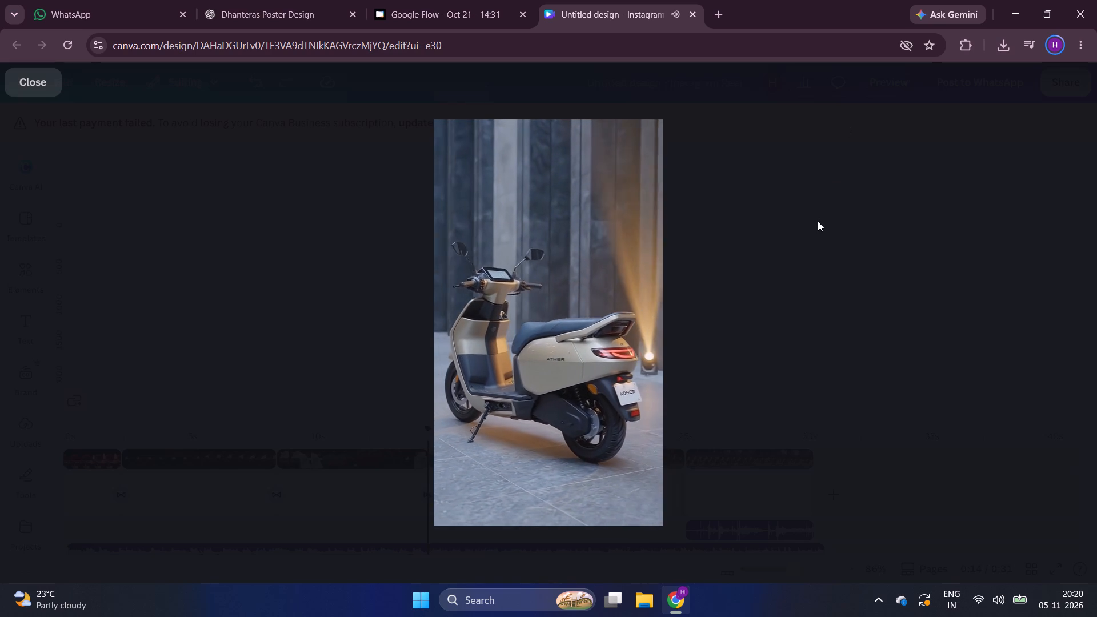
left_click(818, 221)
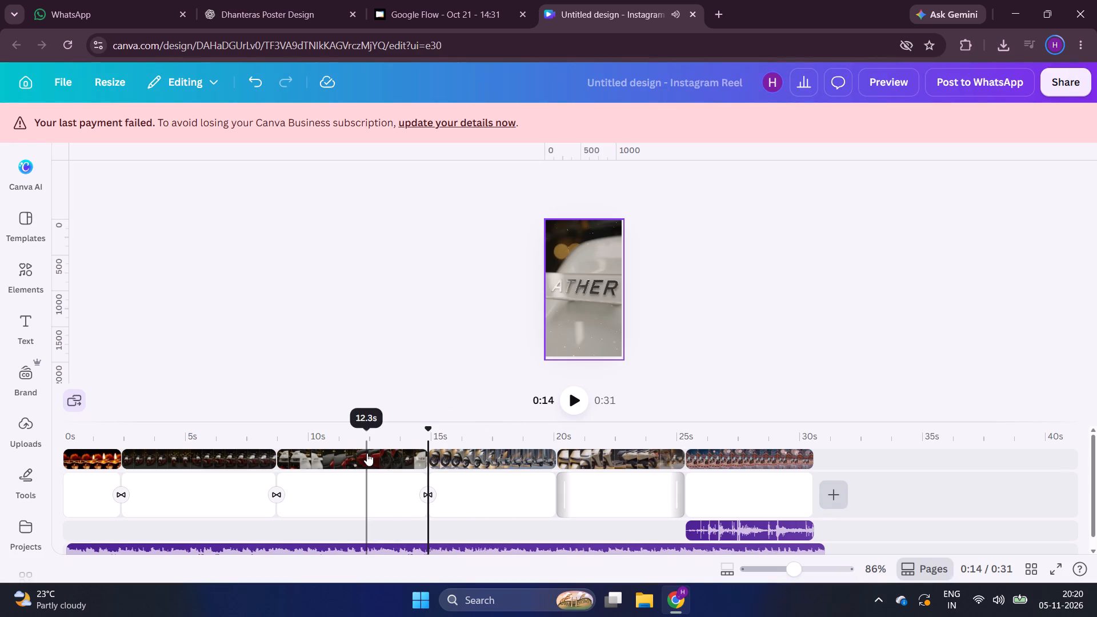
Set the third page's clip to a video speed of 1.
left_click(367, 453)
left_click(642, 185)
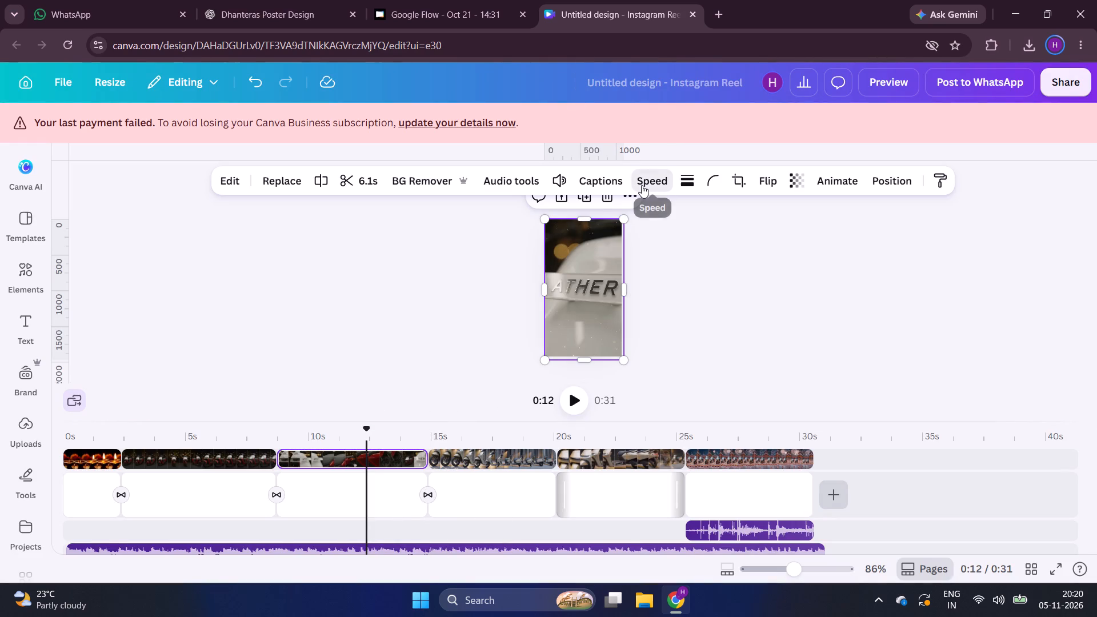
left_click_drag(639, 234, 630, 235)
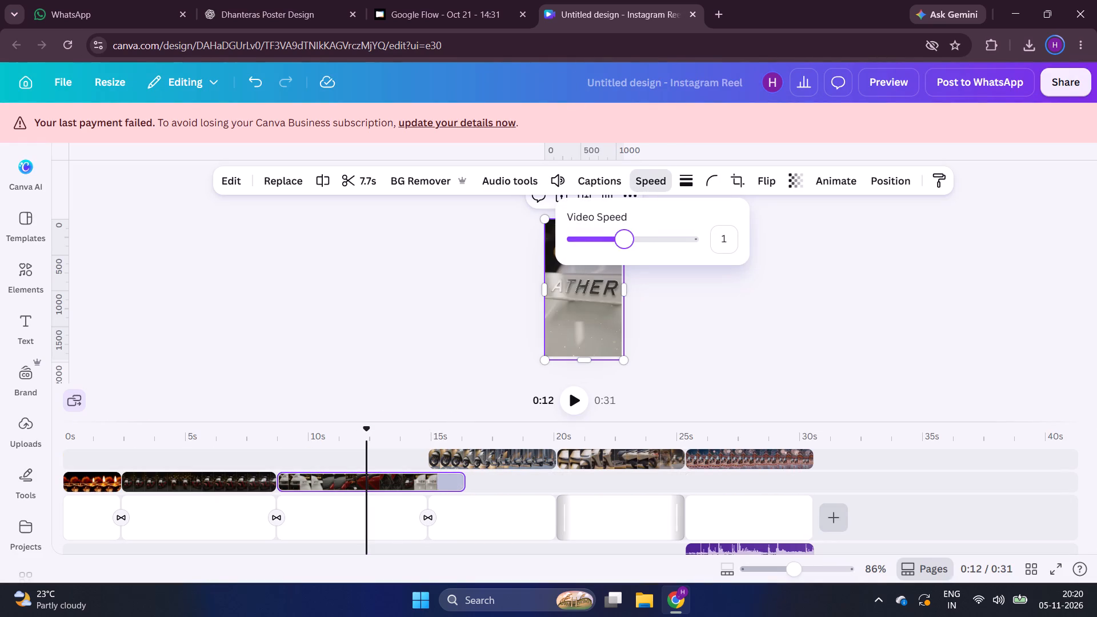
left_click_drag(630, 235, 627, 235)
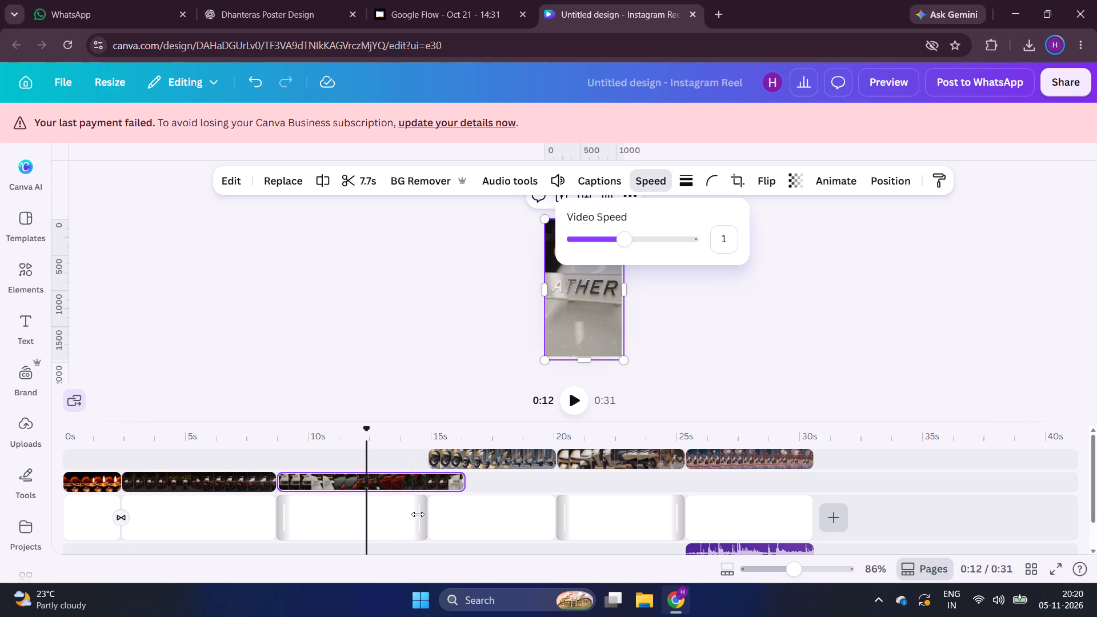
Extend the third page's timing to 7.9 s so it covers the whole slowed clip.
left_click_drag(418, 514, 473, 512)
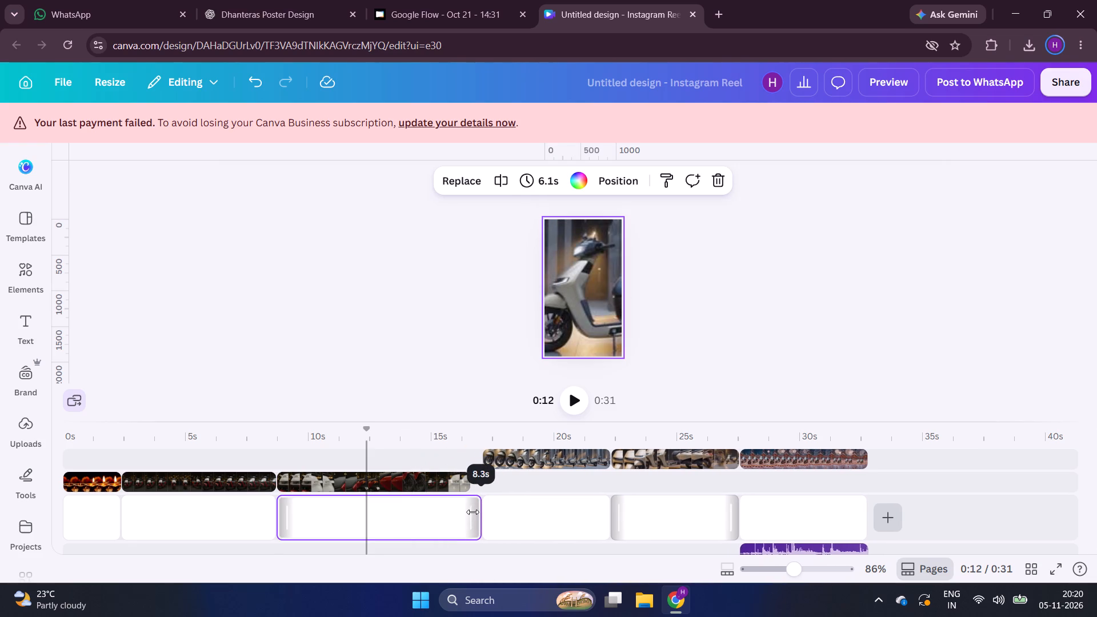
left_click_drag(473, 512, 462, 511)
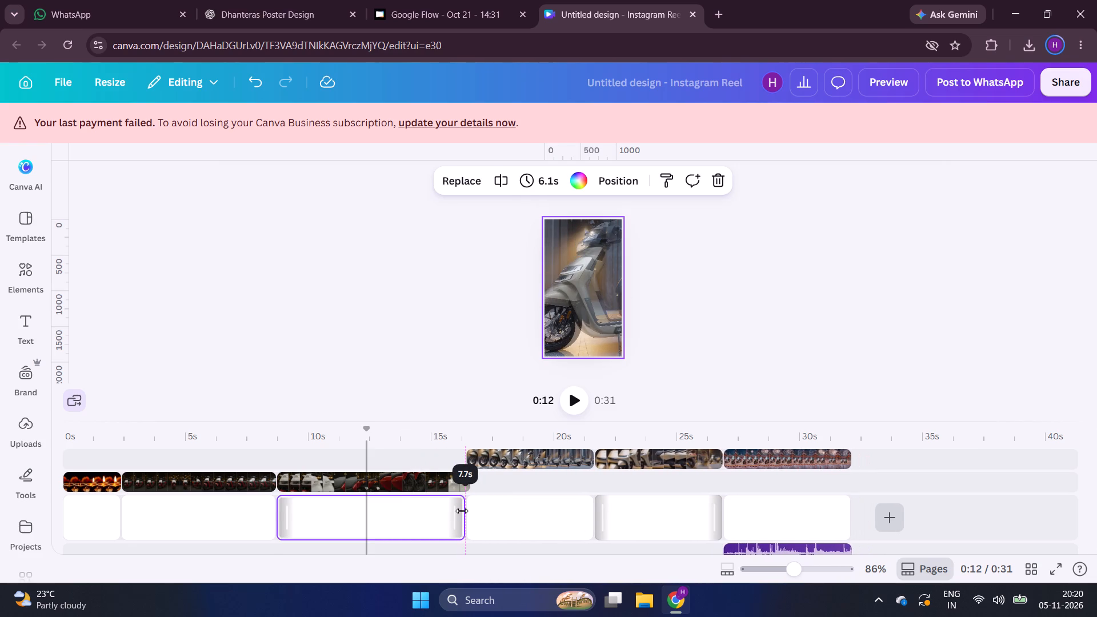
left_click_drag(462, 511, 462, 510)
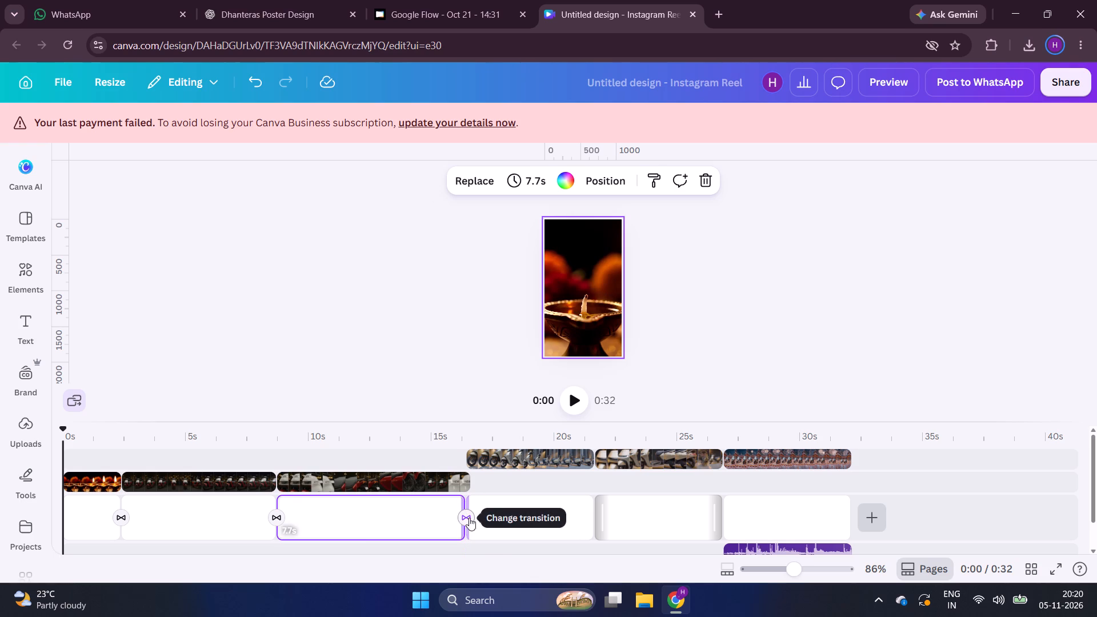
left_click_drag(461, 526, 462, 526)
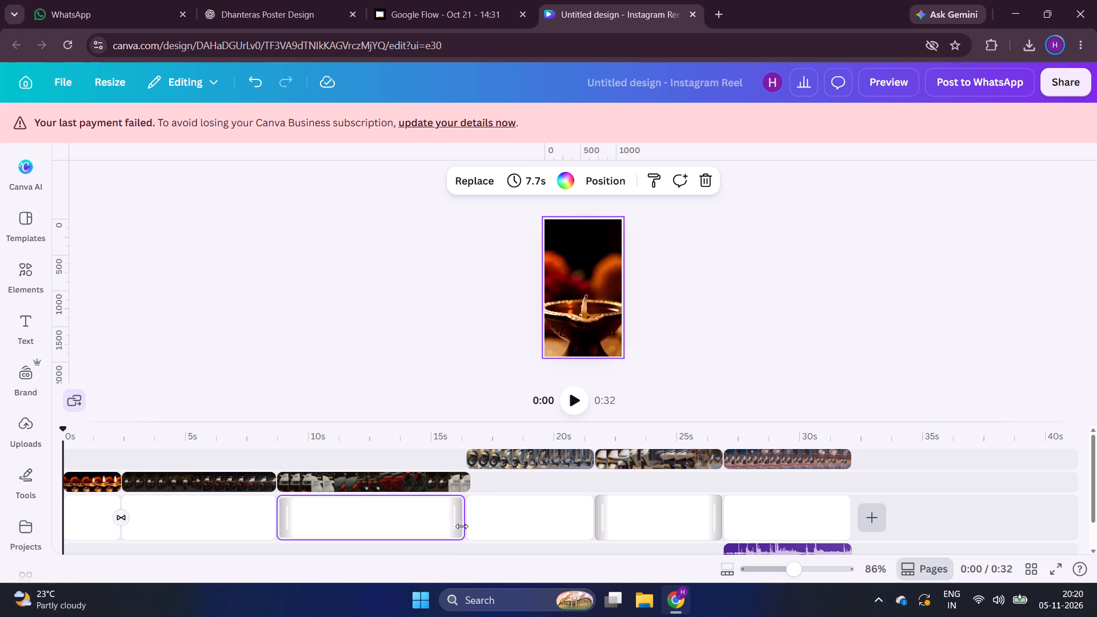
left_click_drag(462, 526, 467, 526)
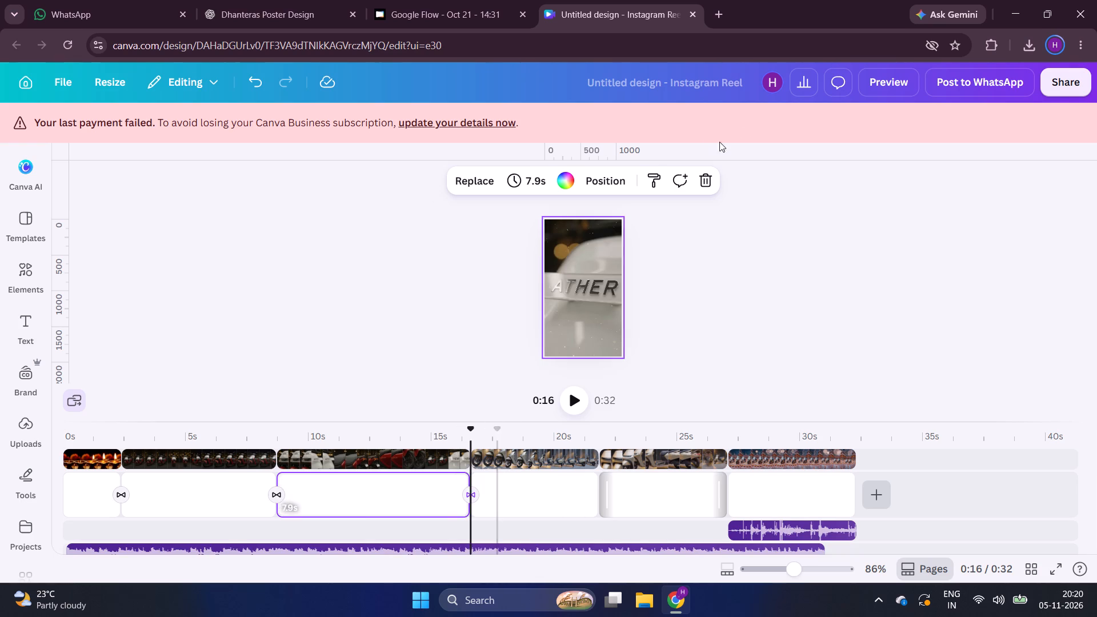
Play the reel in full preview to check the slowed third clip and the remaining clips, and close the preview.
left_click(887, 79)
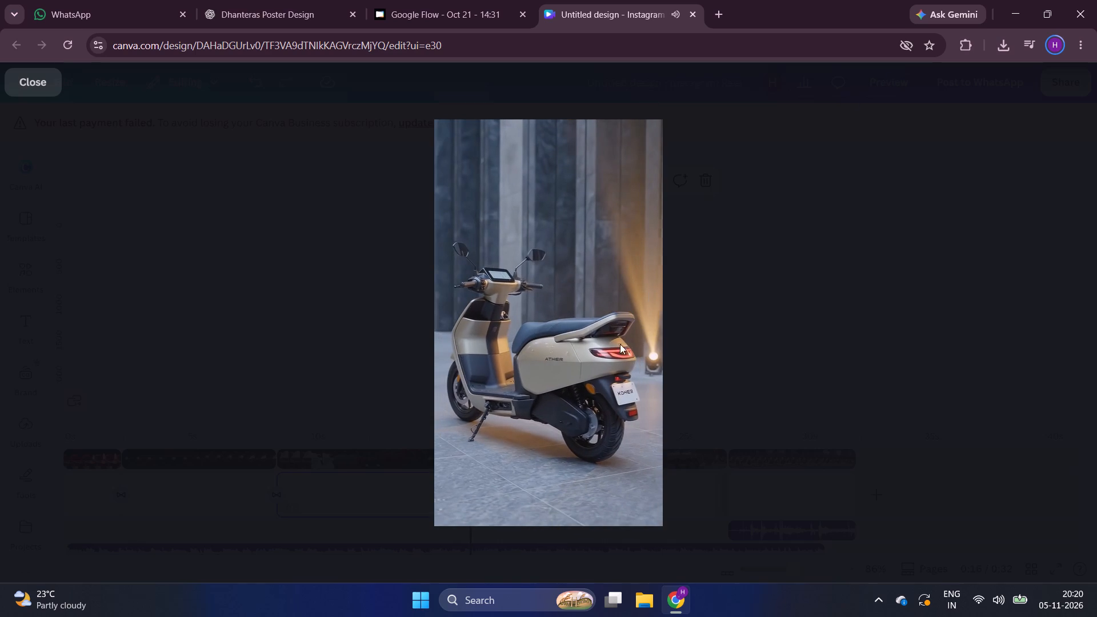
left_click(522, 506)
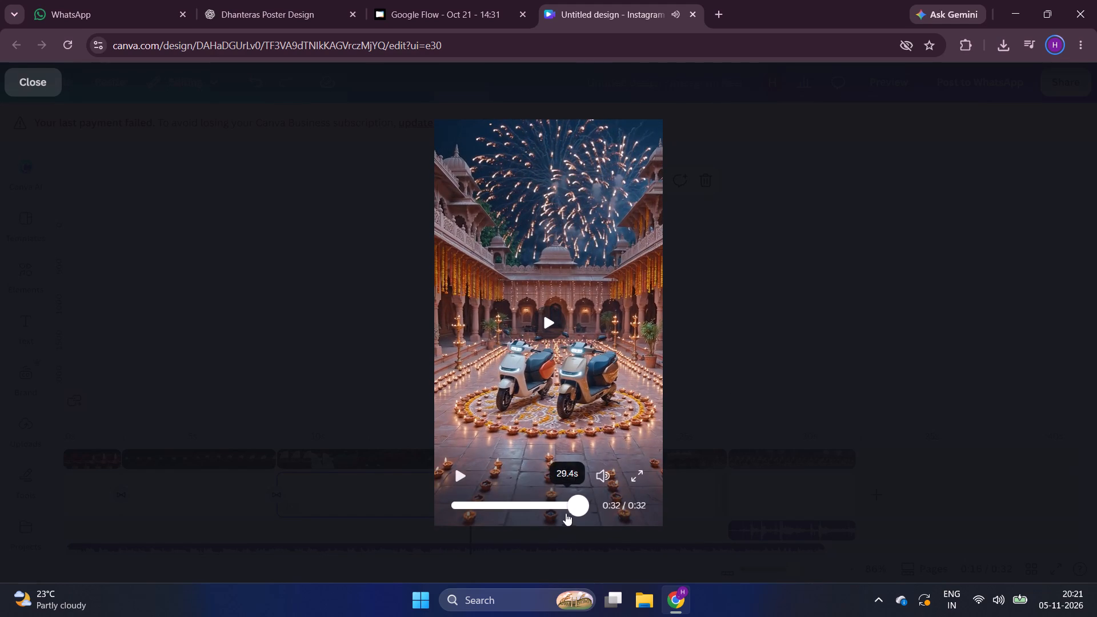
left_click(902, 297)
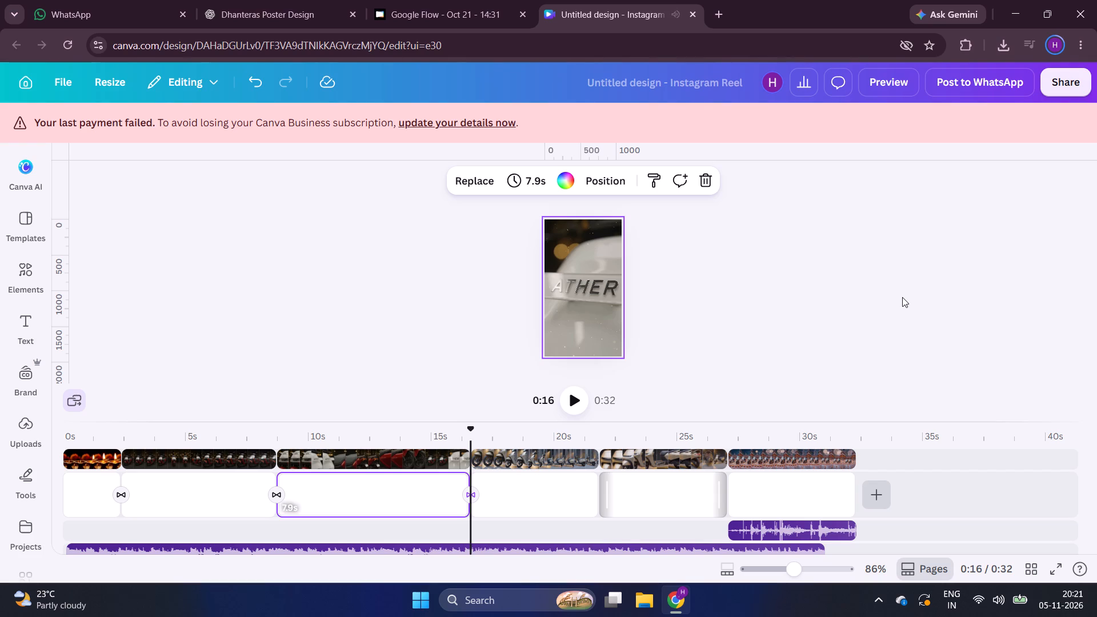
Add the Paras Nextgen Autos logo from the uploaded images to the timeline as an overlay above the video clips.
left_click(358, 373)
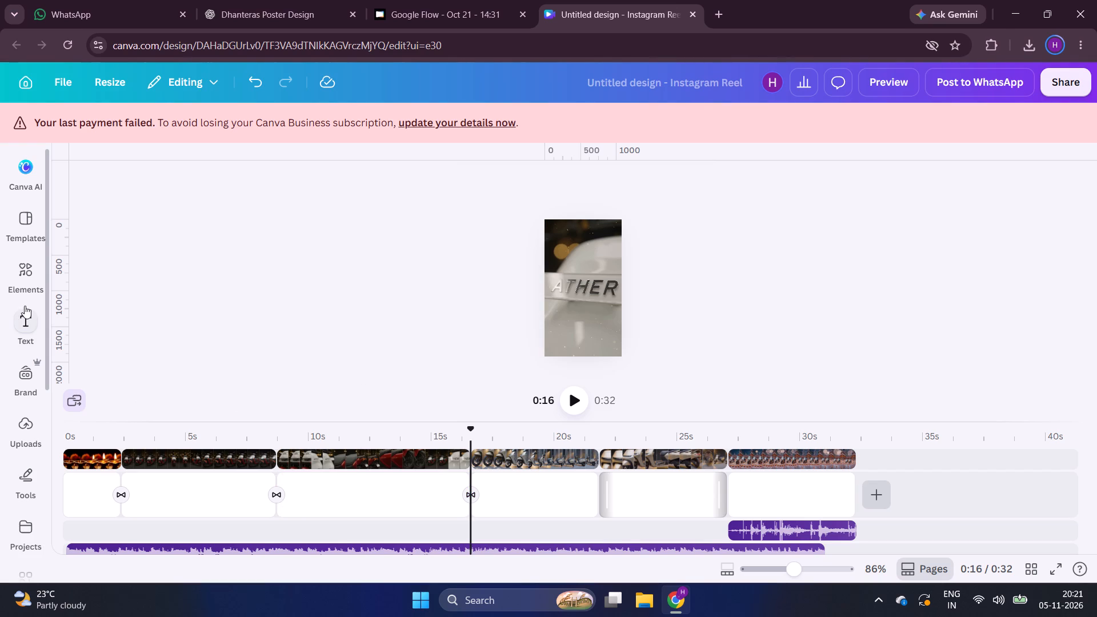
left_click(18, 423)
left_click(93, 300)
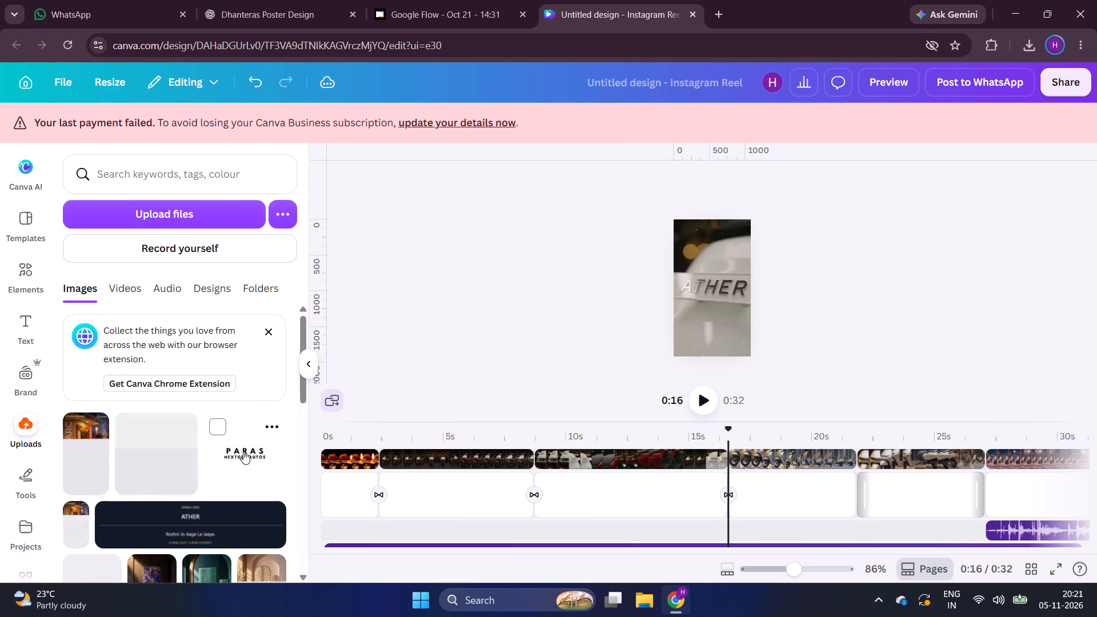
left_click_drag(243, 451, 375, 482)
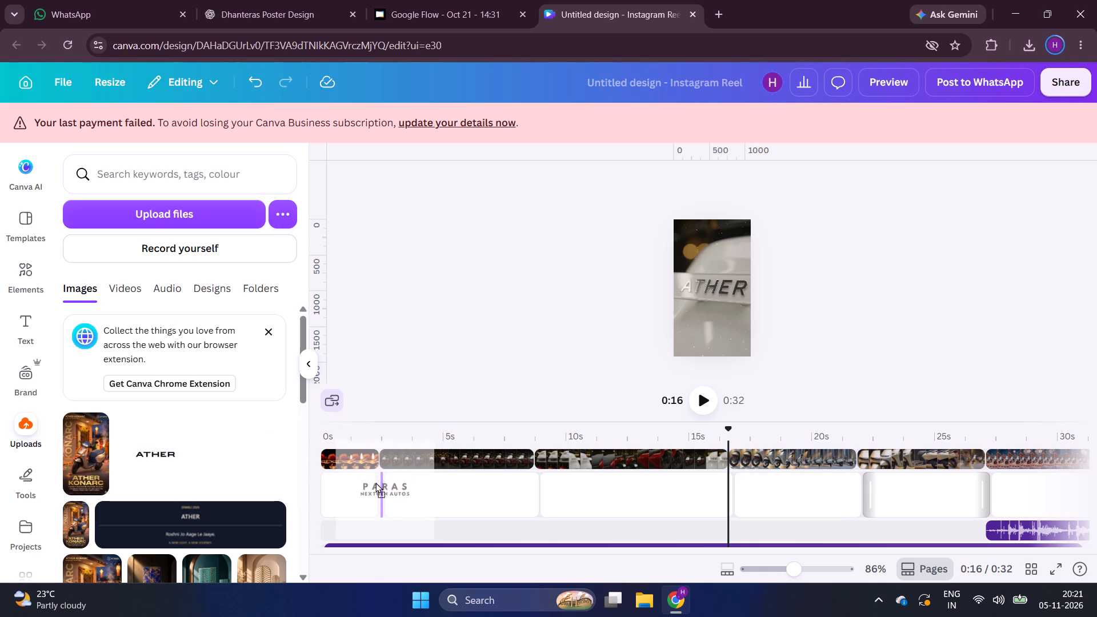
left_click_drag(375, 482, 377, 442)
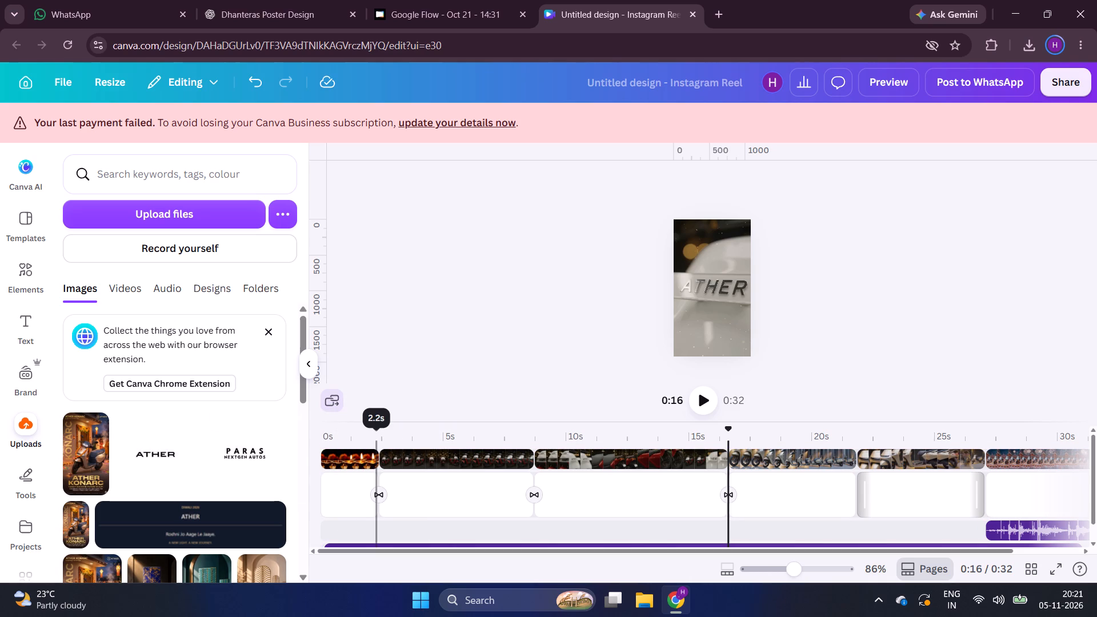
scroll(446, 503, "up", 1)
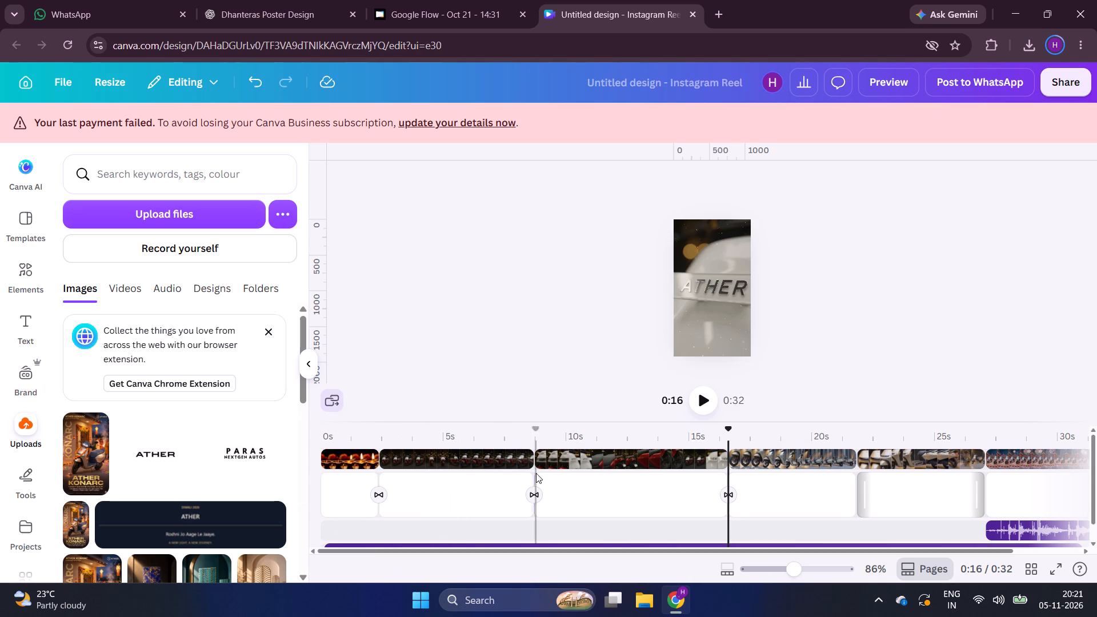
scroll(536, 473, "up", 1)
left_click(552, 329)
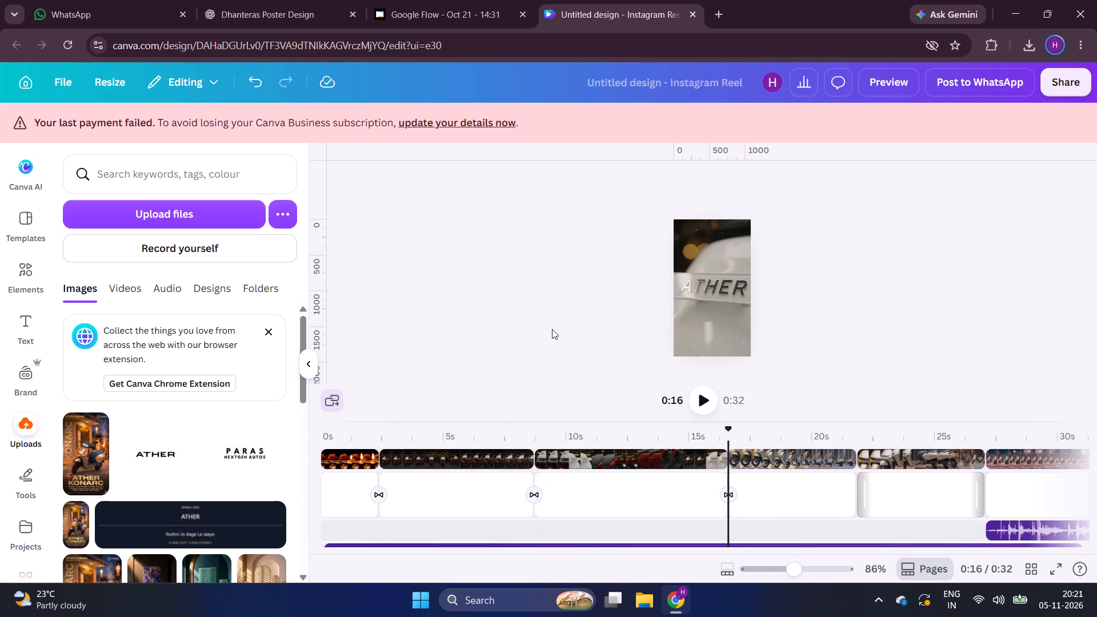
scroll(453, 468, "up", 2)
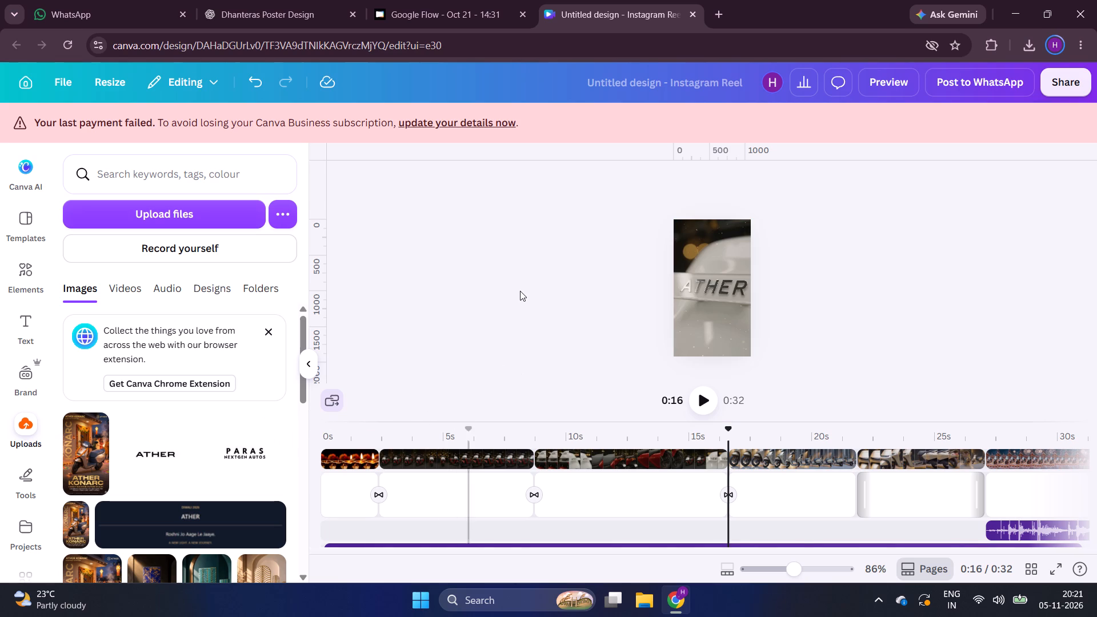
left_click(520, 291)
scroll(624, 532, "left", 6)
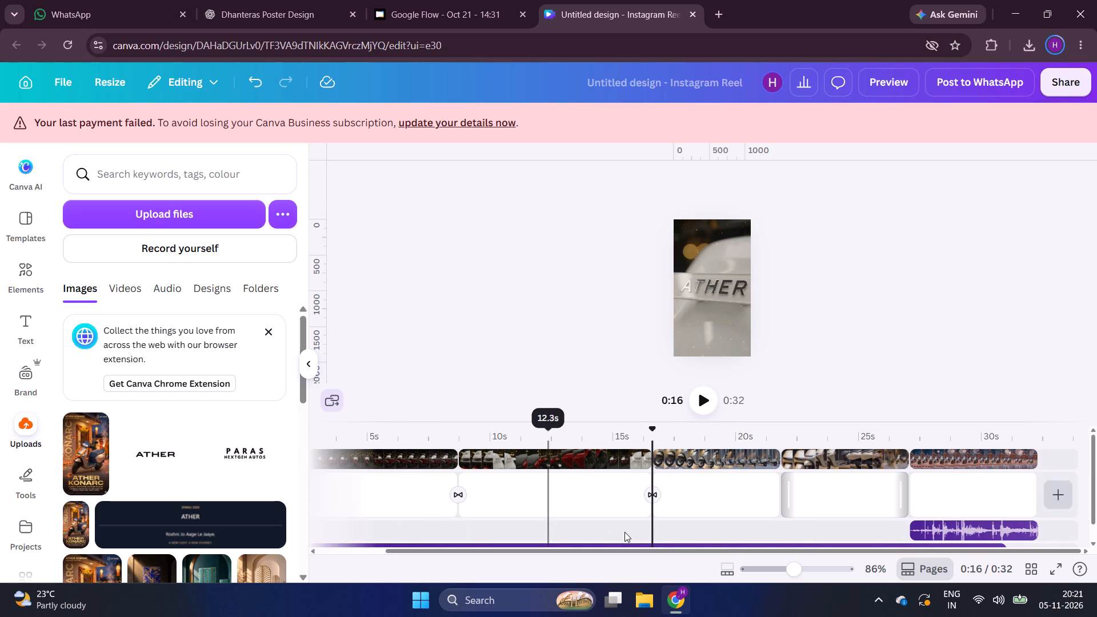
scroll(566, 497, "right", 4)
scroll(437, 495, "up", 2)
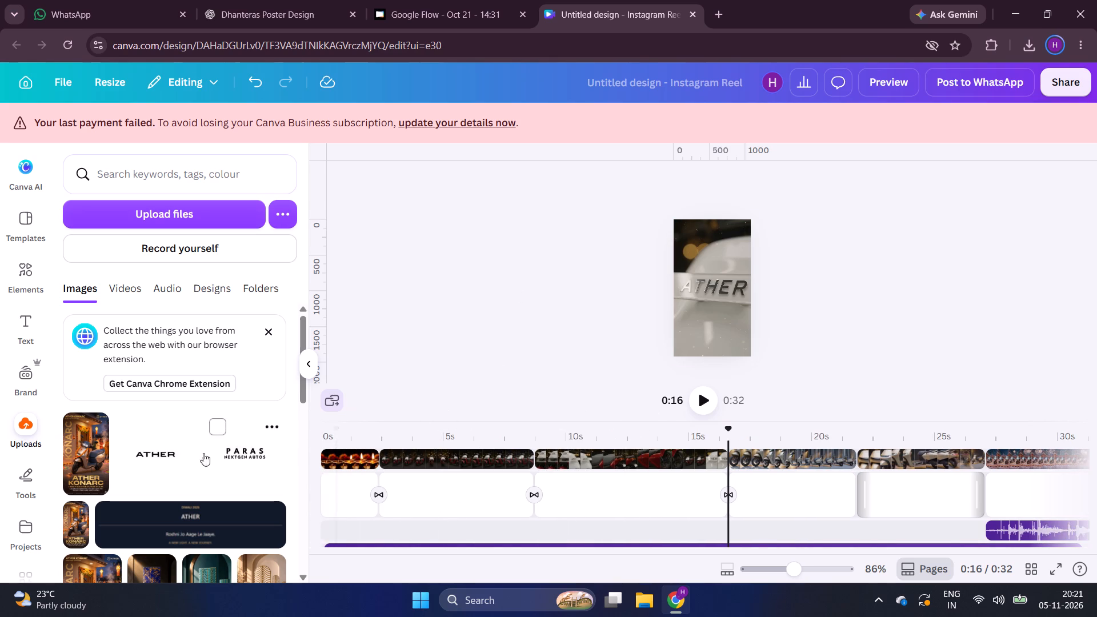
left_click_drag(233, 455, 394, 455)
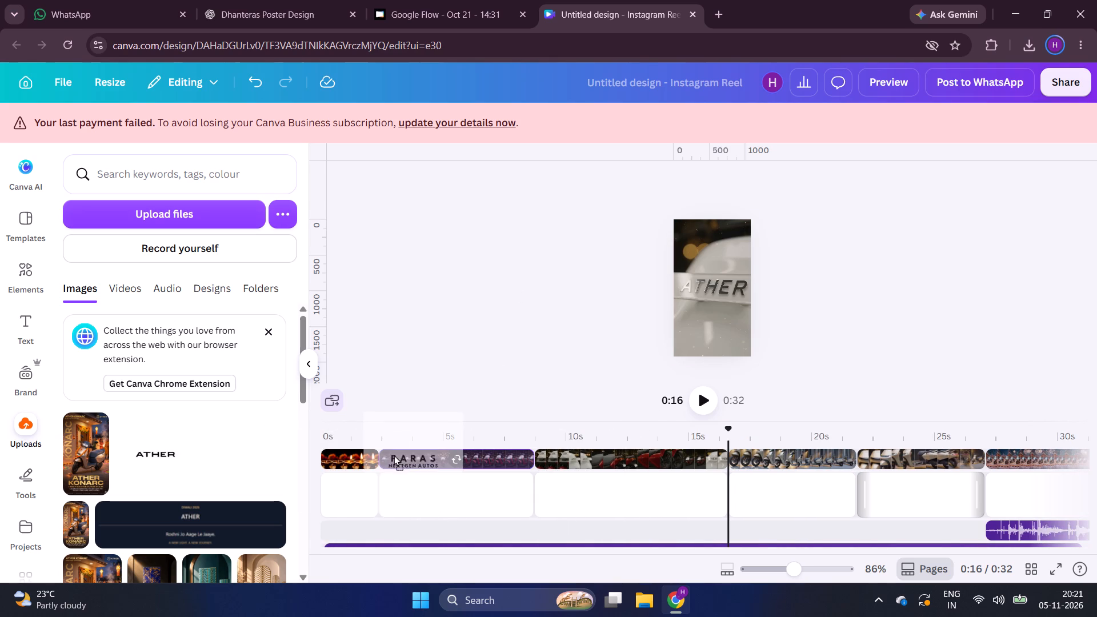
left_click_drag(394, 455, 395, 444)
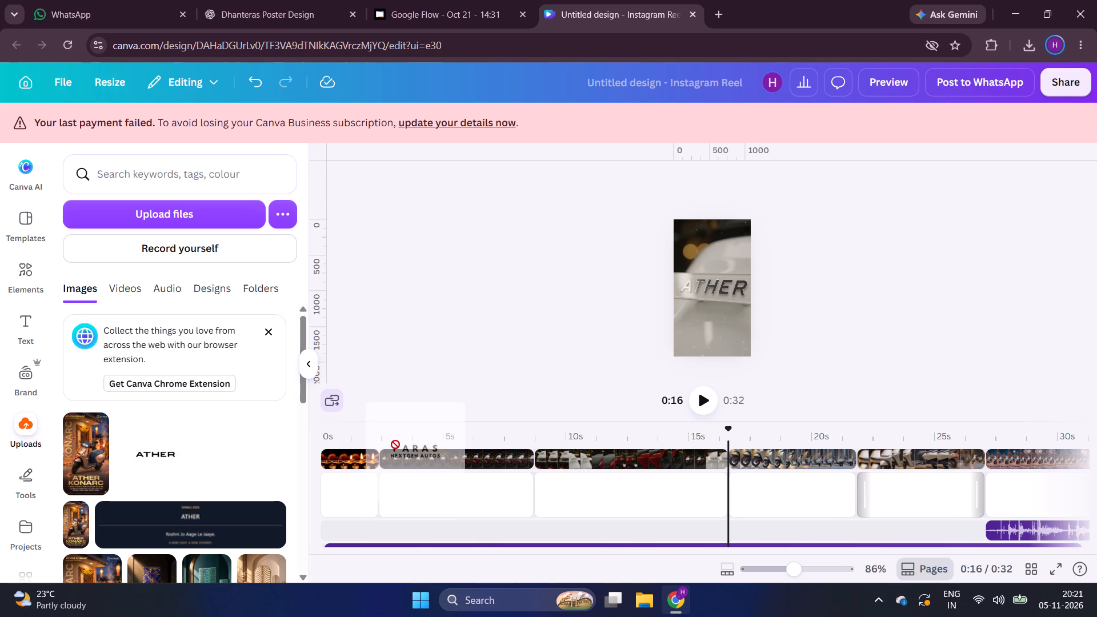
left_click_drag(395, 444, 395, 448)
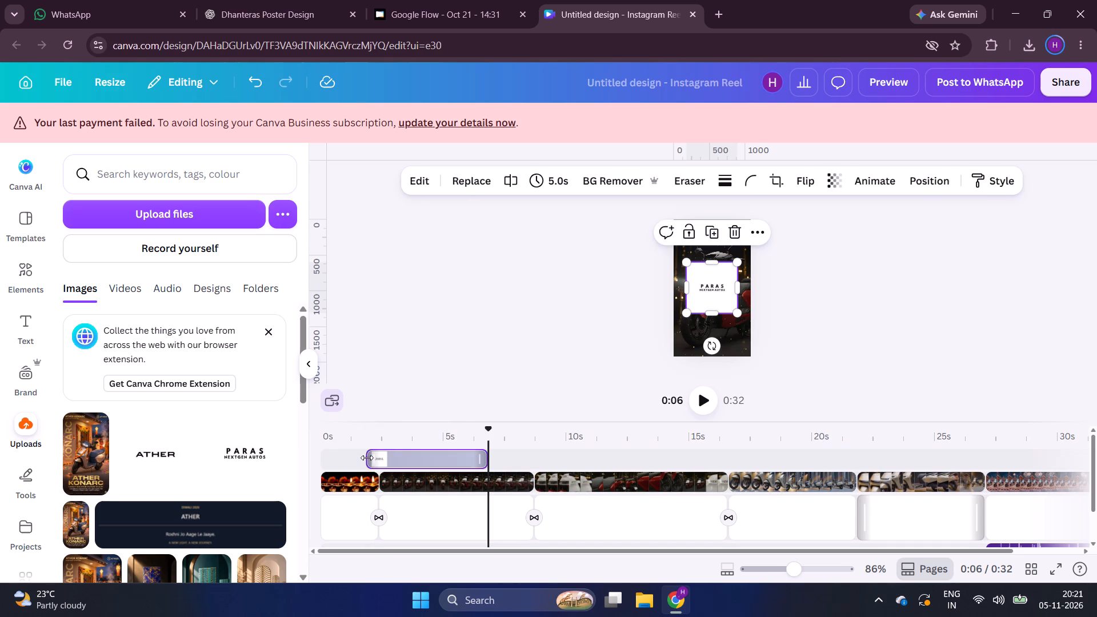
Stretch the logo's timing from the start to the end of the reel, 32.2 s in total.
left_click_drag(367, 458, 323, 454)
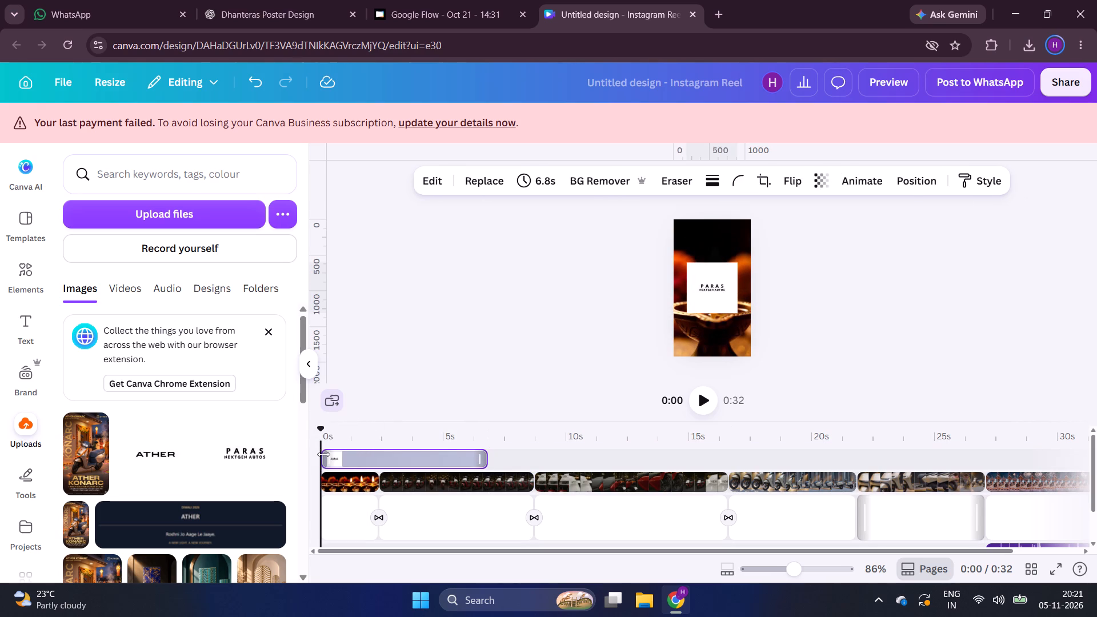
left_click_drag(485, 458, 502, 458)
left_click_drag(502, 458, 999, 479)
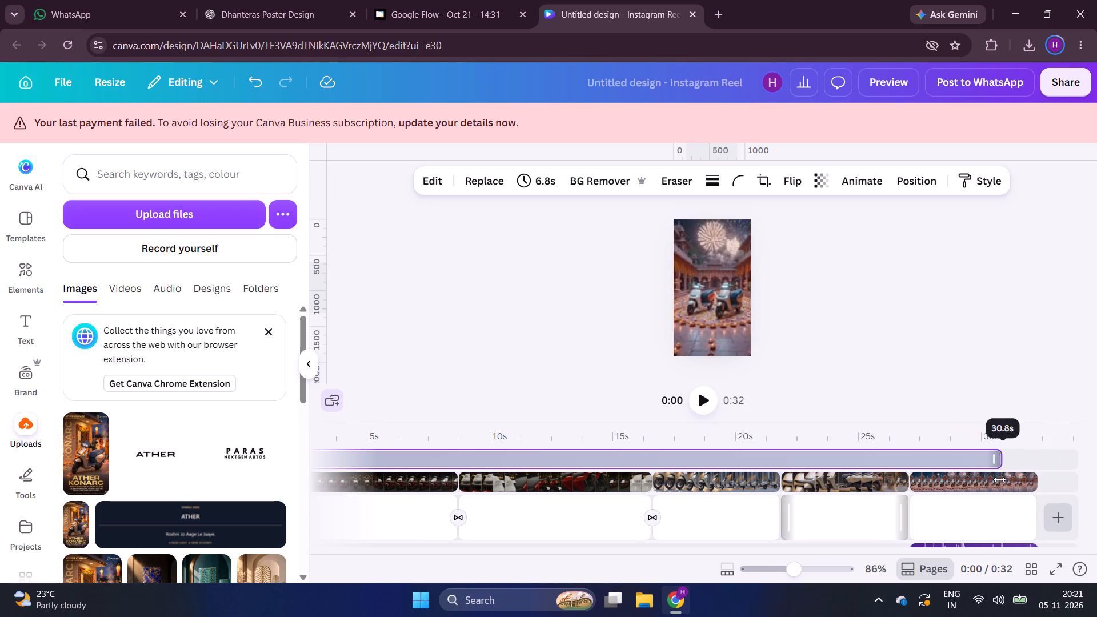
left_click_drag(999, 479, 1037, 468)
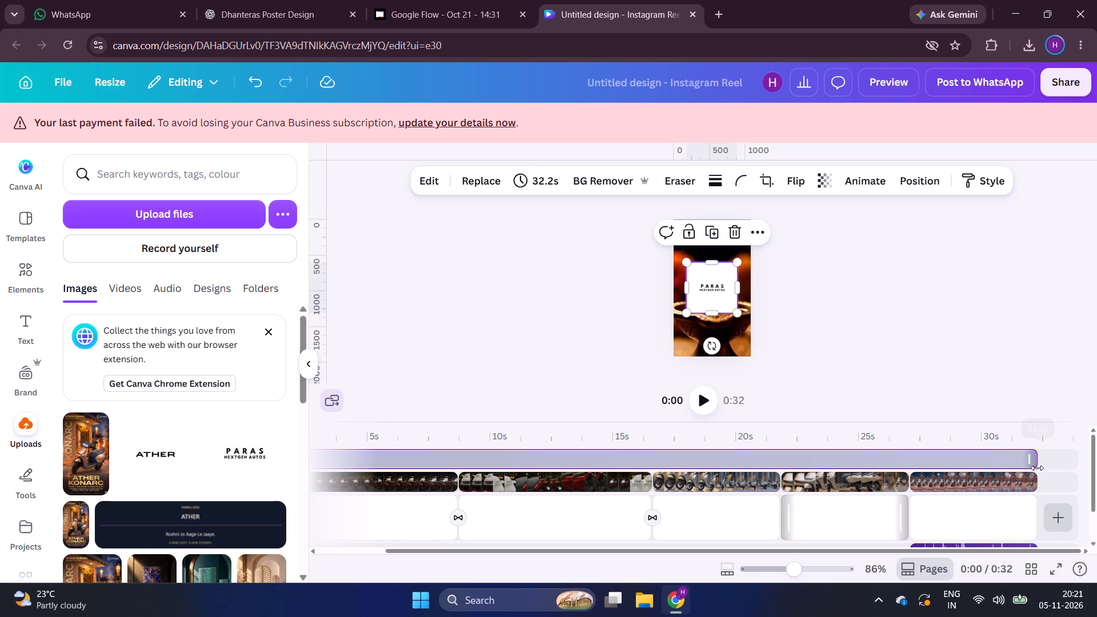
Remove the white background from the Paras logo.
left_click(611, 180)
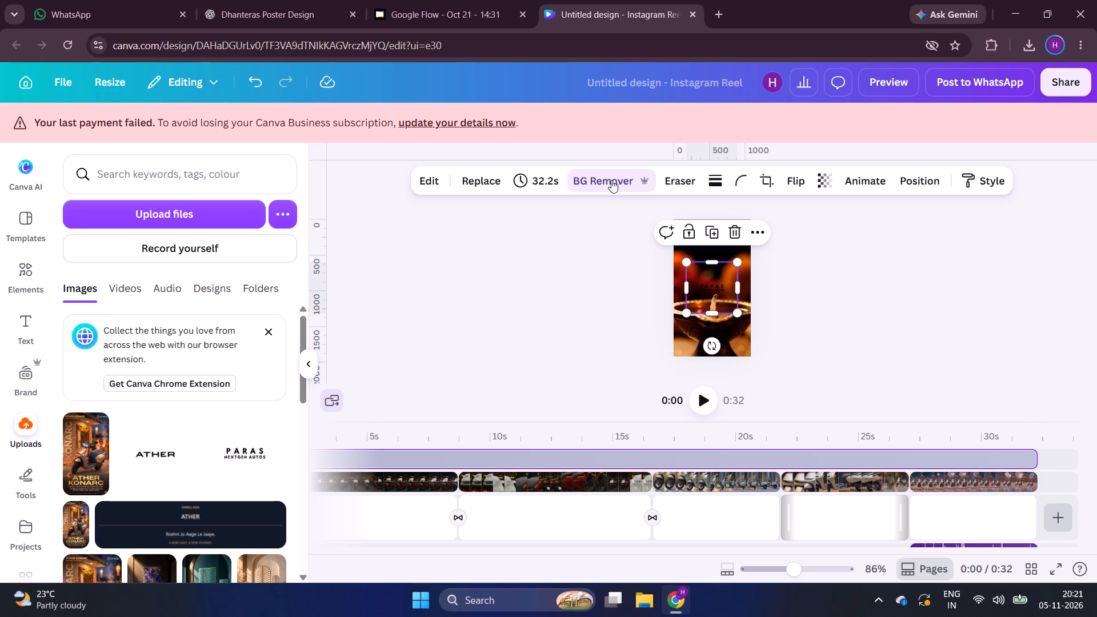
Shrink the logo to about a third of the frame's width and place it at the frame's right edge, above the diya.
scroll(844, 281, "up", 1)
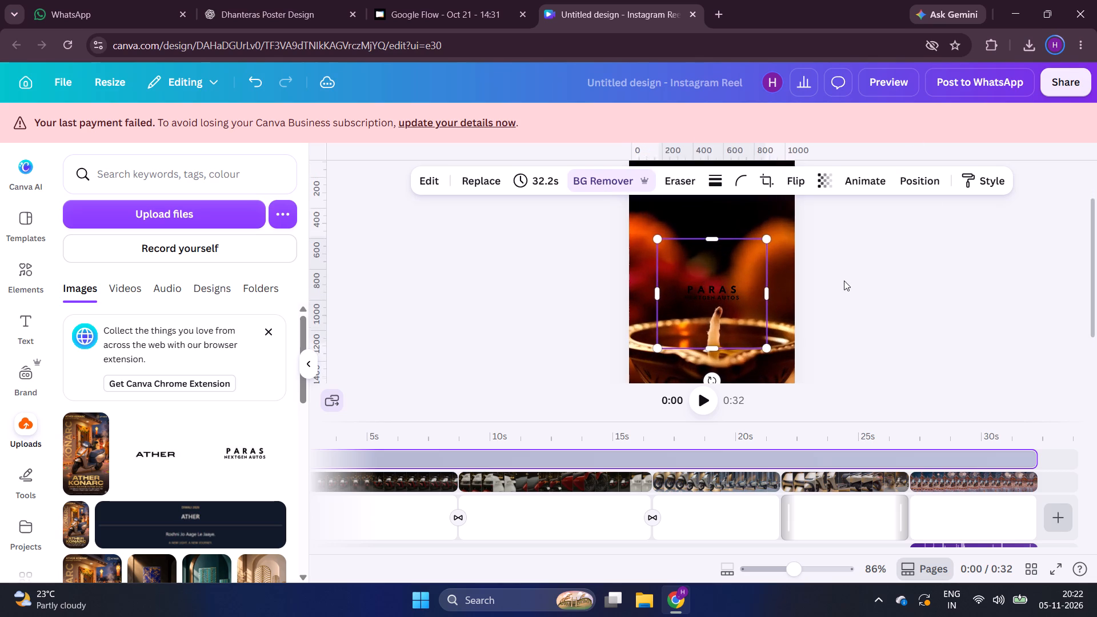
left_click_drag(766, 350, 708, 297)
left_click_drag(696, 280, 778, 206)
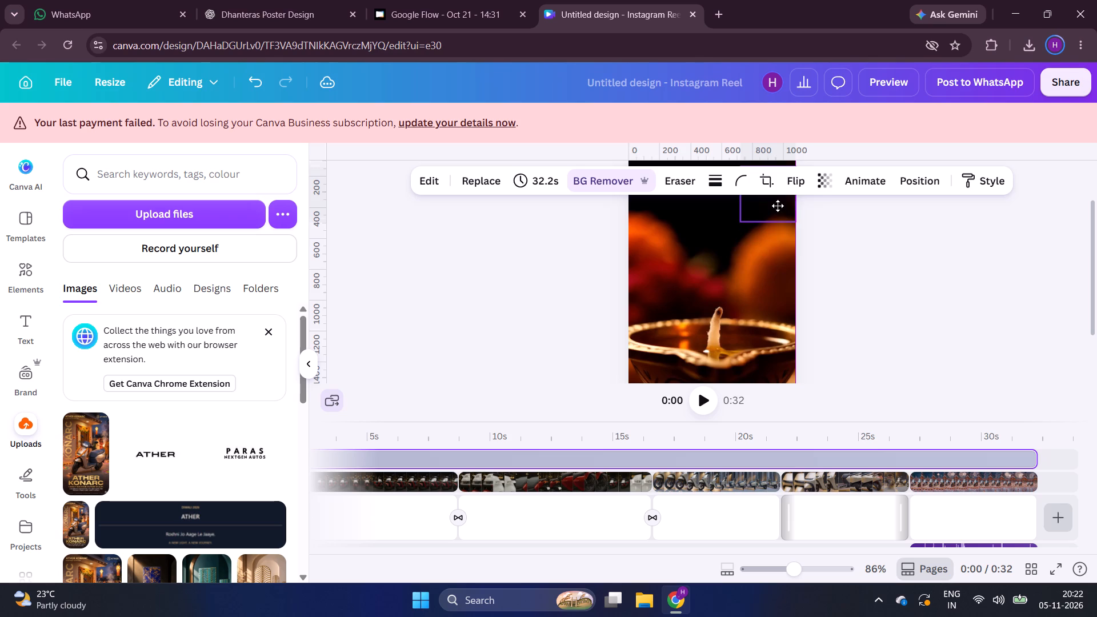
scroll(863, 239, "up", 2)
left_click_drag(774, 252, 774, 241)
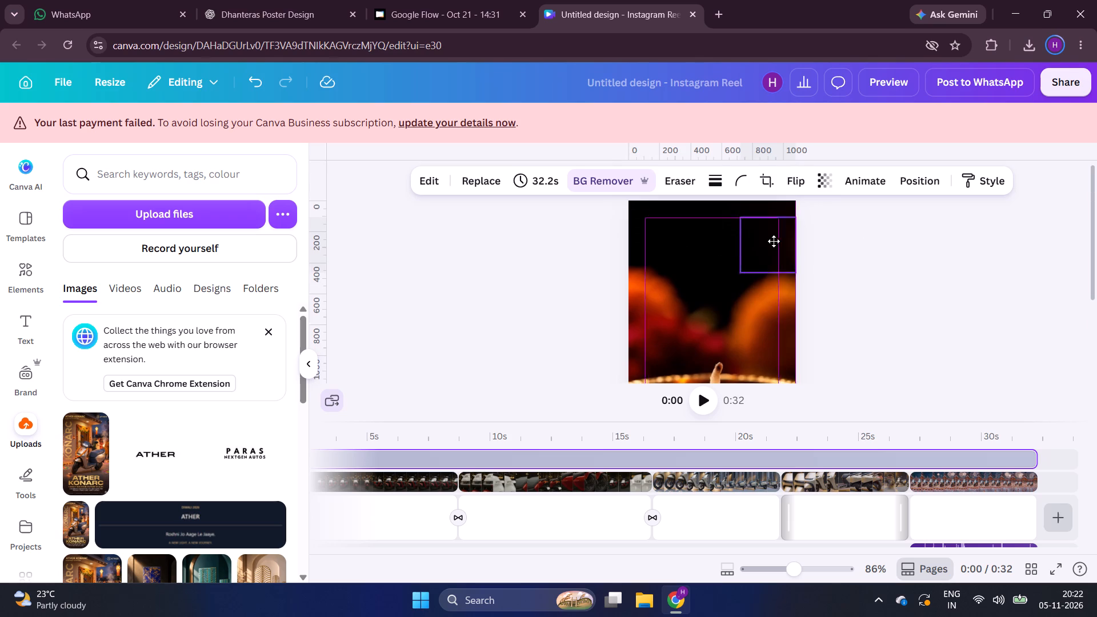
left_click_drag(774, 241, 774, 227)
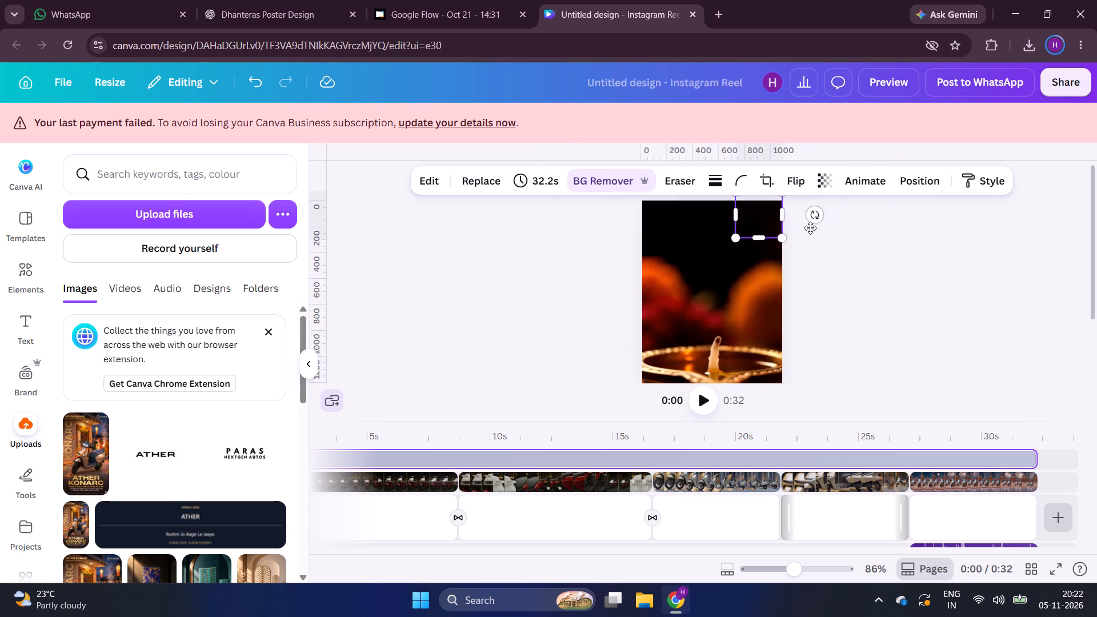
left_click_drag(746, 208, 743, 340)
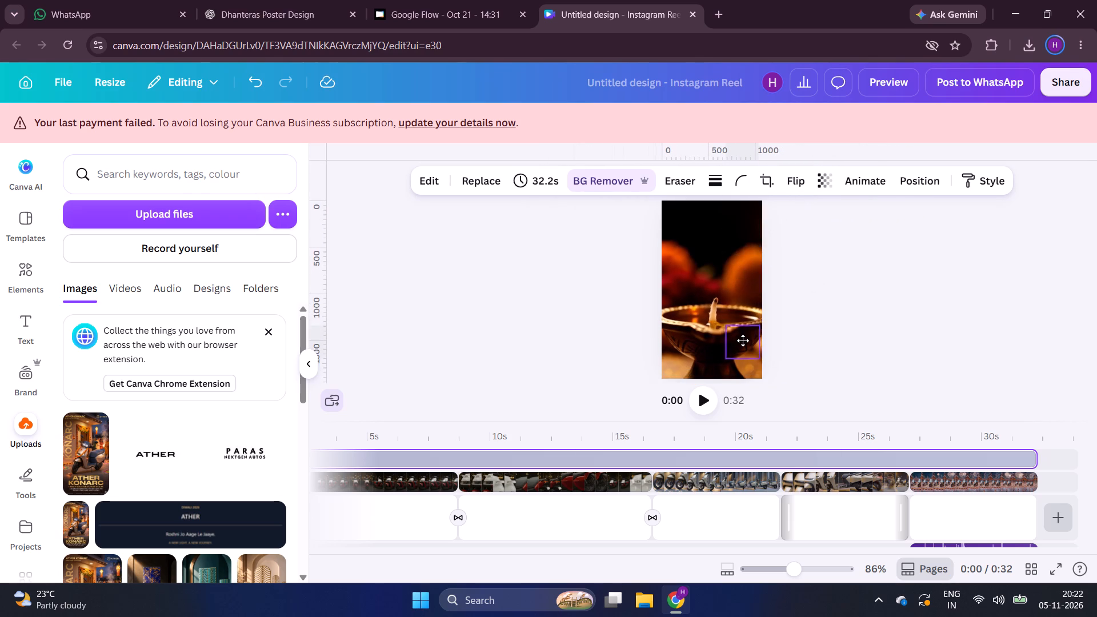
left_click_drag(743, 340, 747, 245)
left_click_drag(747, 245, 750, 258)
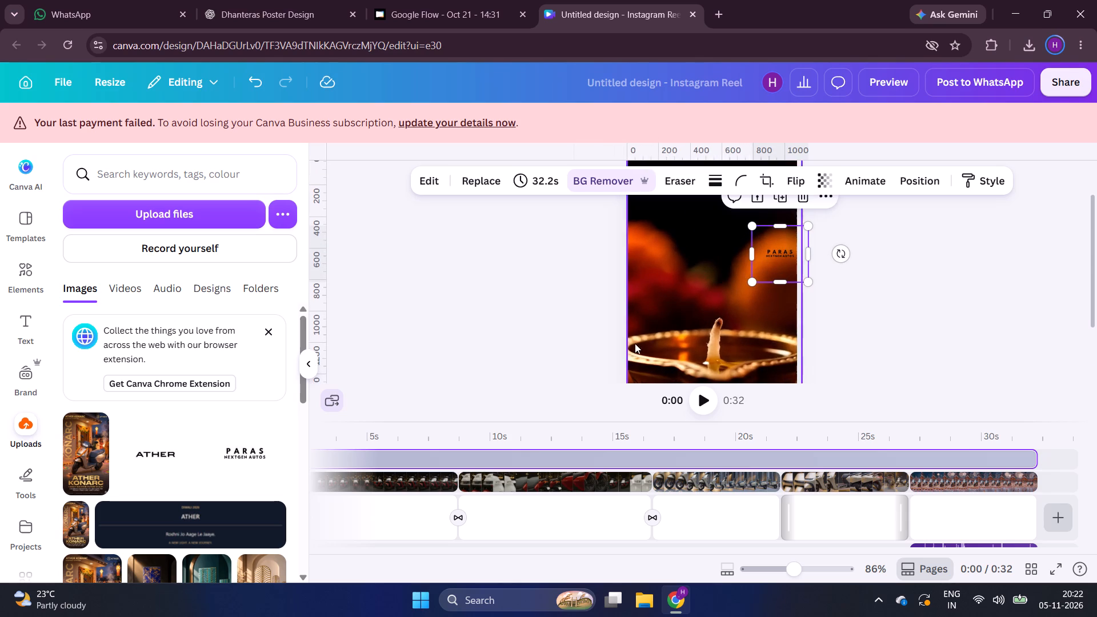
scroll(927, 297, "up", 2)
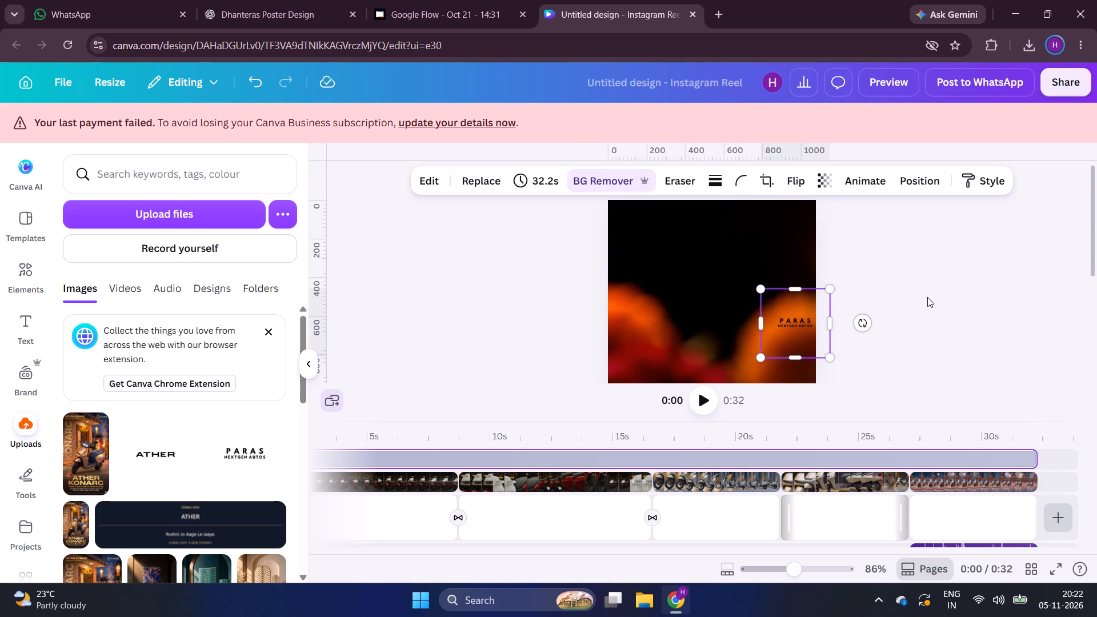
left_click_drag(815, 324, 803, 316)
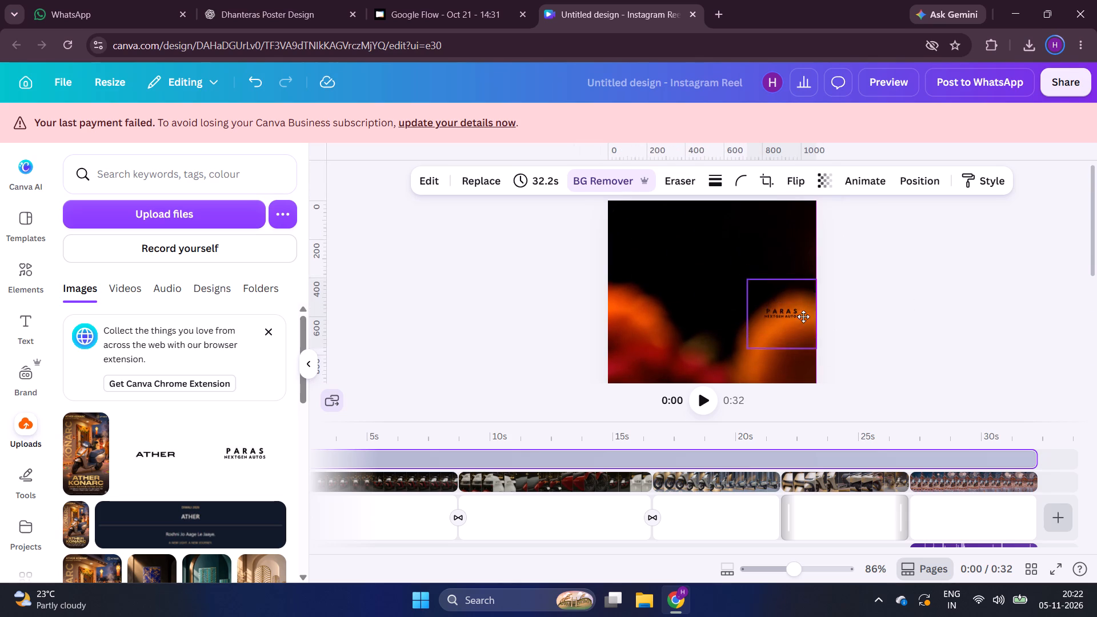
left_click_drag(803, 316, 807, 319)
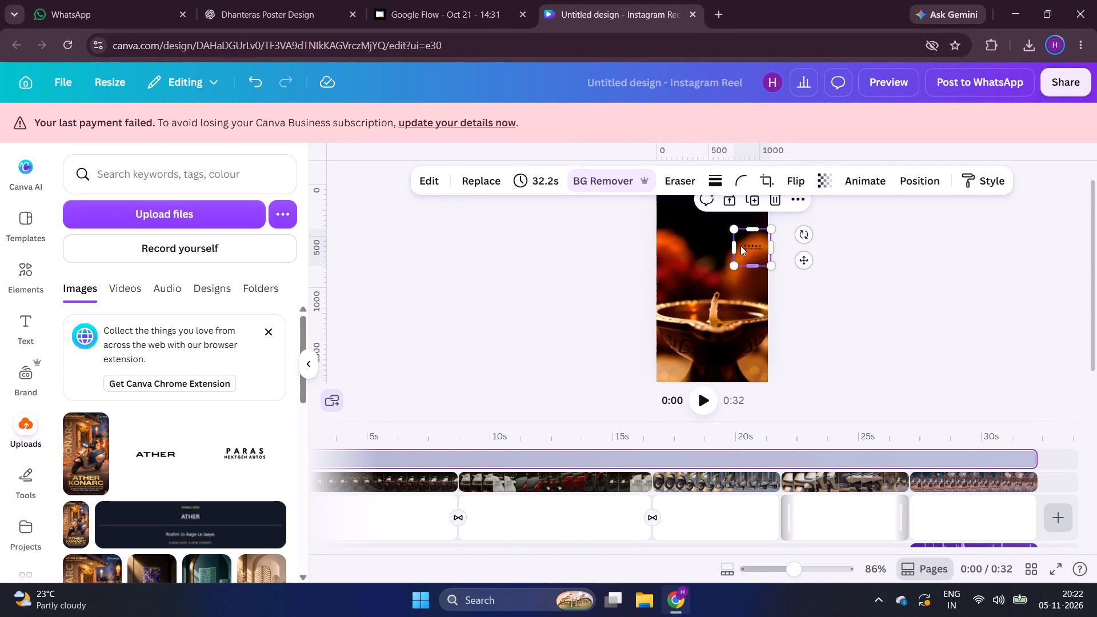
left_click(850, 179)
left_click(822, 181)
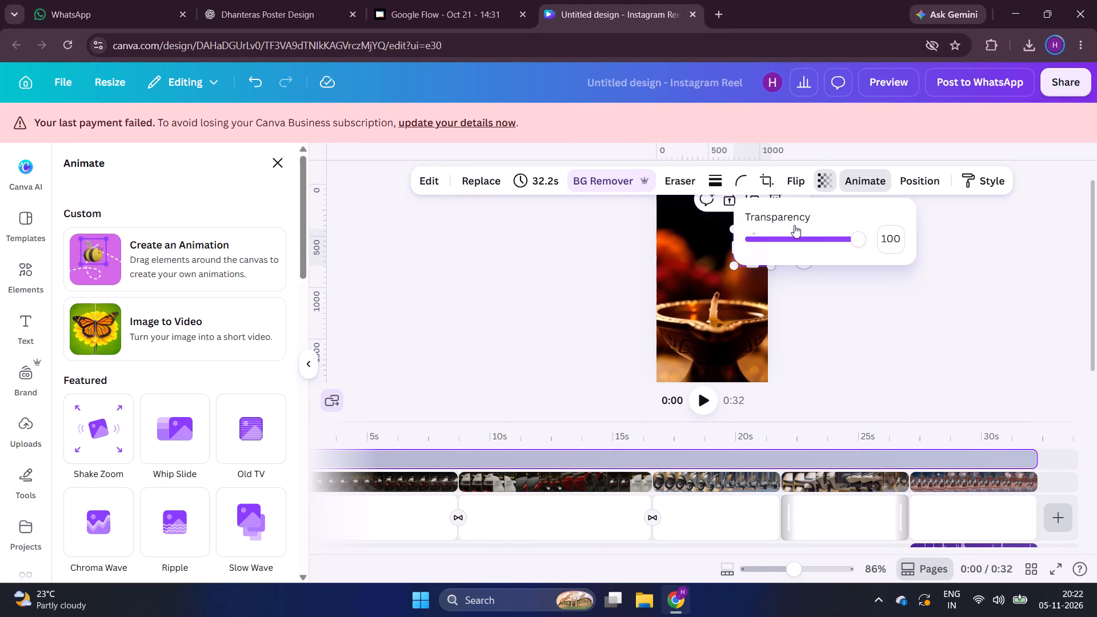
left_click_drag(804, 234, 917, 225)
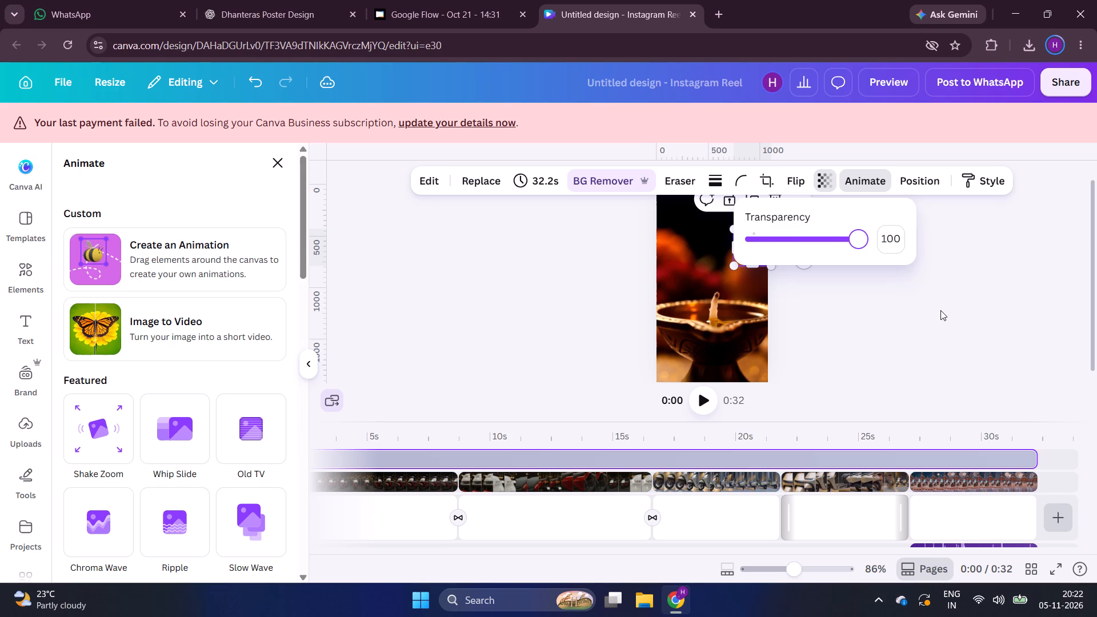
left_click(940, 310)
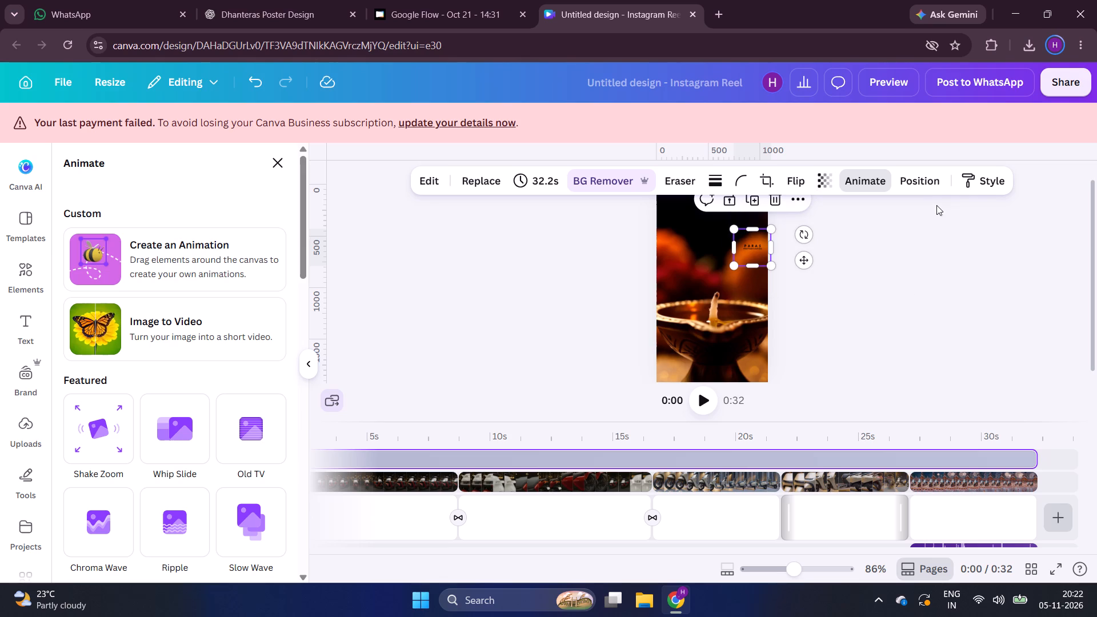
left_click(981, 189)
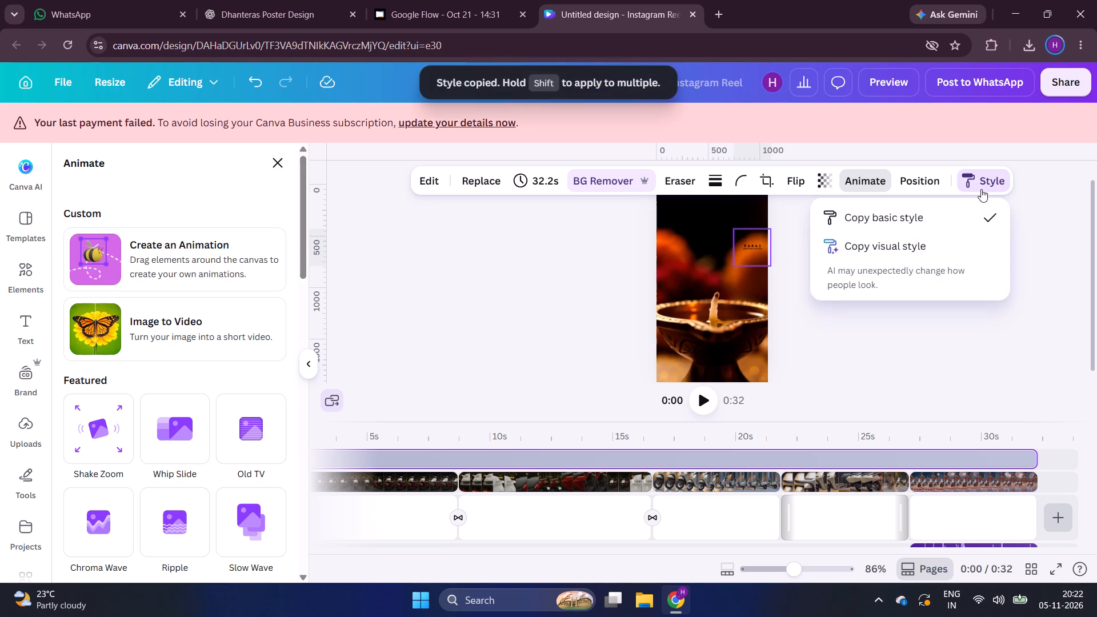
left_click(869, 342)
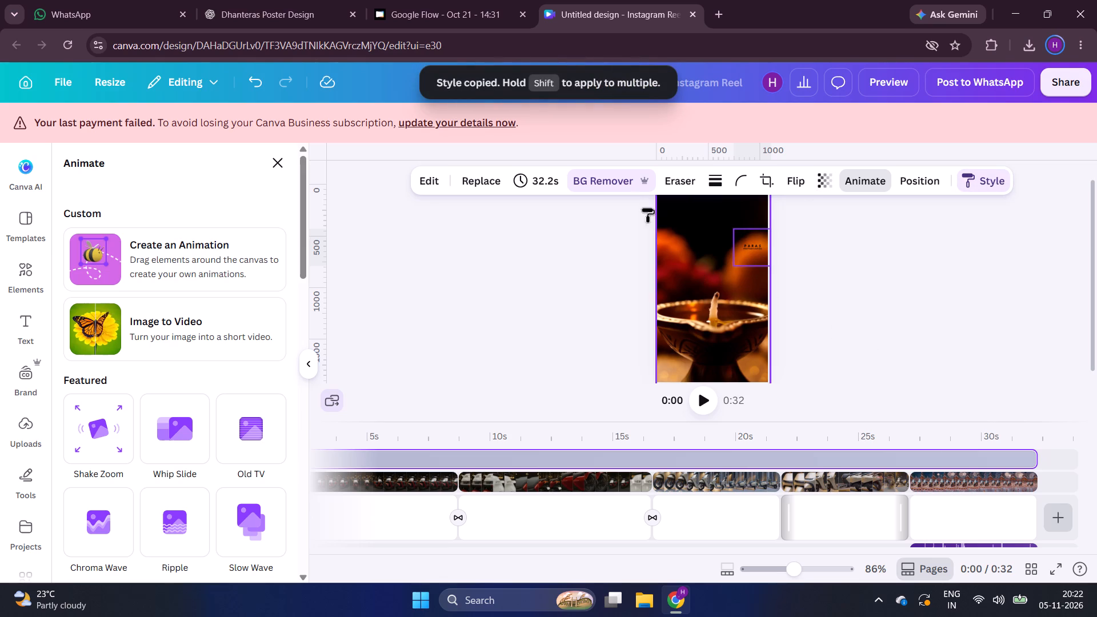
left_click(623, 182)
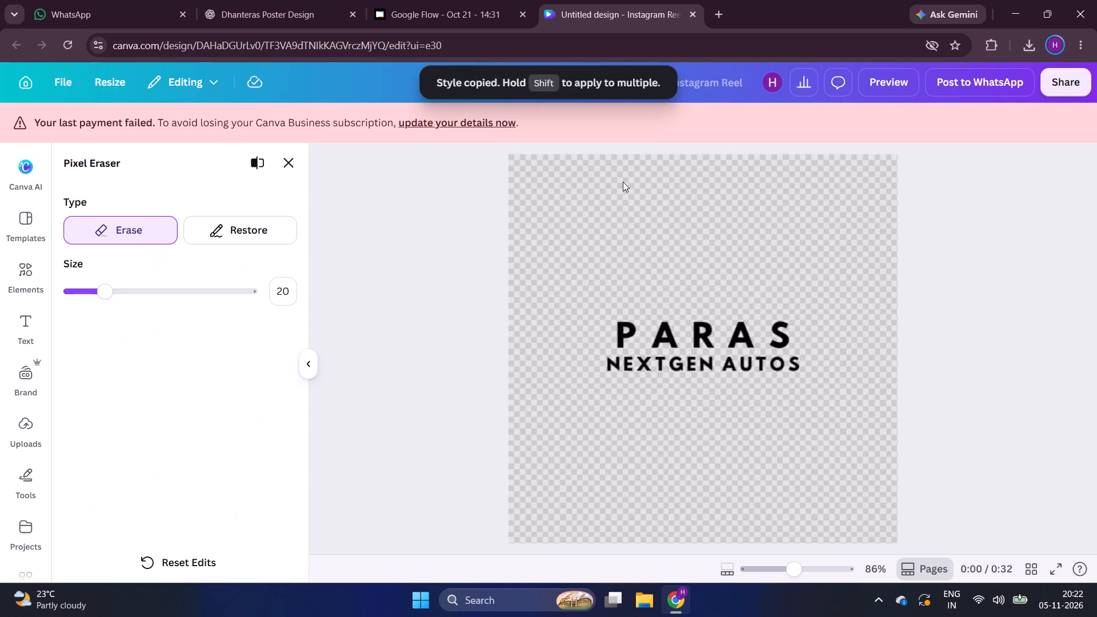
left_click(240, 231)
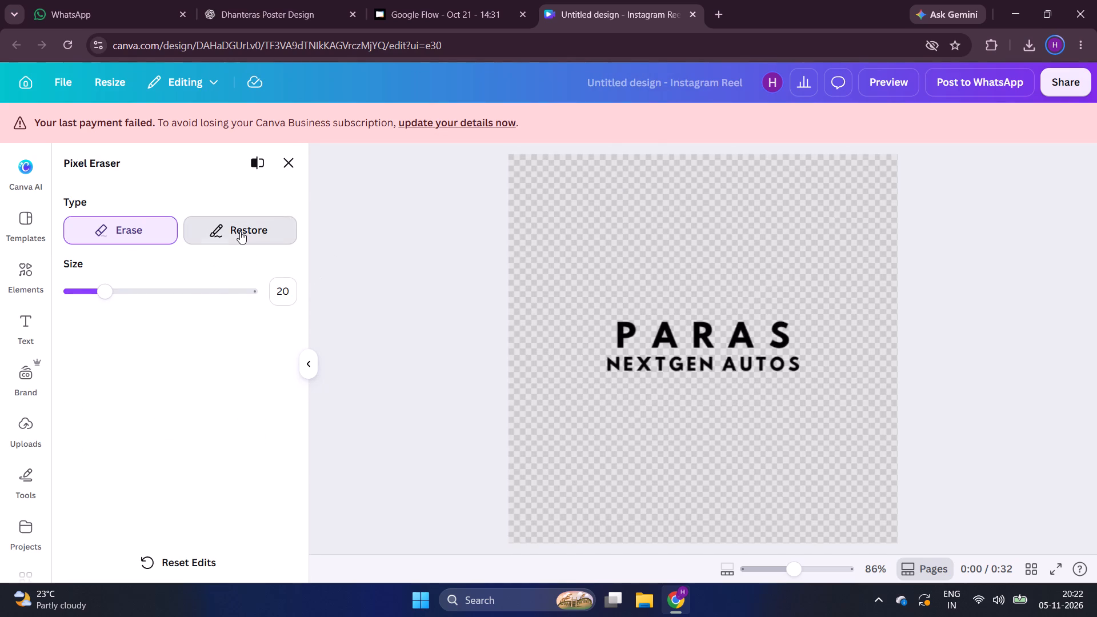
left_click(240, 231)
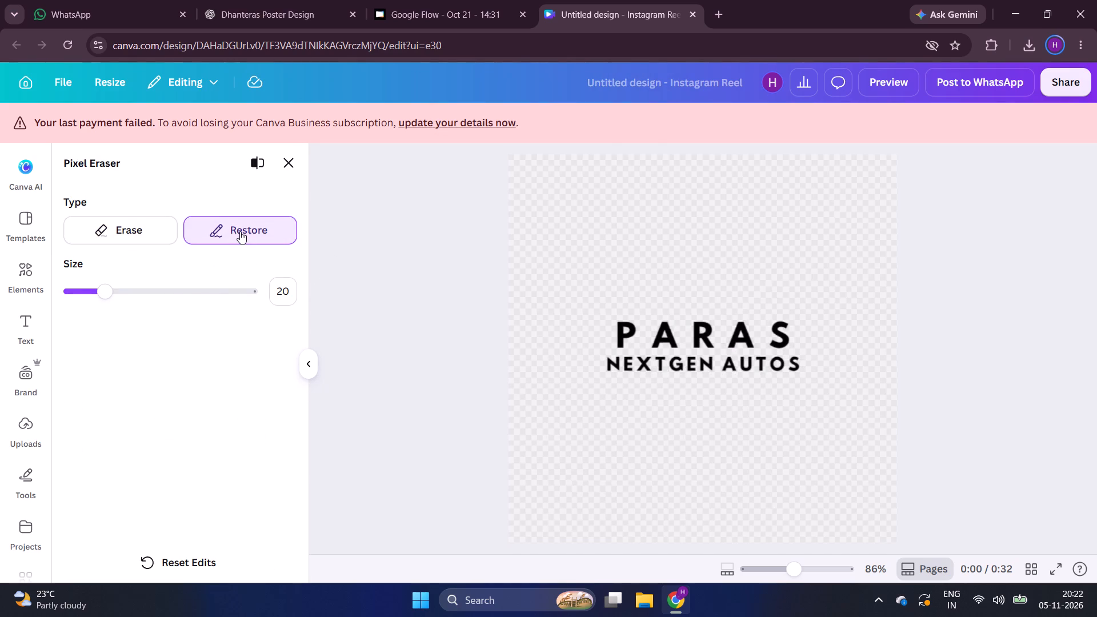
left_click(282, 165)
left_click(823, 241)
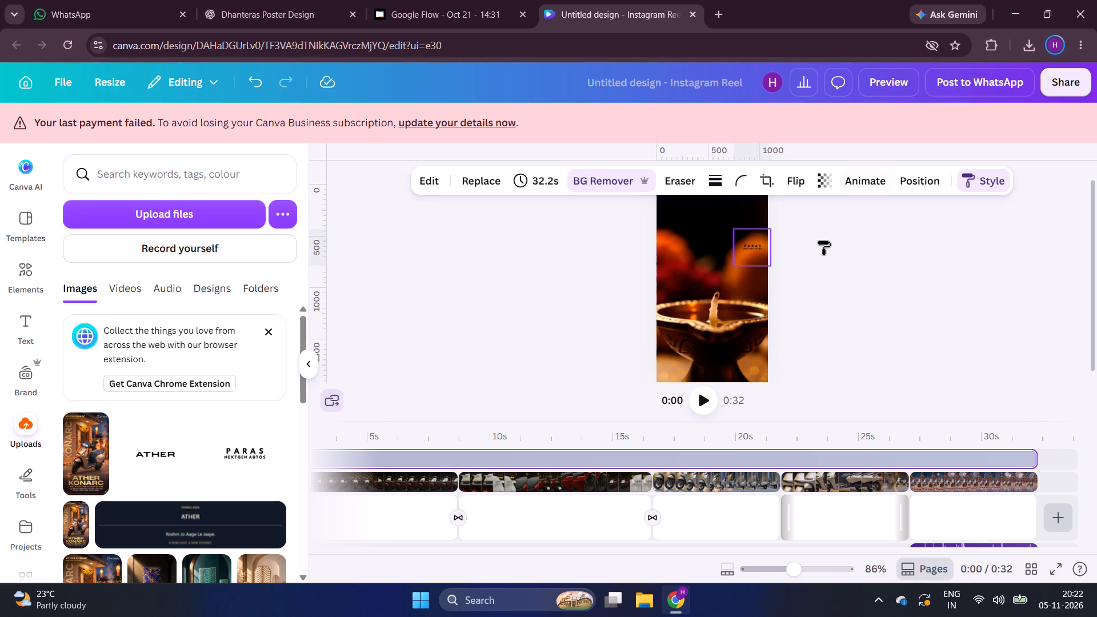
Move the Paras logo up into the frame's top-right corner, using the bright front-wheel clip at about 20 s to judge its placement.
scroll(823, 241, "up", 1)
left_click(758, 267)
left_click_drag(758, 267, 755, 221)
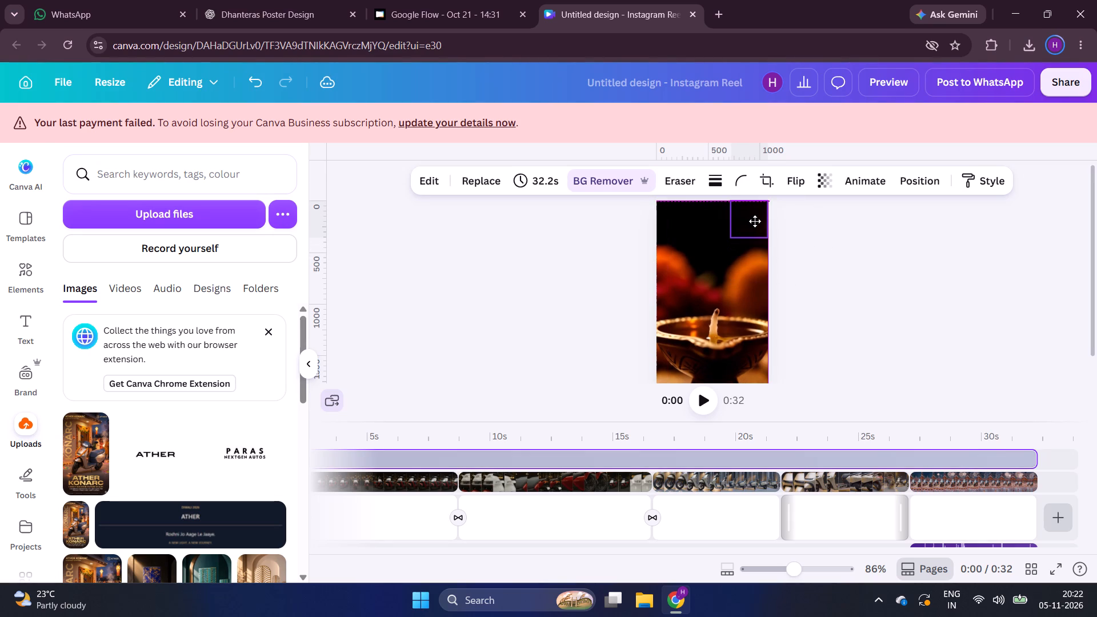
left_click_drag(755, 221, 754, 215)
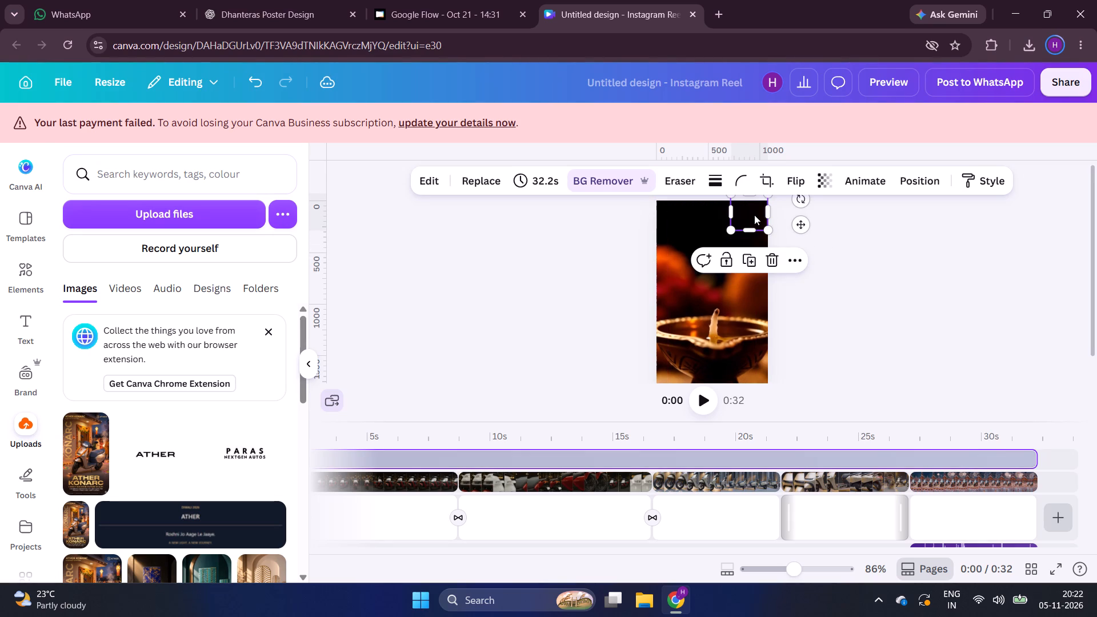
left_click(612, 480)
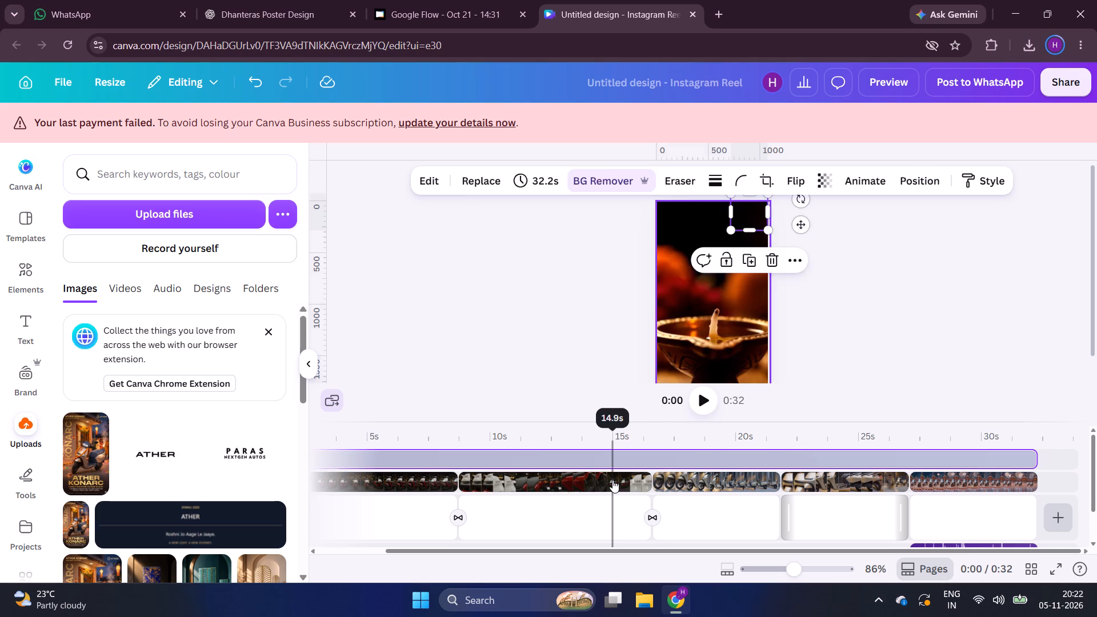
scroll(882, 332, "up", 1)
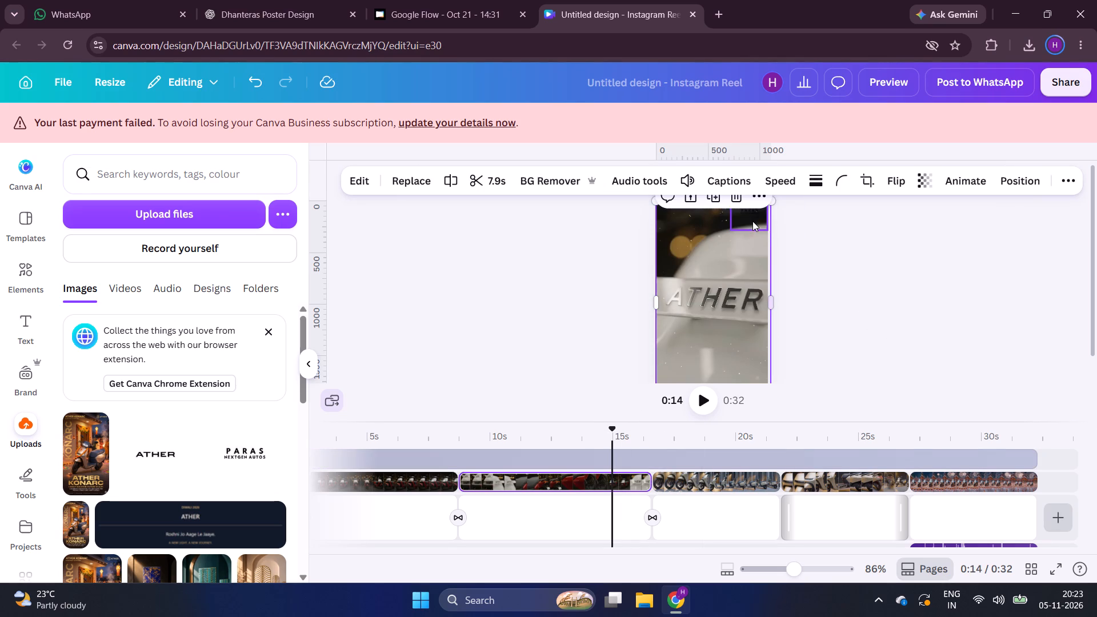
left_click(752, 221)
left_click(815, 269)
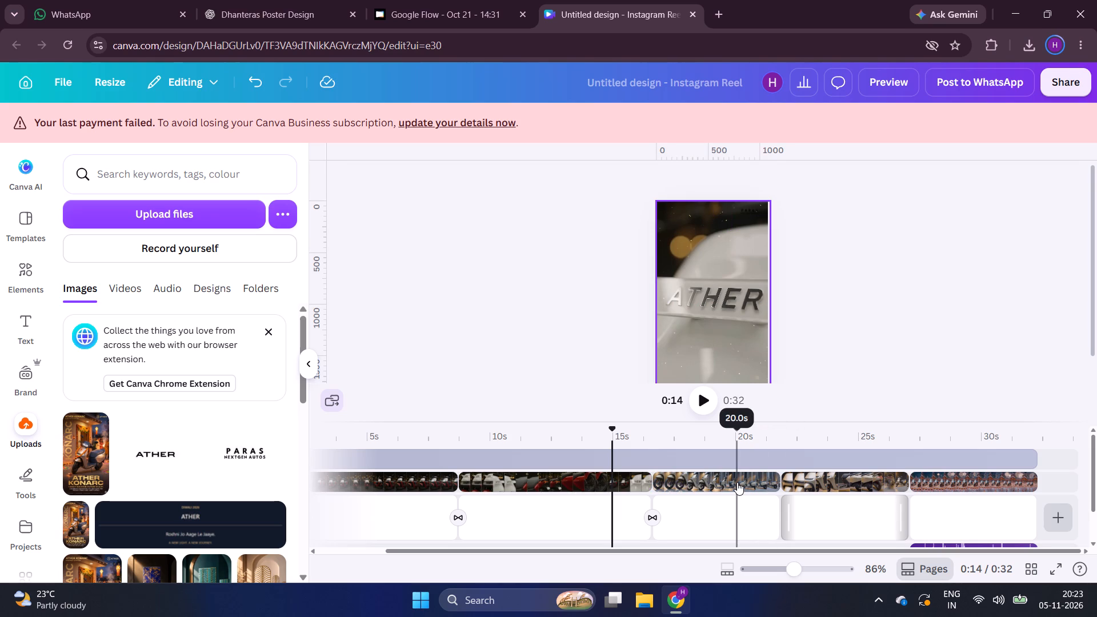
left_click(737, 482)
scroll(808, 340, "up", 1)
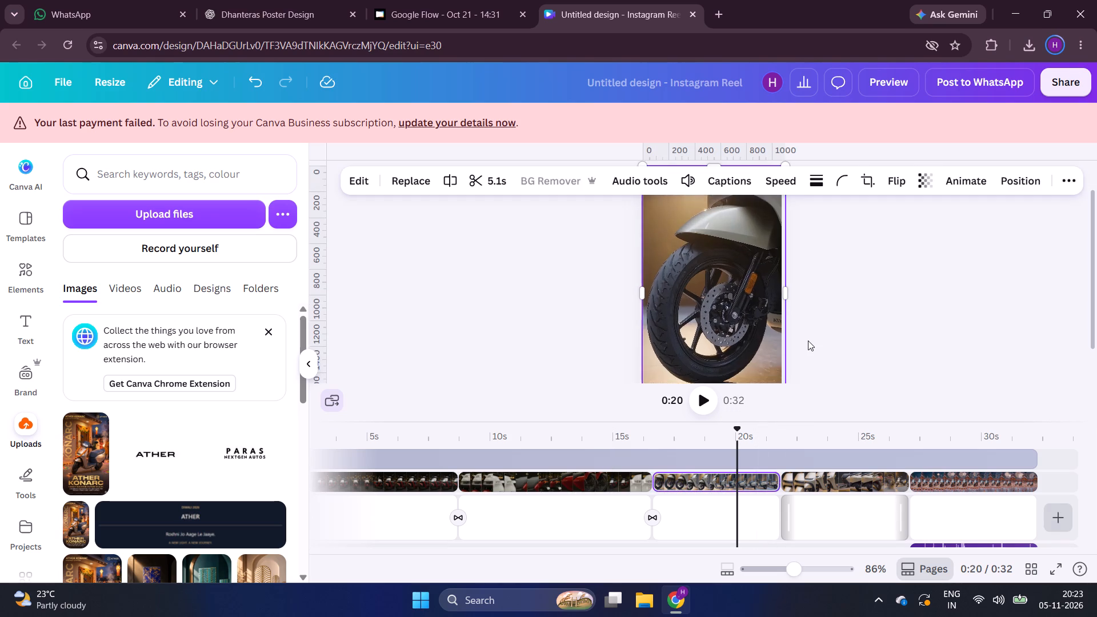
scroll(814, 307, "up", 1)
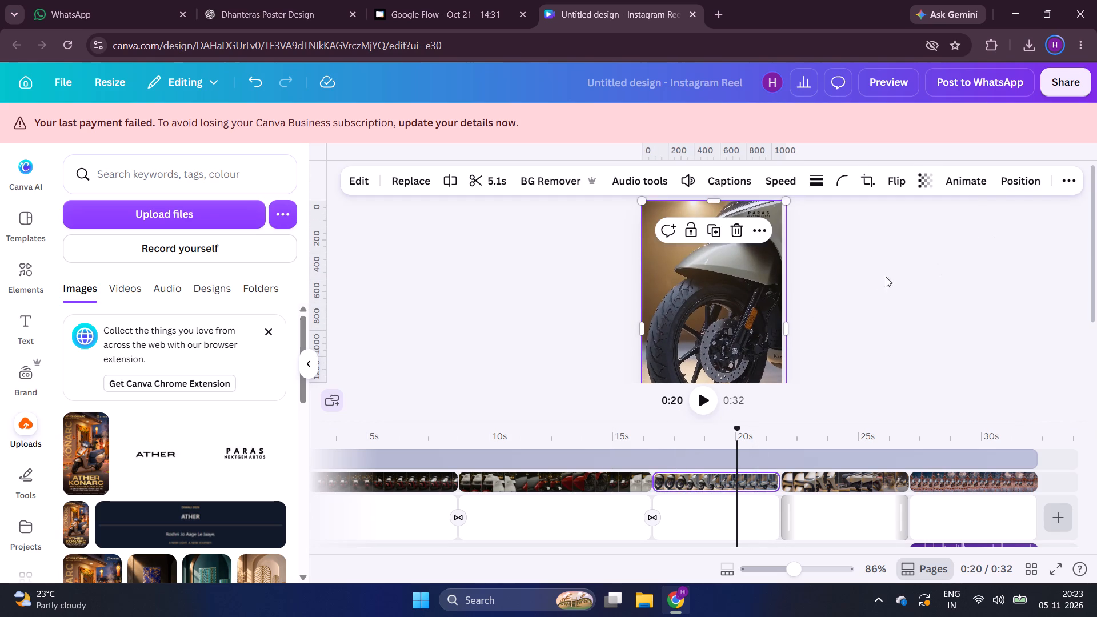
left_click(878, 280)
left_click_drag(758, 214, 763, 214)
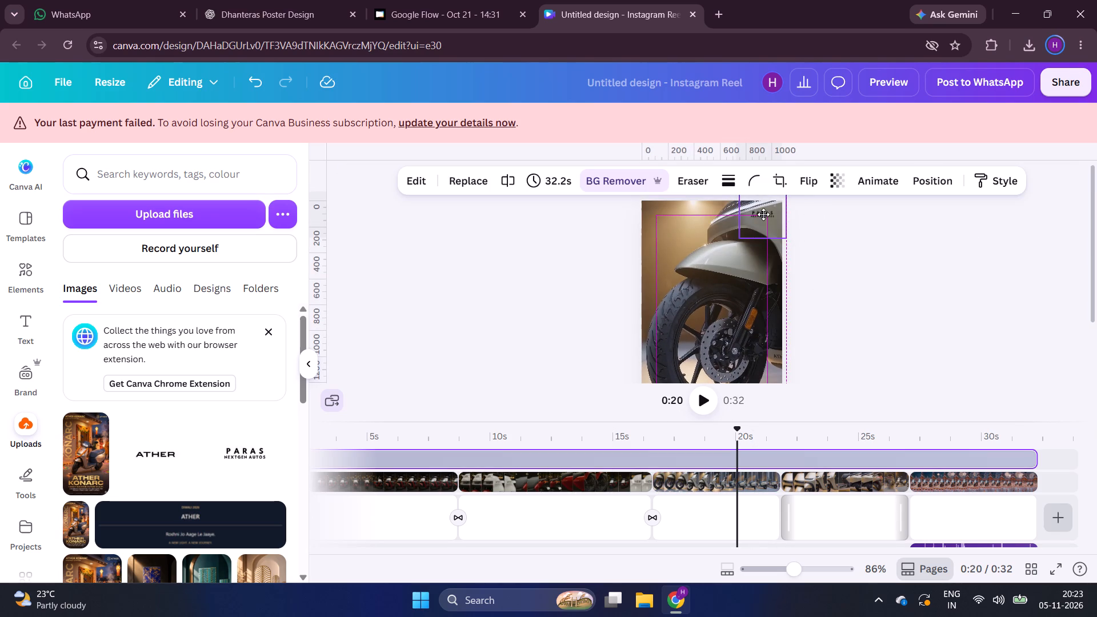
left_click_drag(763, 214, 766, 210)
left_click(852, 269)
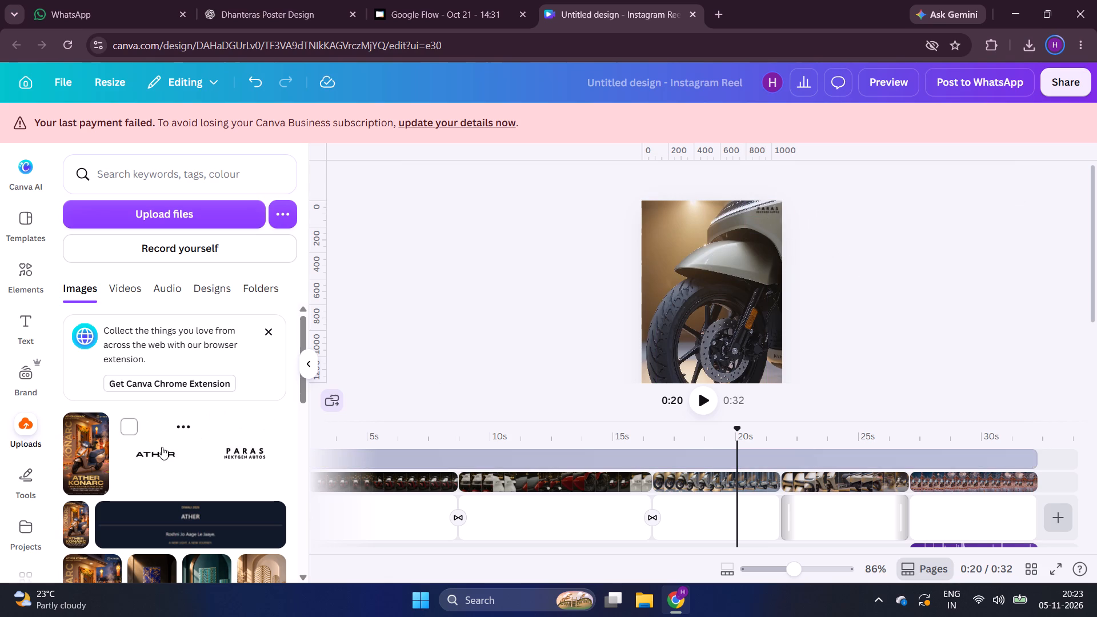
Add the ATHER logo from the uploaded images as an overlay above the Paras logo's track, extending its start to 0 s.
left_click_drag(159, 448, 460, 451)
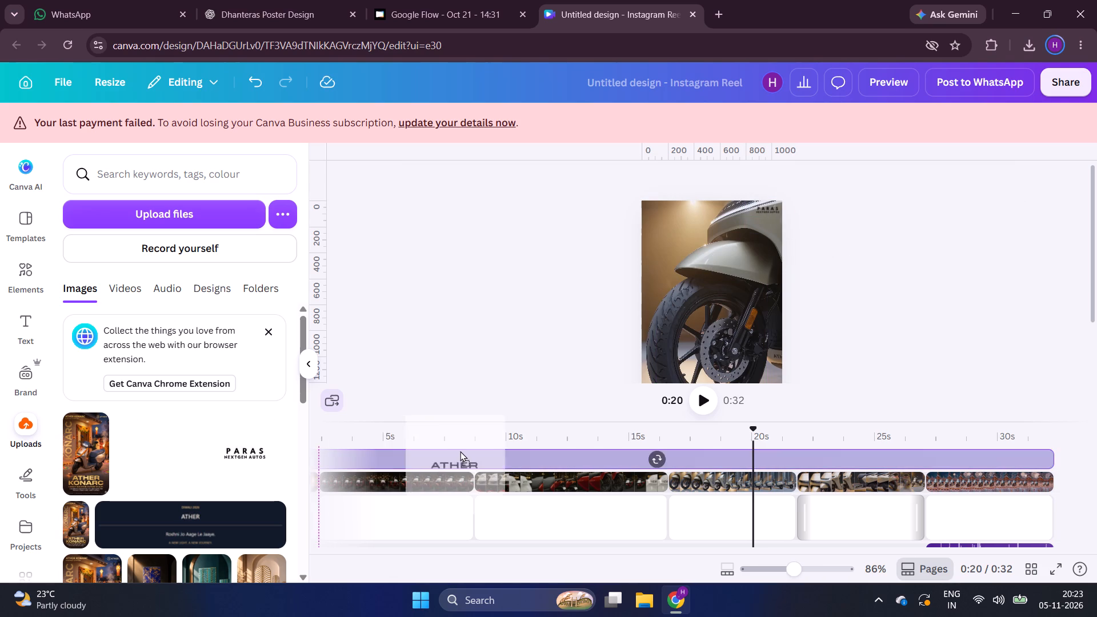
left_click_drag(460, 451, 474, 447)
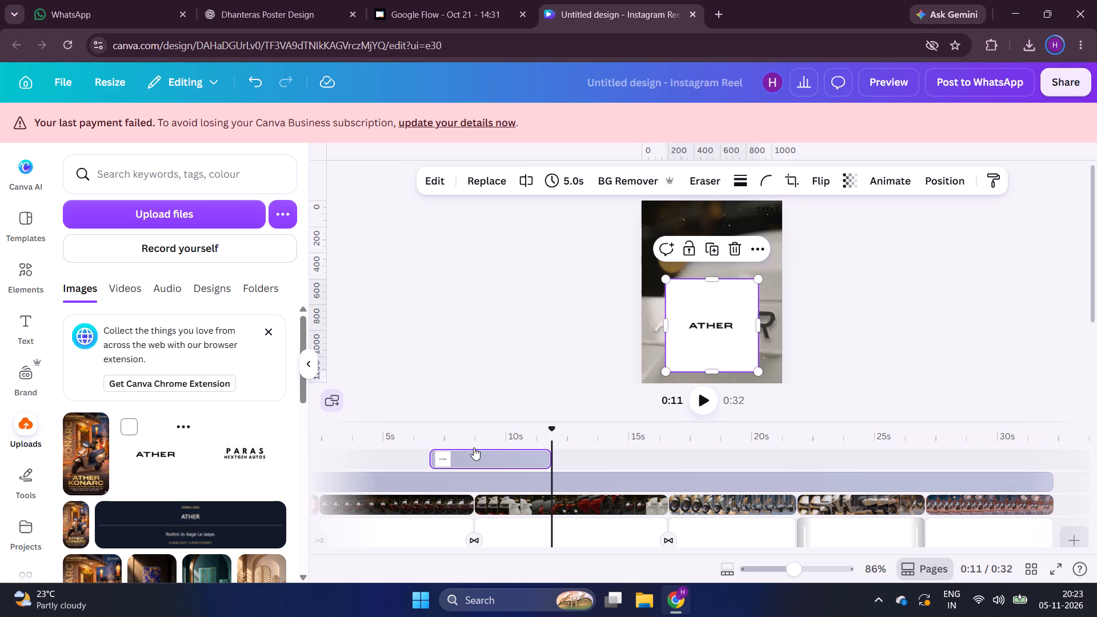
scroll(447, 460, "right", 3)
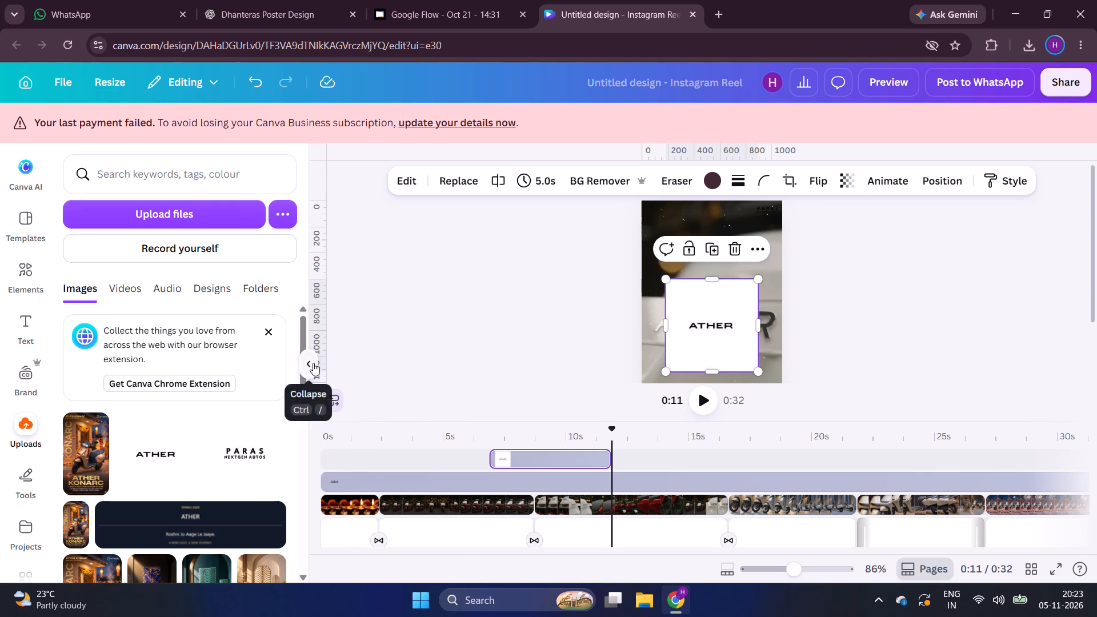
left_click(313, 363)
left_click_drag(233, 461, 68, 452)
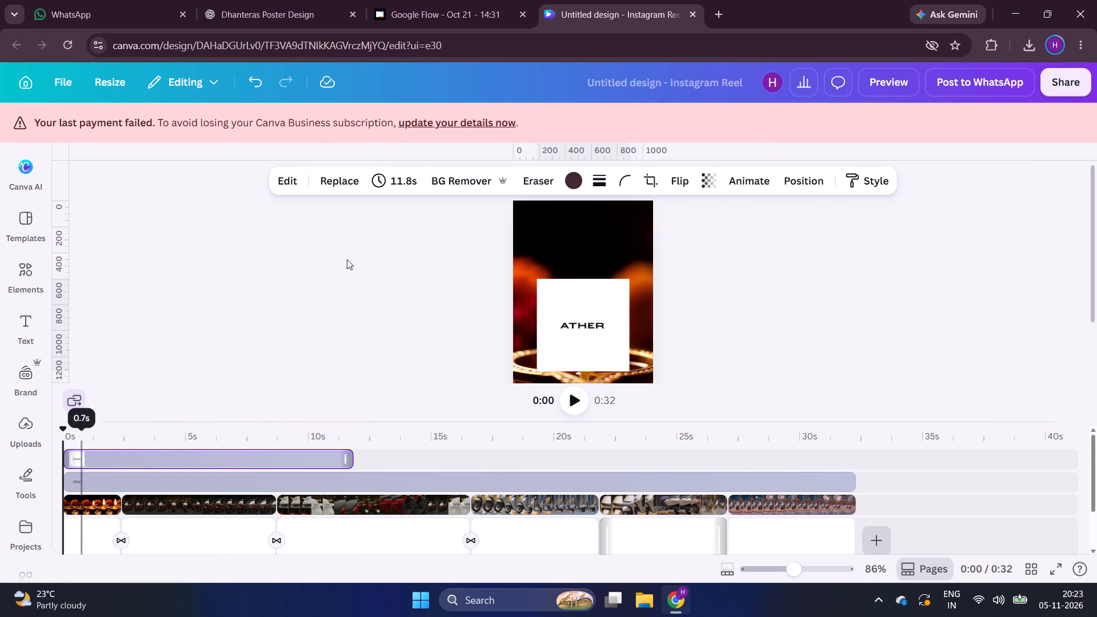
Remove the white background from the ATHER logo.
left_click(485, 173)
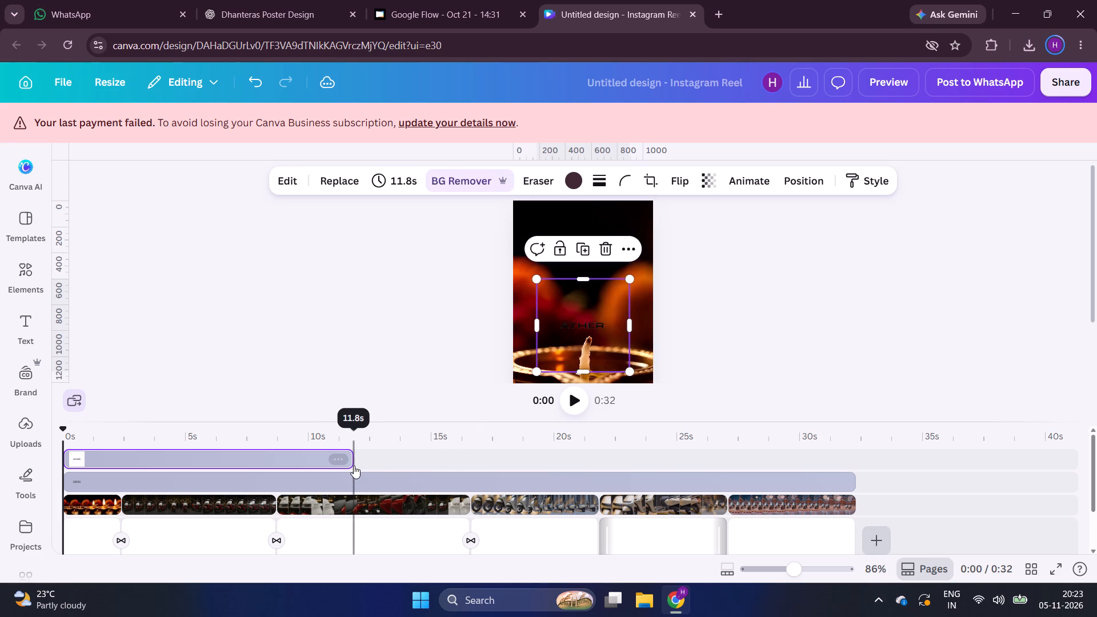
Stretch the ATHER logo's timing to the end of the reel, 32.2 s in total.
left_click_drag(352, 461, 841, 468)
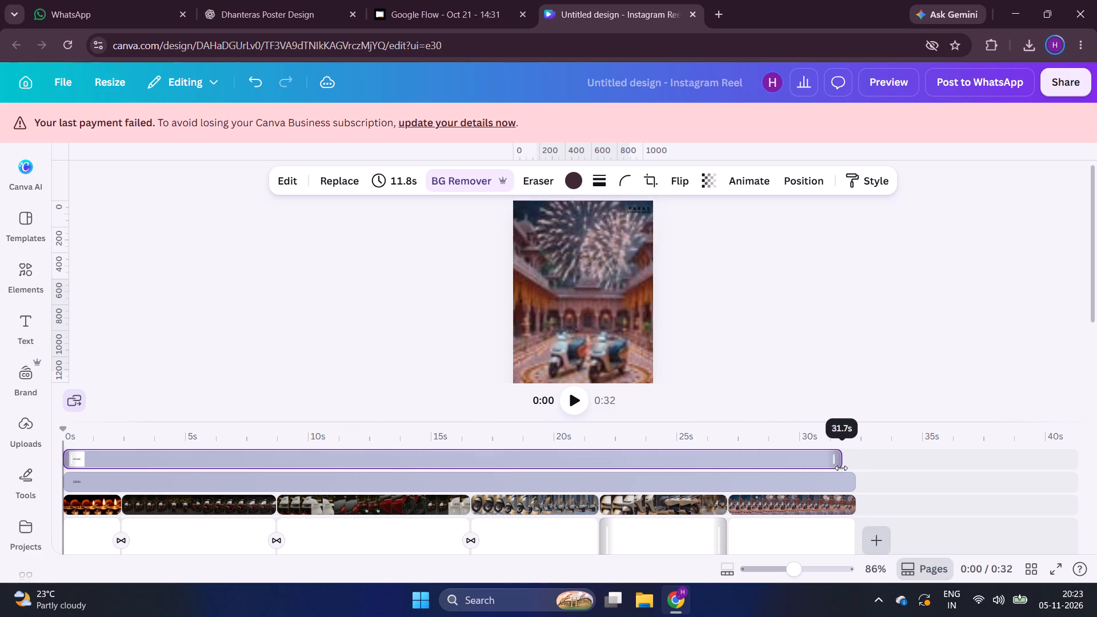
left_click_drag(841, 468, 855, 468)
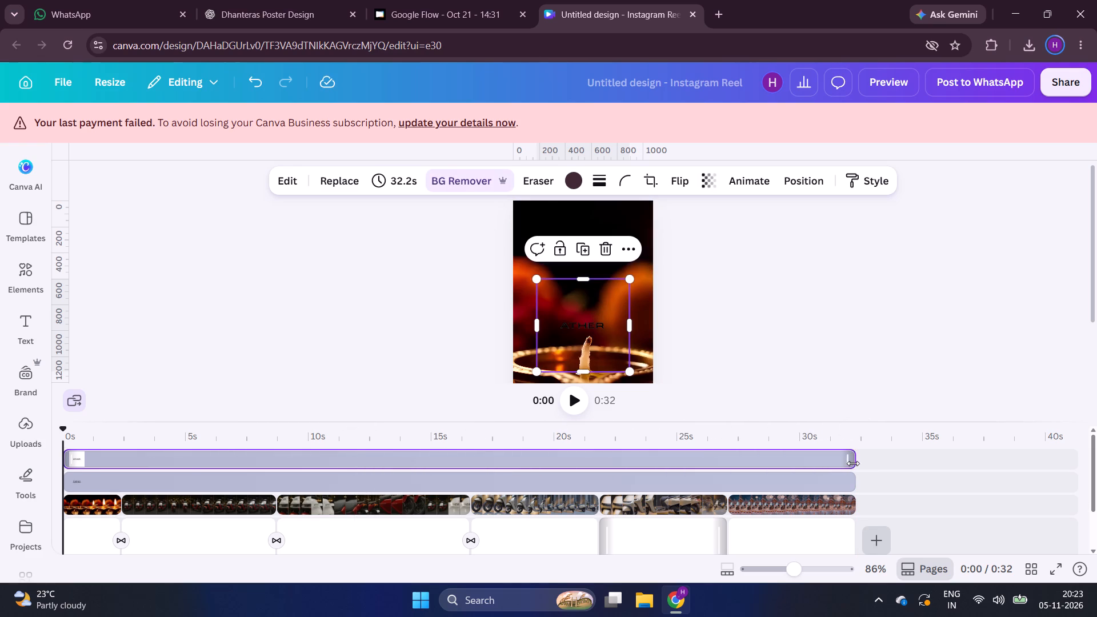
Shrink the ATHER logo to about a third of the frame's width, working over the front-wheel clip at about 19 s.
left_click(340, 506)
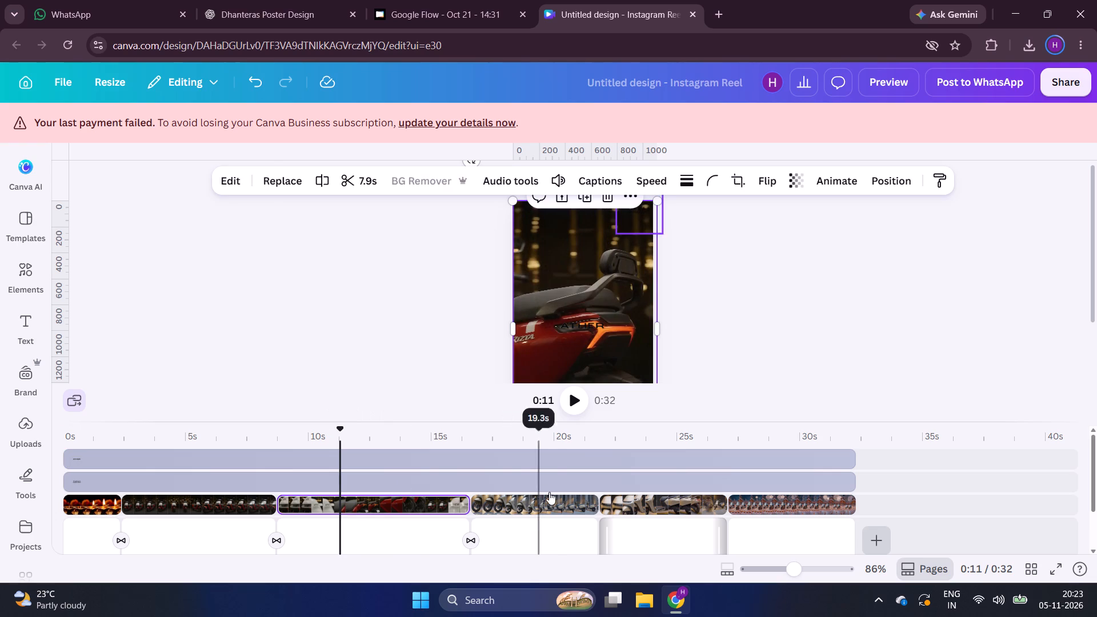
left_click(554, 495)
scroll(671, 307, "up", 1)
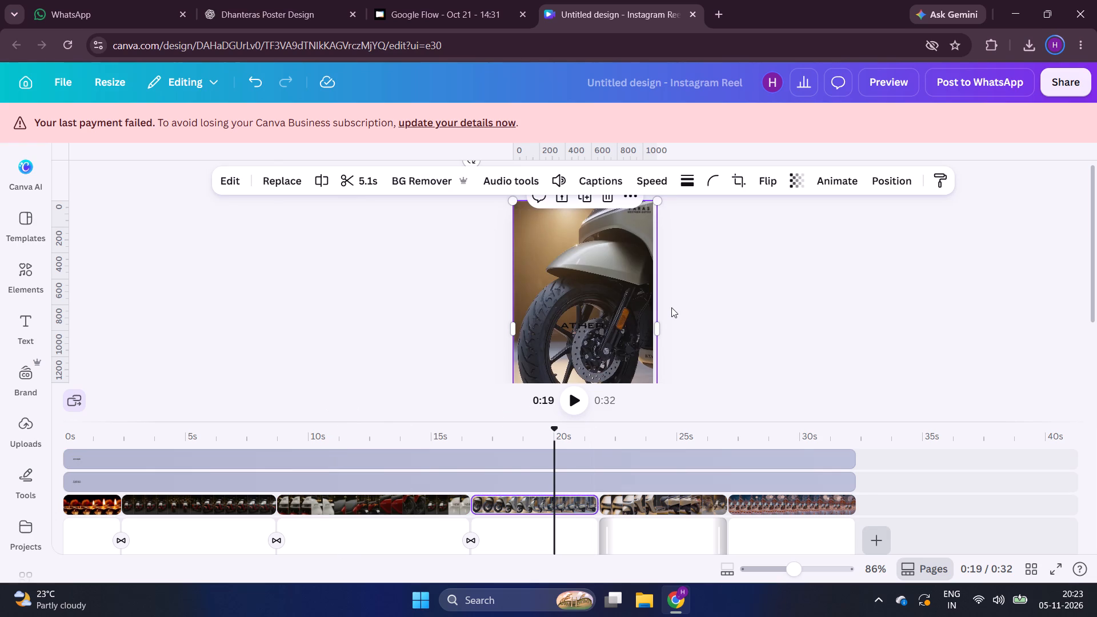
scroll(671, 307, "up", 1)
left_click_drag(586, 340, 586, 339)
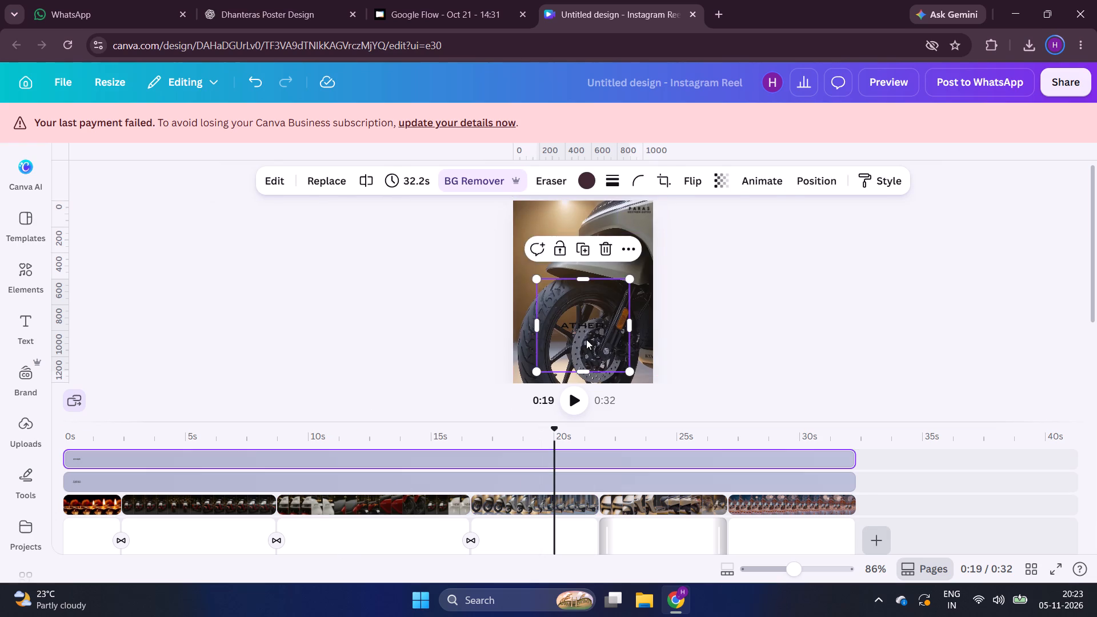
left_click_drag(586, 339, 562, 268)
left_click_drag(607, 303, 575, 279)
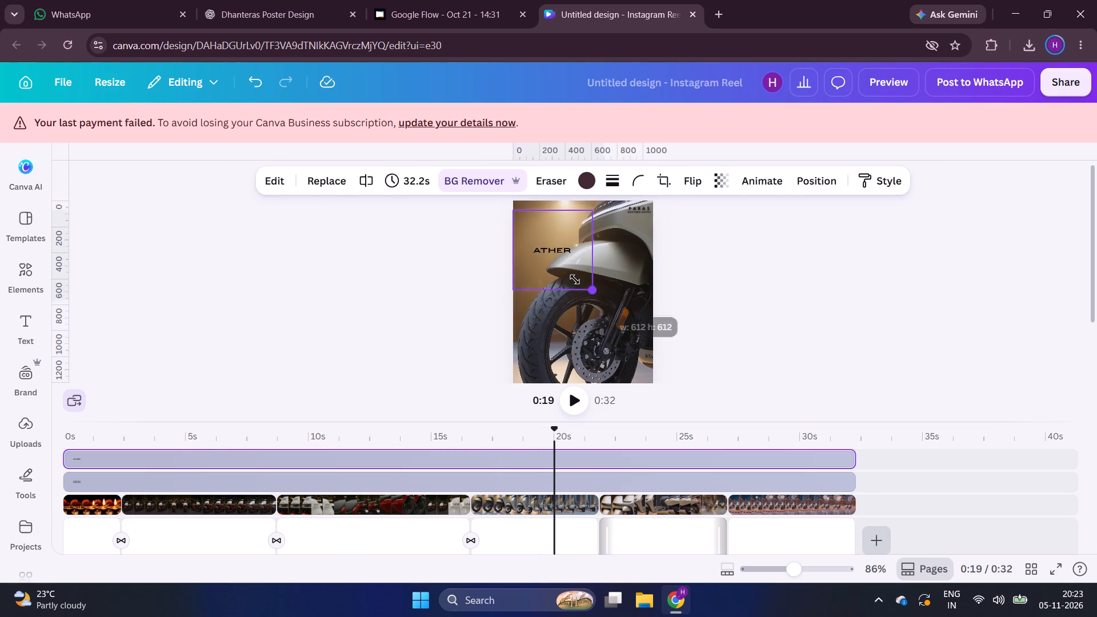
left_click_drag(575, 279, 554, 259)
left_click(554, 259)
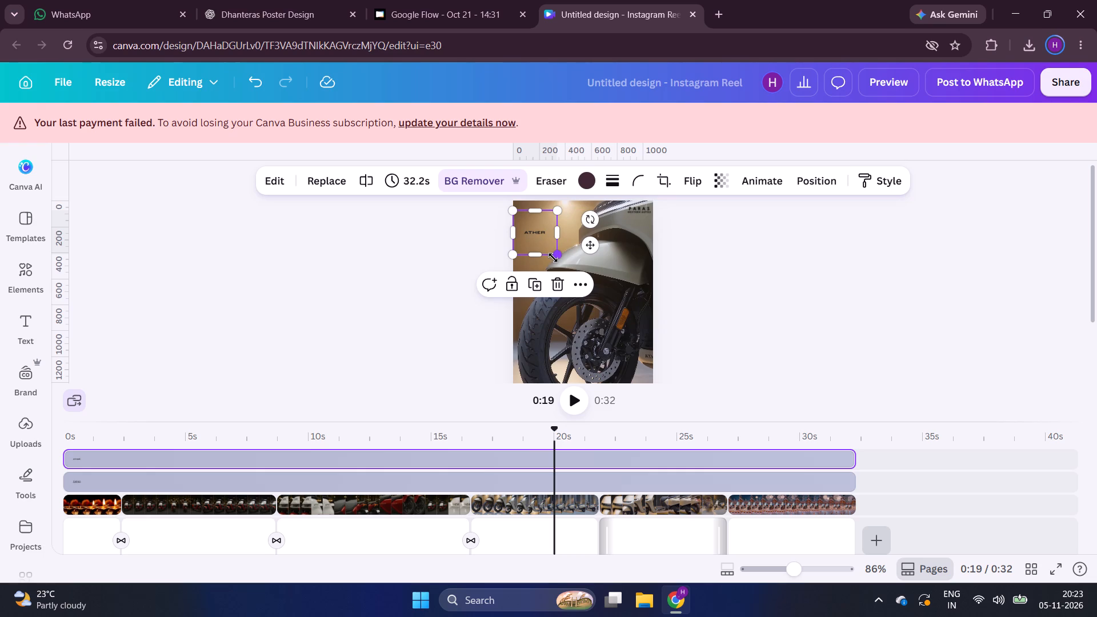
Position the ATHER logo in the frame's top-left corner, level with the Paras logo.
left_click_drag(545, 239, 545, 215)
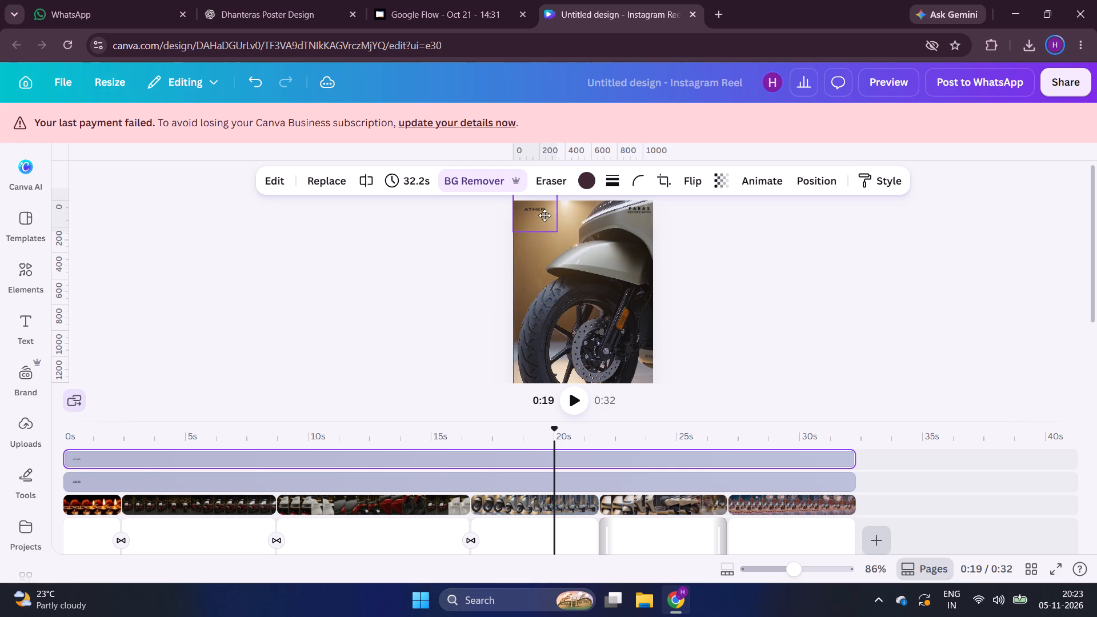
left_click_drag(545, 215, 545, 218)
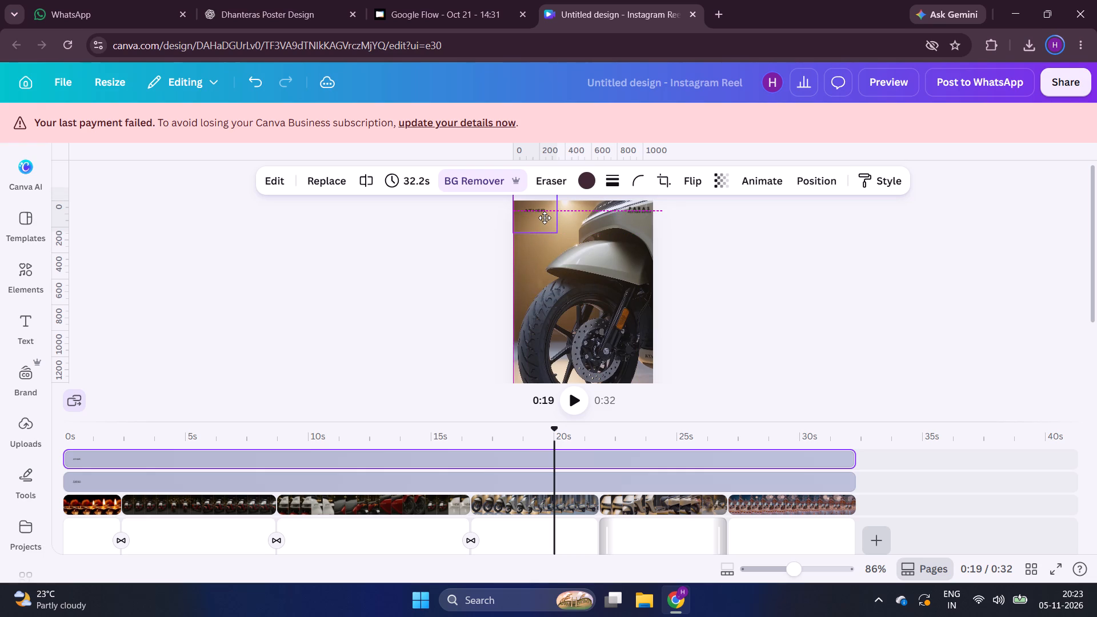
left_click_drag(545, 218, 545, 218)
left_click(541, 212)
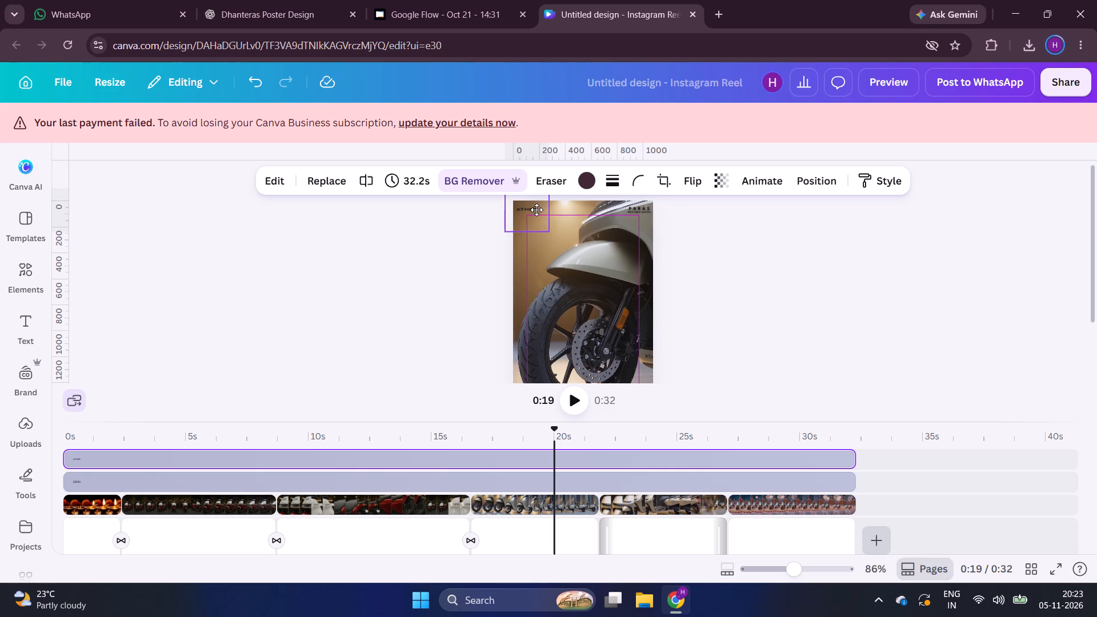
left_click(470, 243)
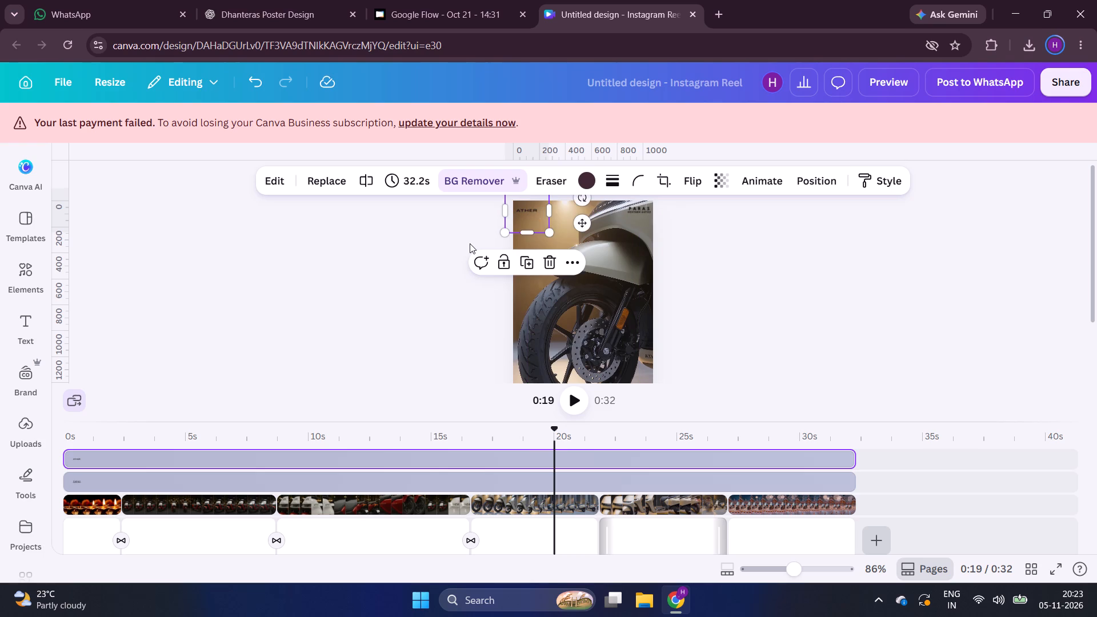
left_click(532, 211)
left_click(534, 211)
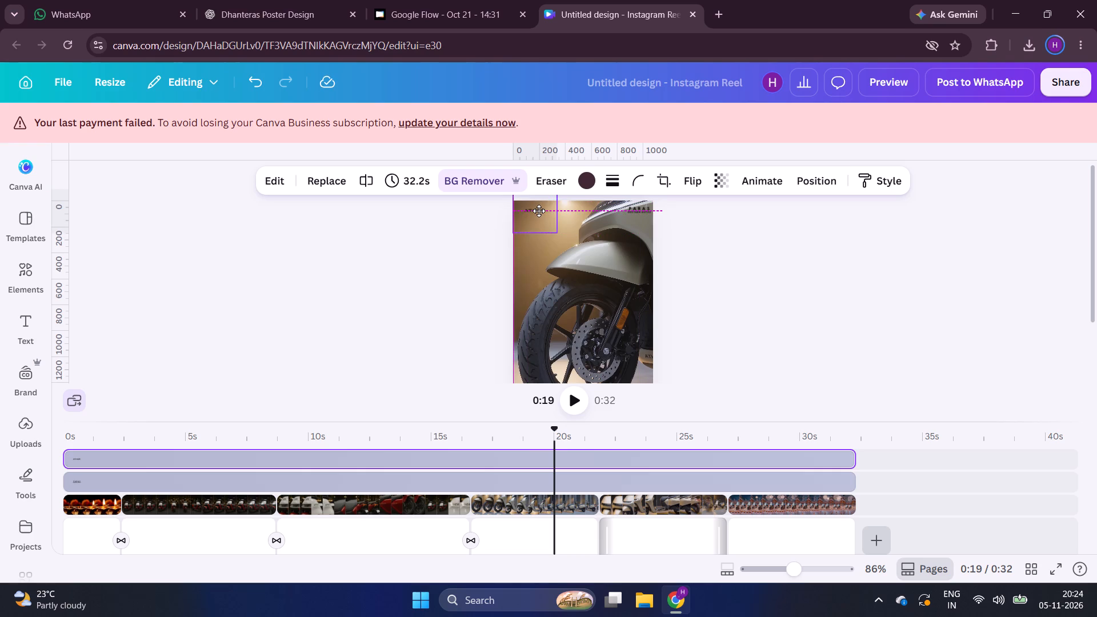
left_click(460, 256)
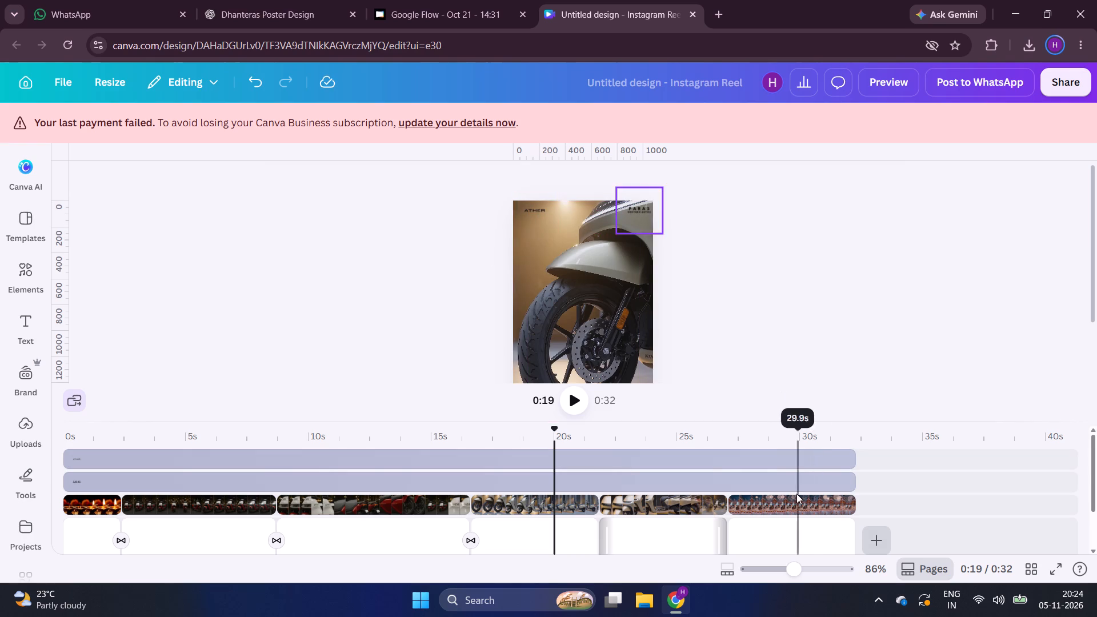
Check the logos over the closing fireworks clip and play the whole reel in preview.
left_click(791, 498)
left_click(758, 306)
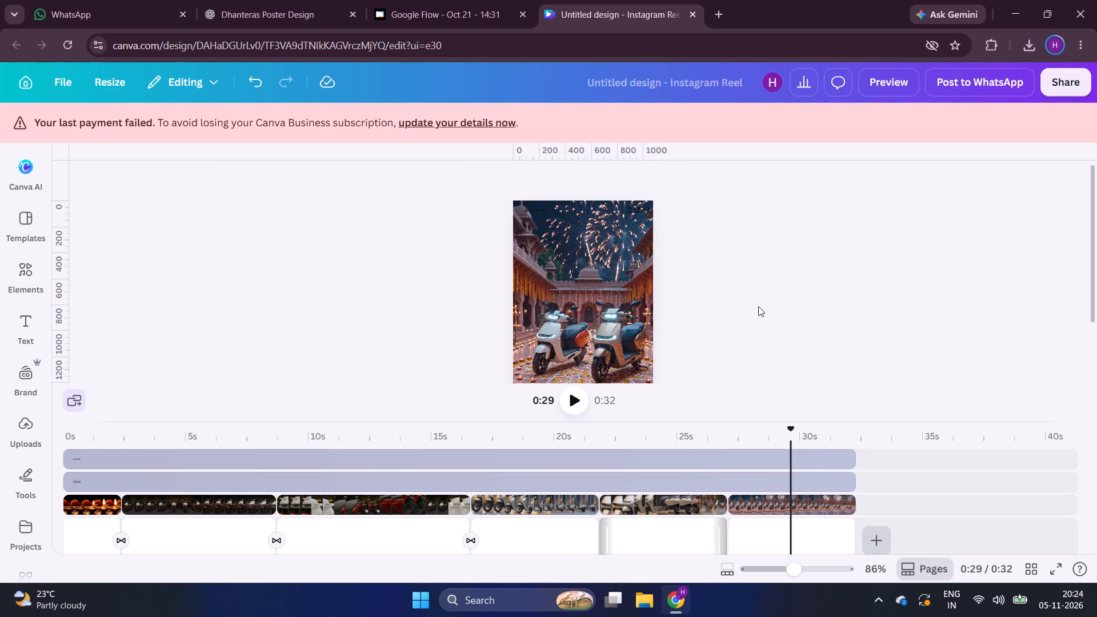
left_click(910, 80)
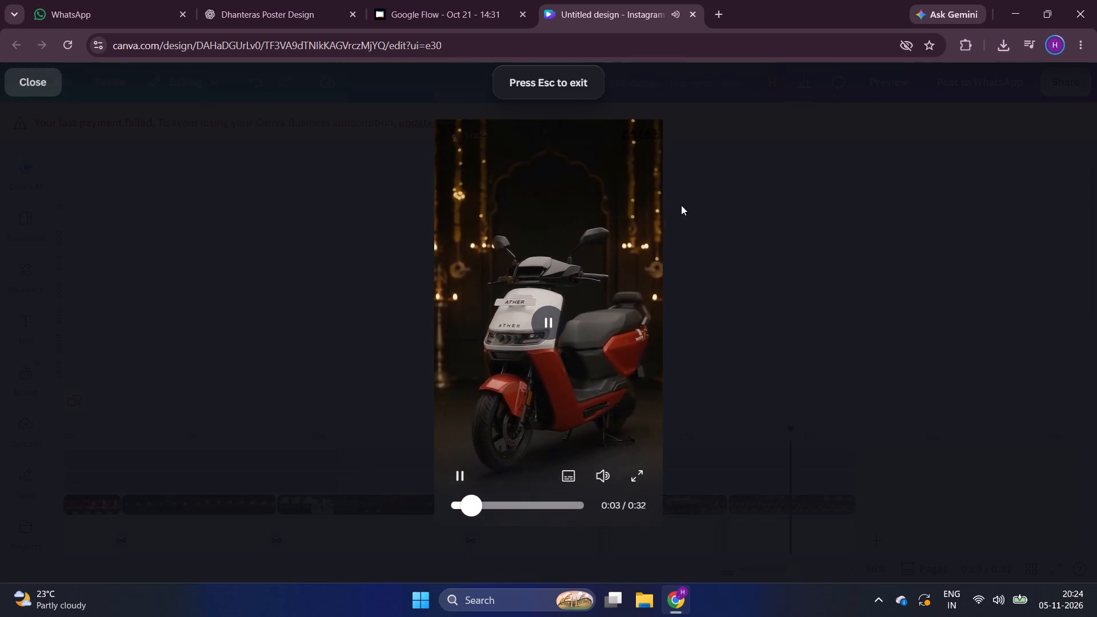
Leave the preview and set the ATHER logo's colour to white, #FFFFFF, working over the red scooter clip at about 4.9 s.
left_click(791, 206)
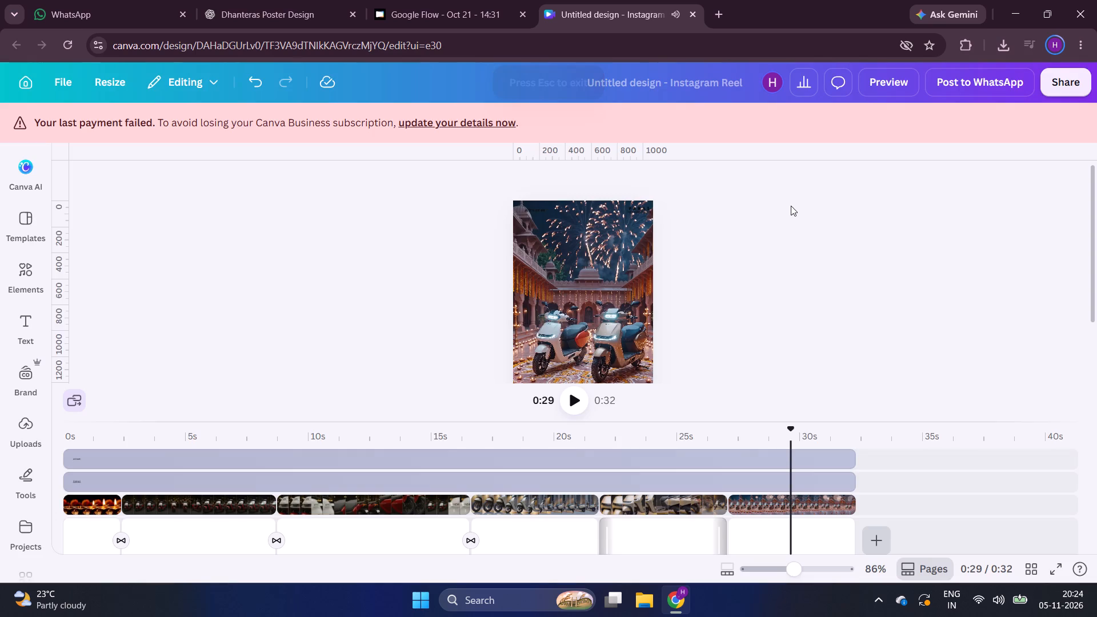
left_click(184, 458)
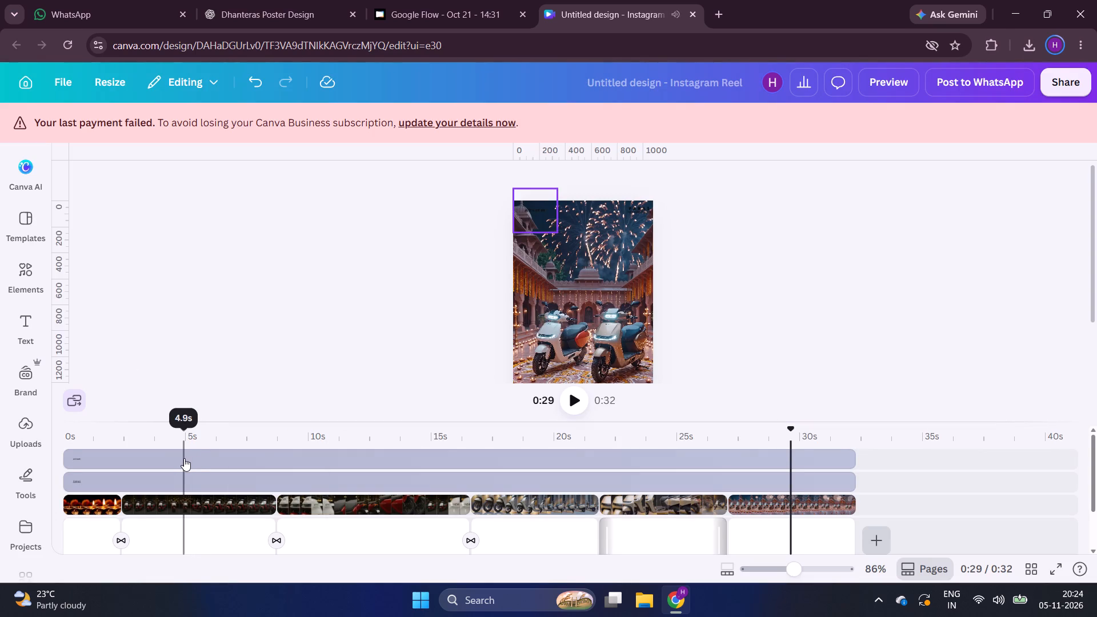
left_click(588, 182)
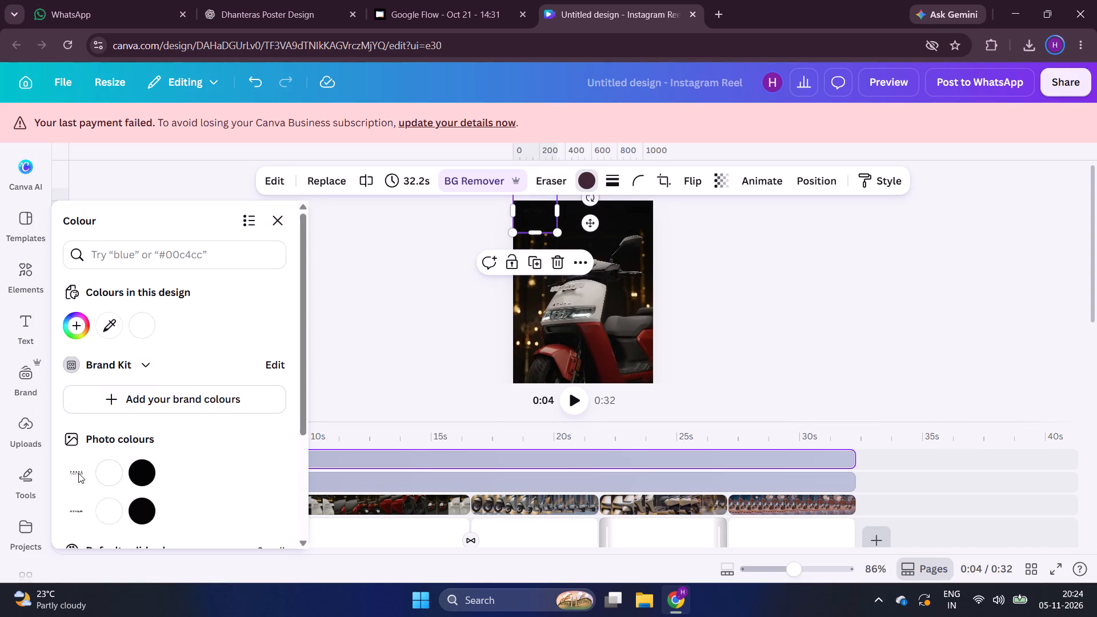
left_click(110, 480)
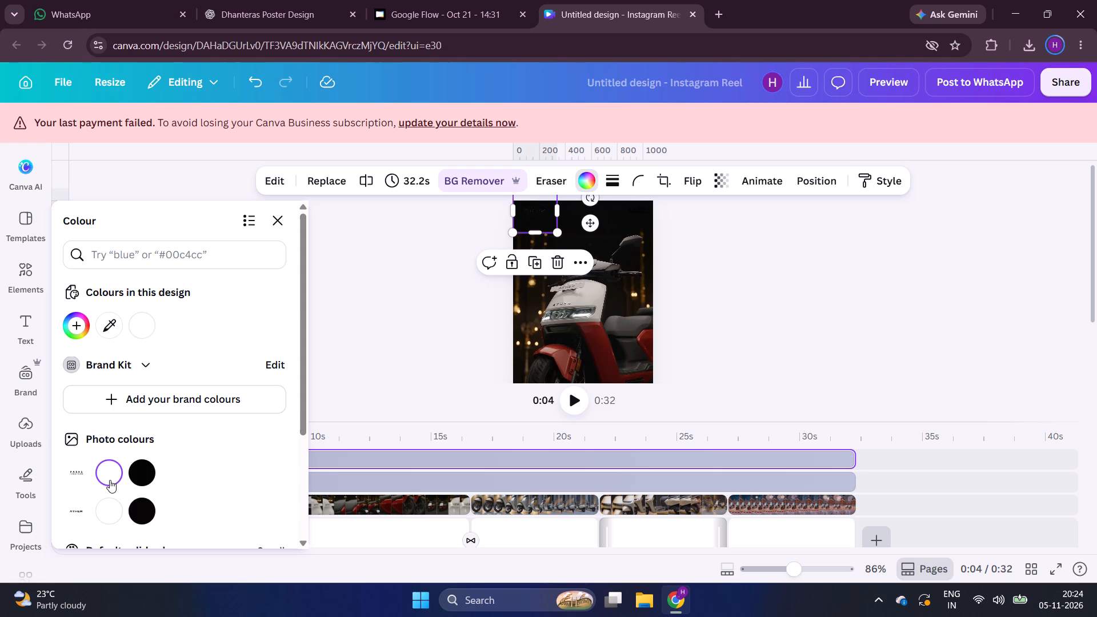
left_click(139, 475)
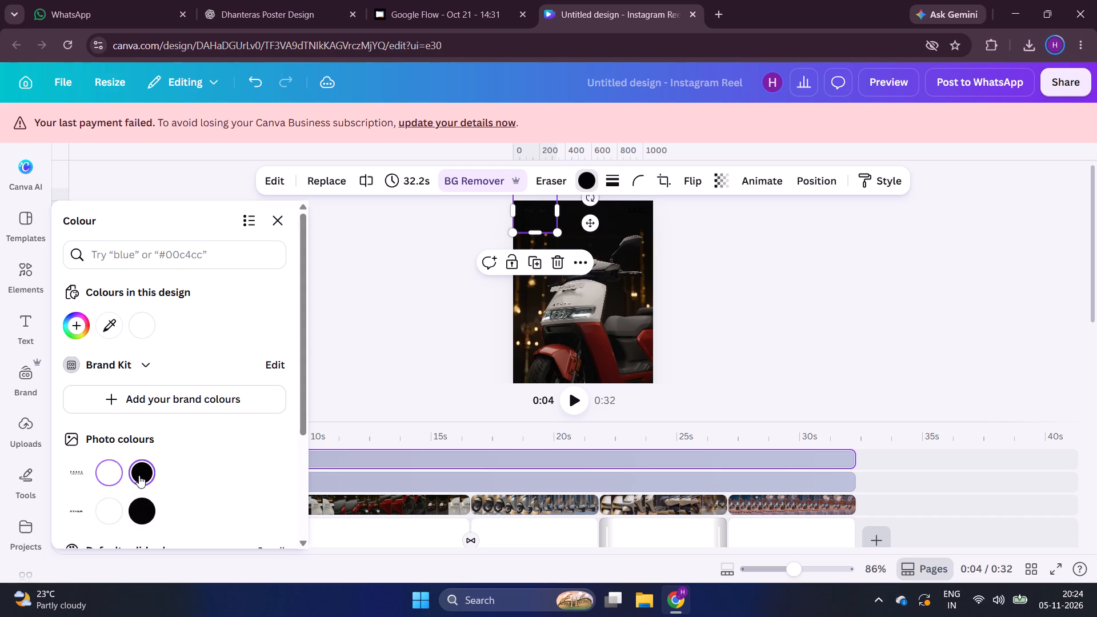
left_click(74, 327)
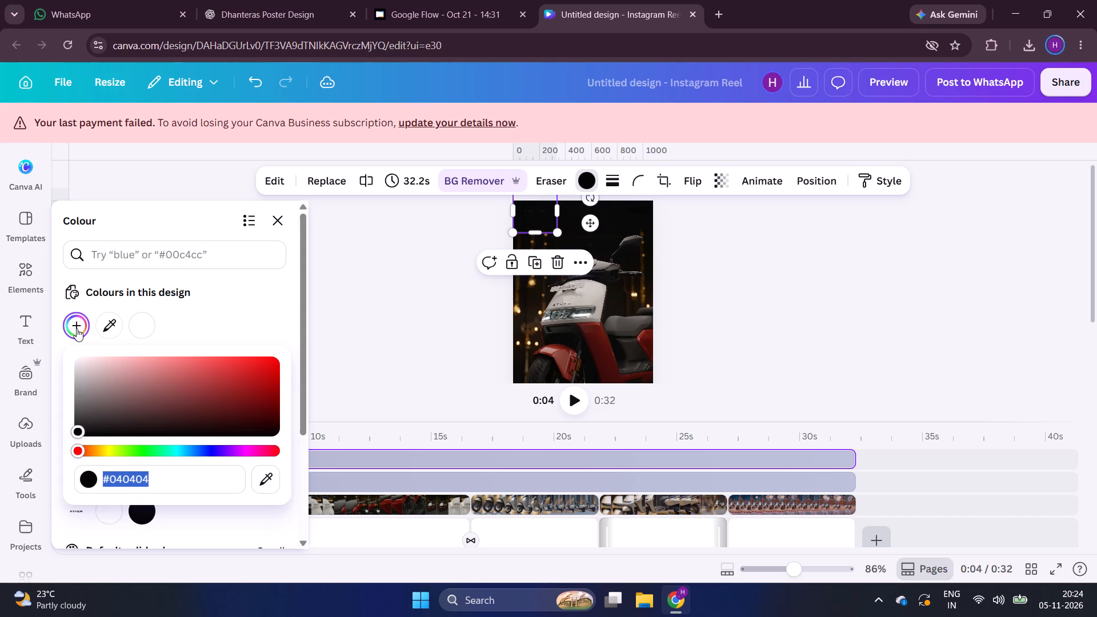
left_click_drag(89, 366, 70, 350)
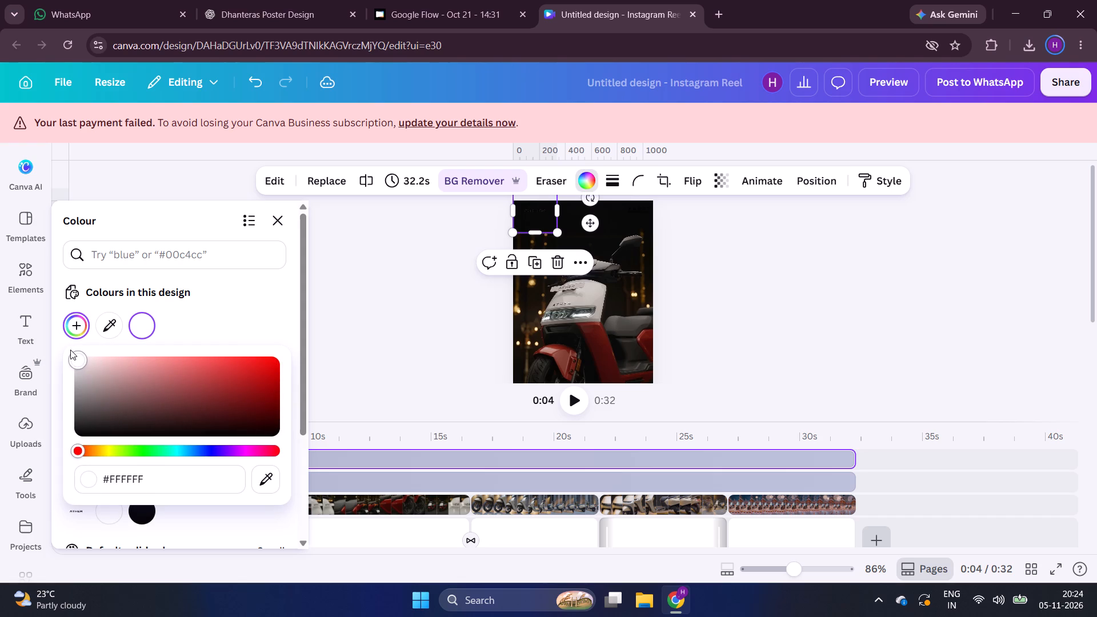
left_click(396, 267)
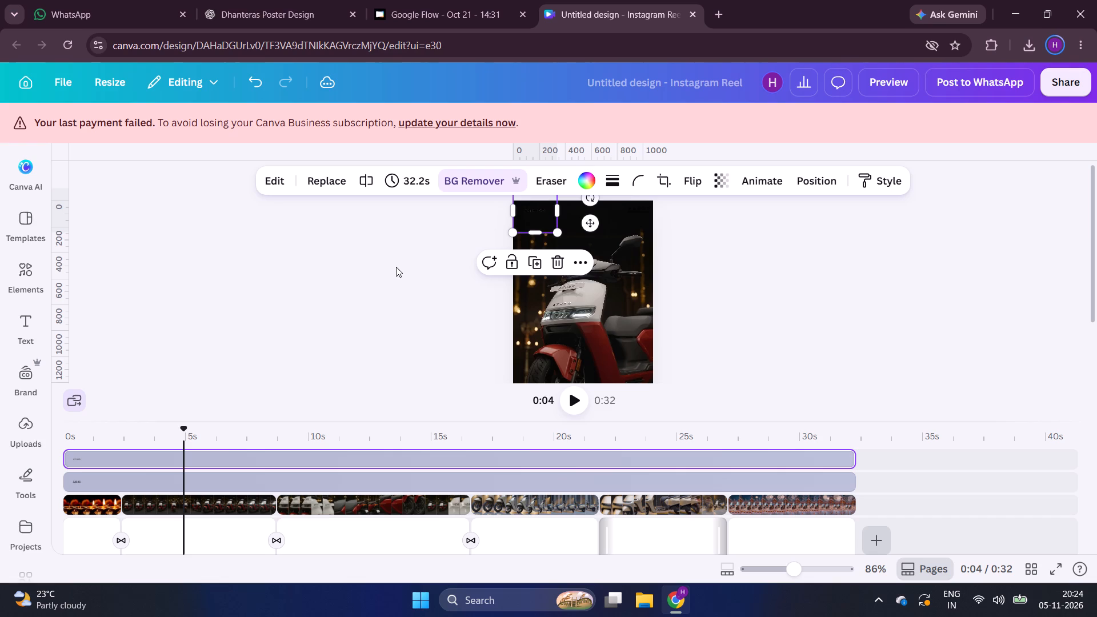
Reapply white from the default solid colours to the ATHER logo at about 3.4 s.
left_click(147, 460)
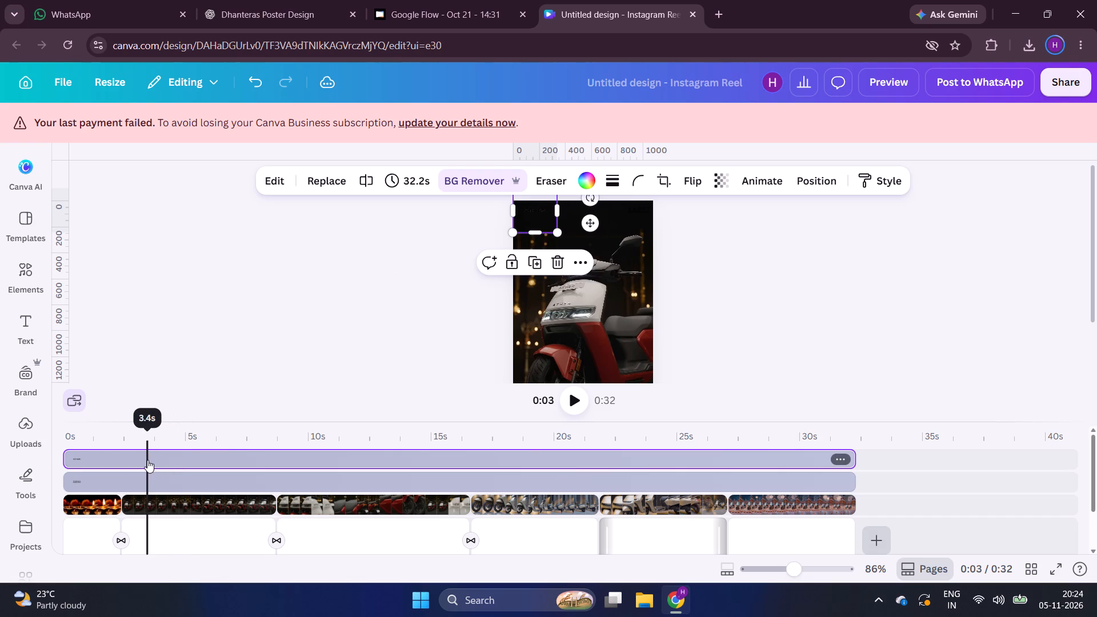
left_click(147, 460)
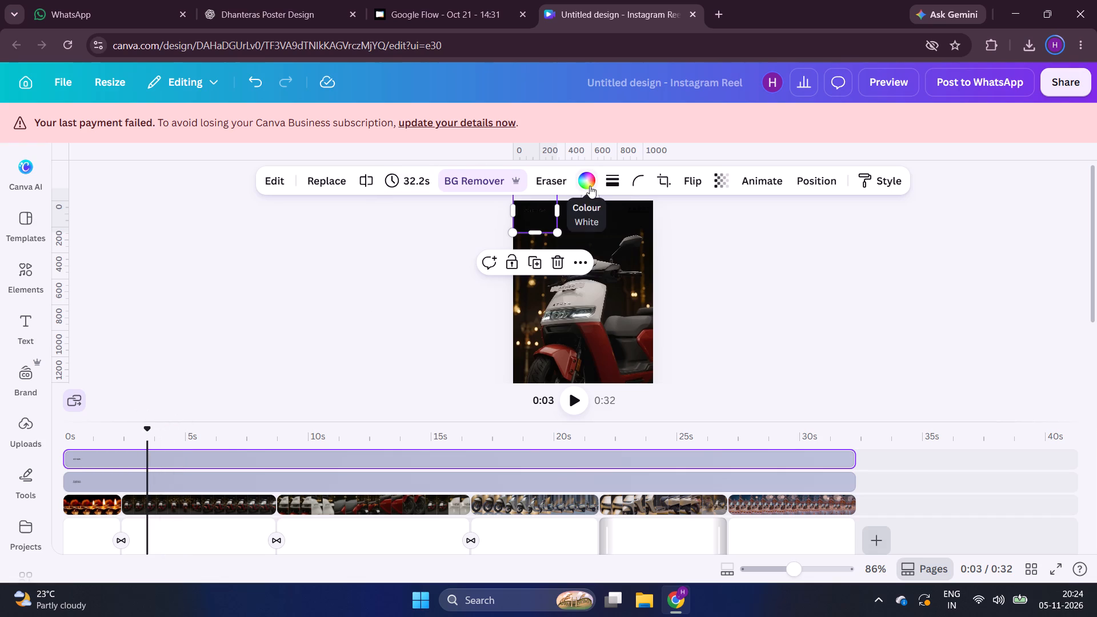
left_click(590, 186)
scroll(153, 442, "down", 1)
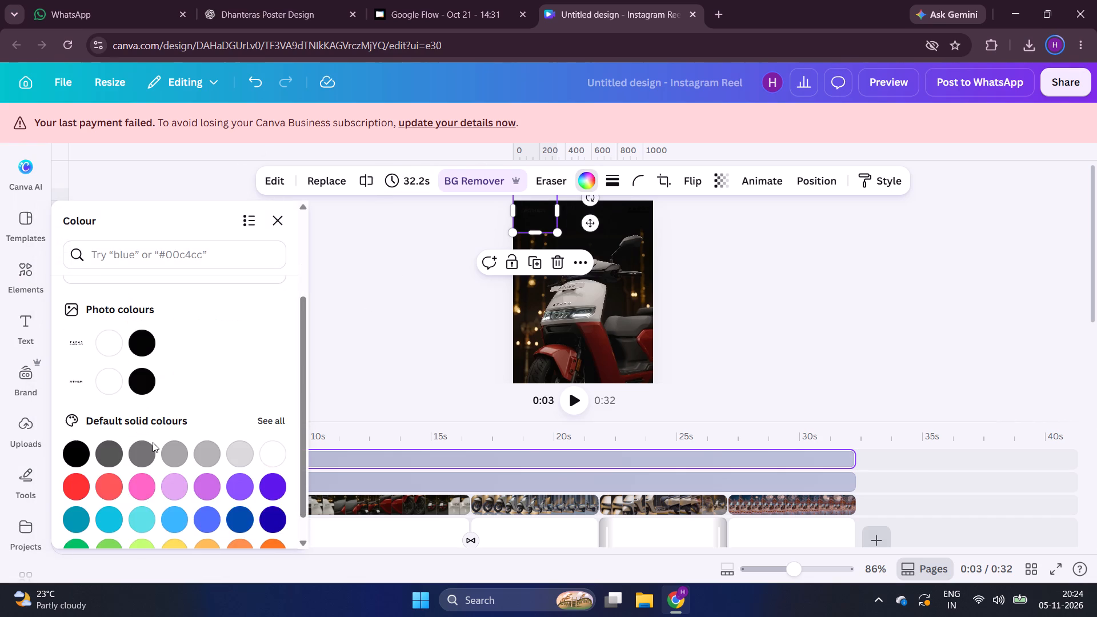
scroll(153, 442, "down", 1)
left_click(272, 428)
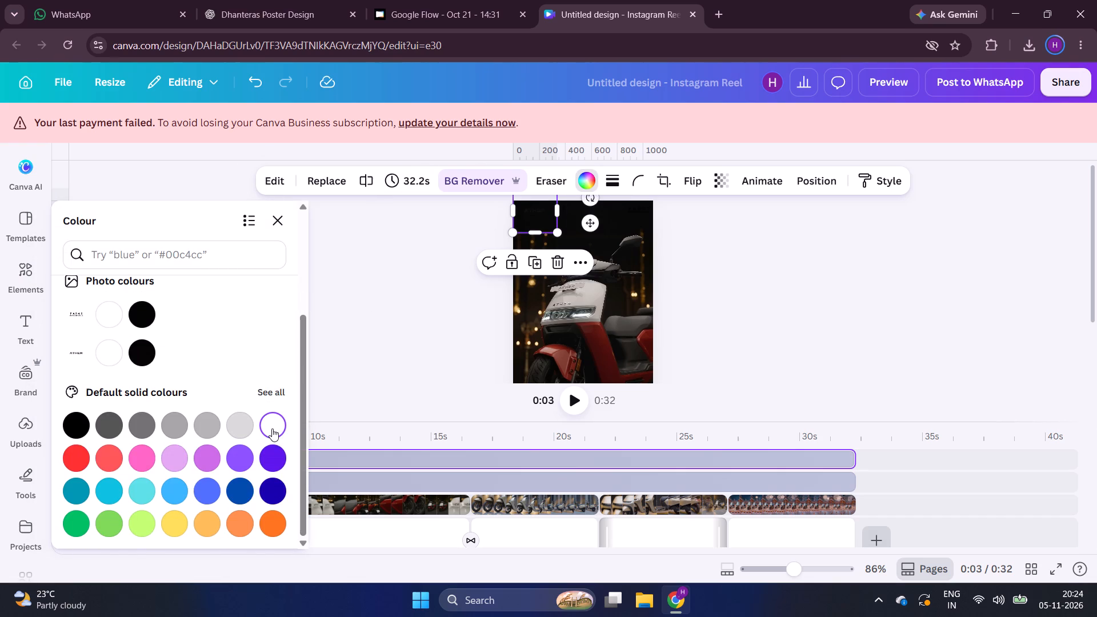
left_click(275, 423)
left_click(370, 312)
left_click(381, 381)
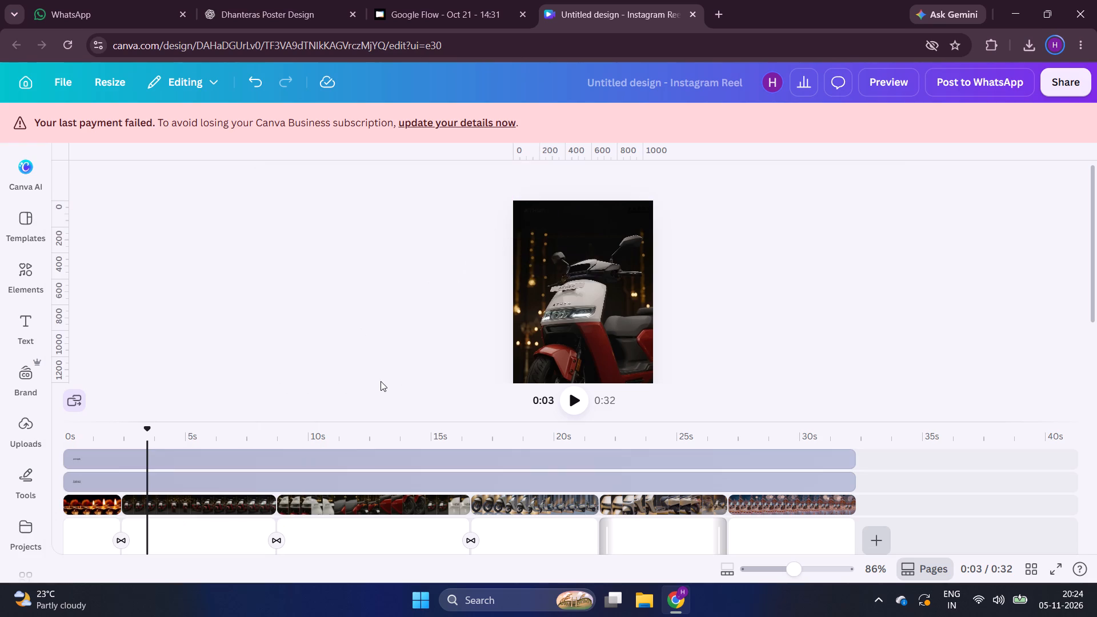
Check the Paras and ATHER logos over the dark scooter clip, enlarged on the canvas and in preview.
scroll(533, 259, "up", 1)
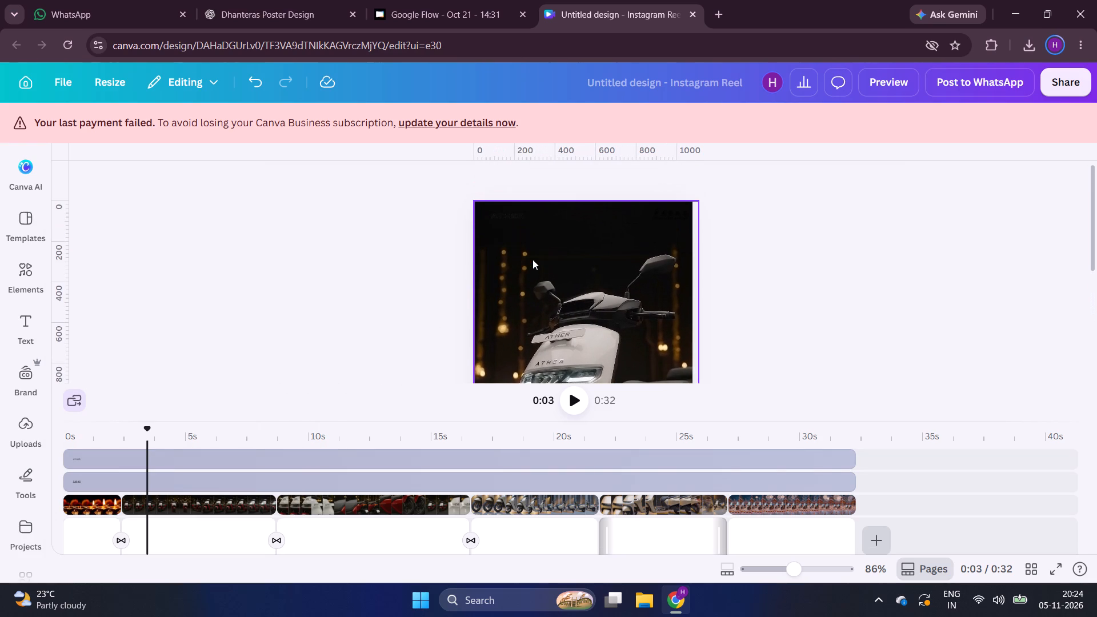
left_click_drag(889, 99, 891, 87)
left_click(891, 87)
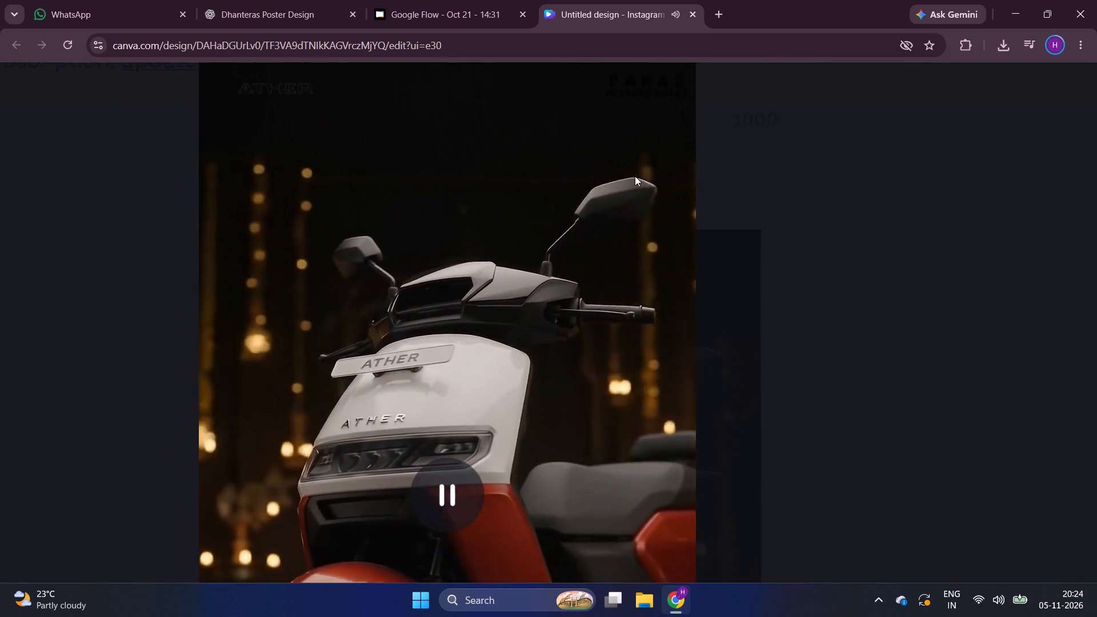
left_click(876, 213)
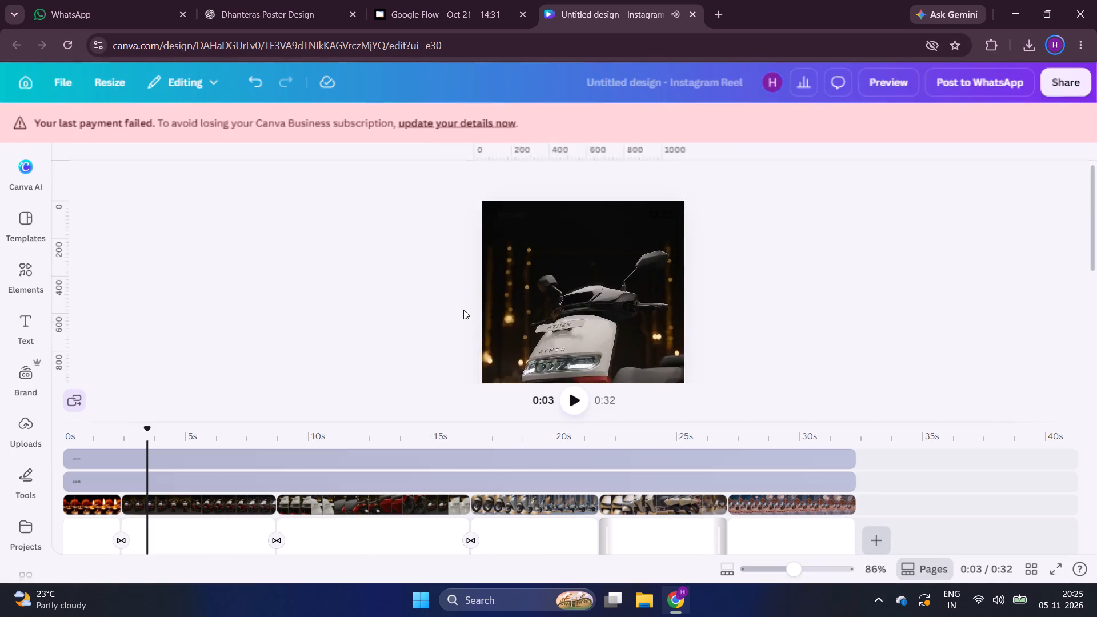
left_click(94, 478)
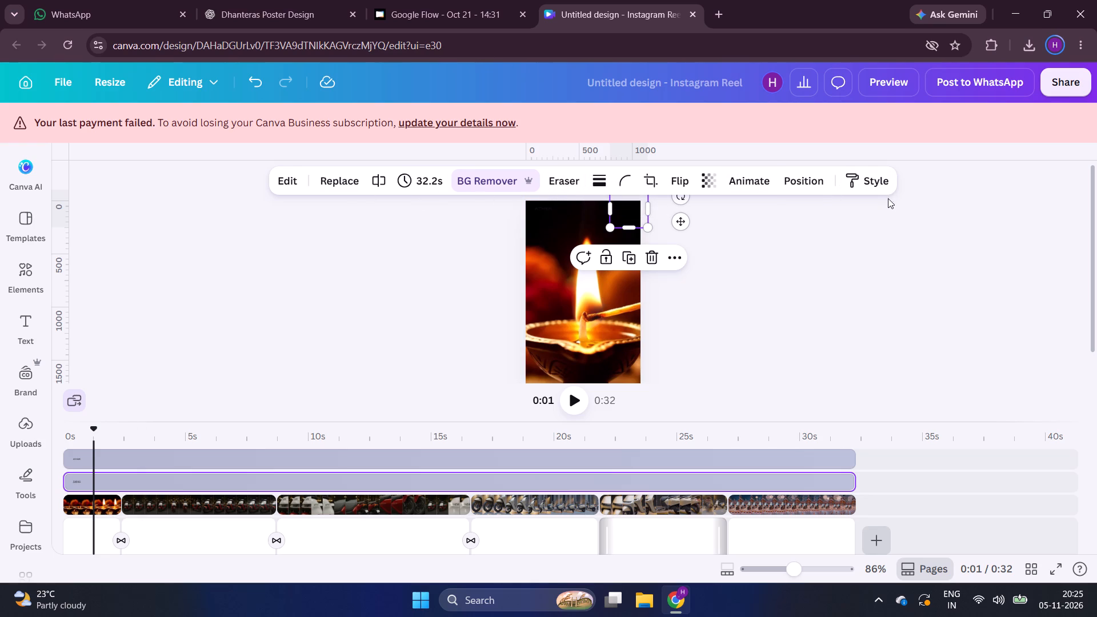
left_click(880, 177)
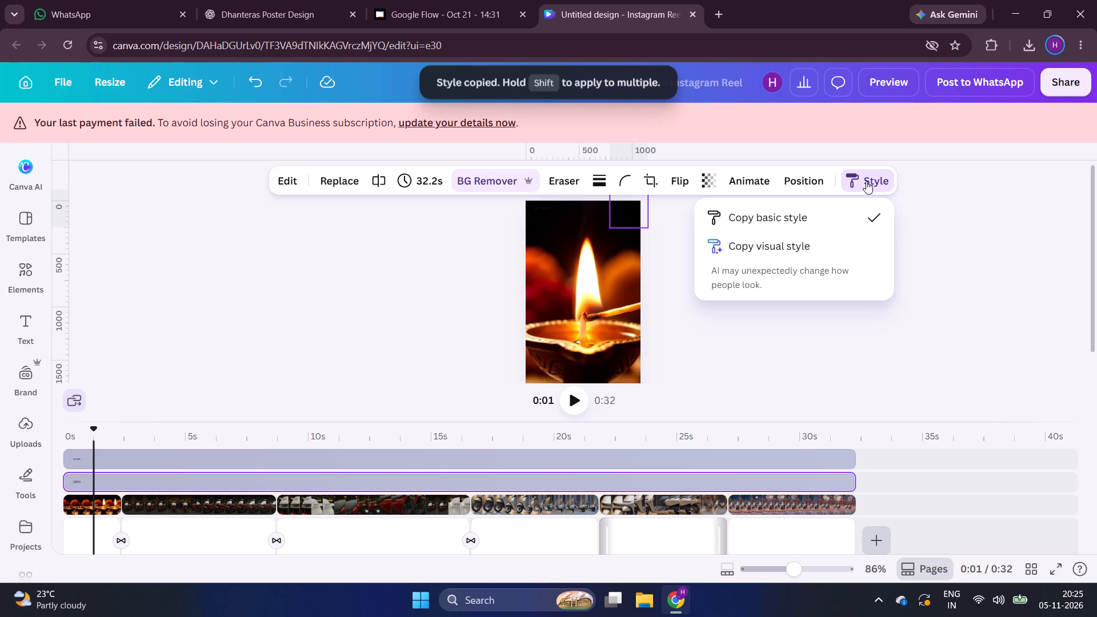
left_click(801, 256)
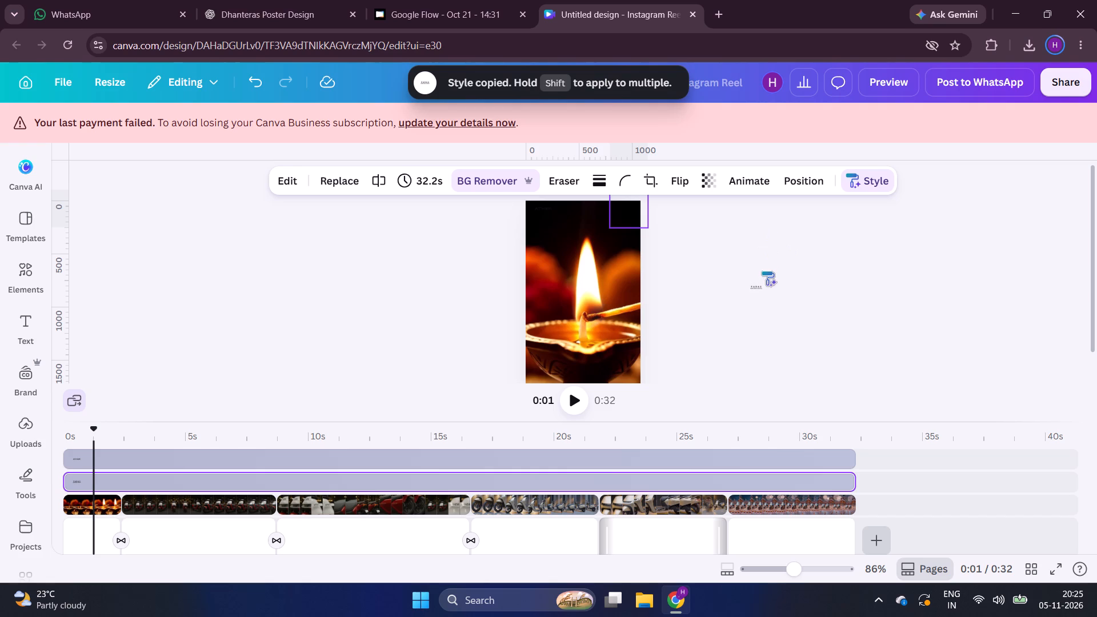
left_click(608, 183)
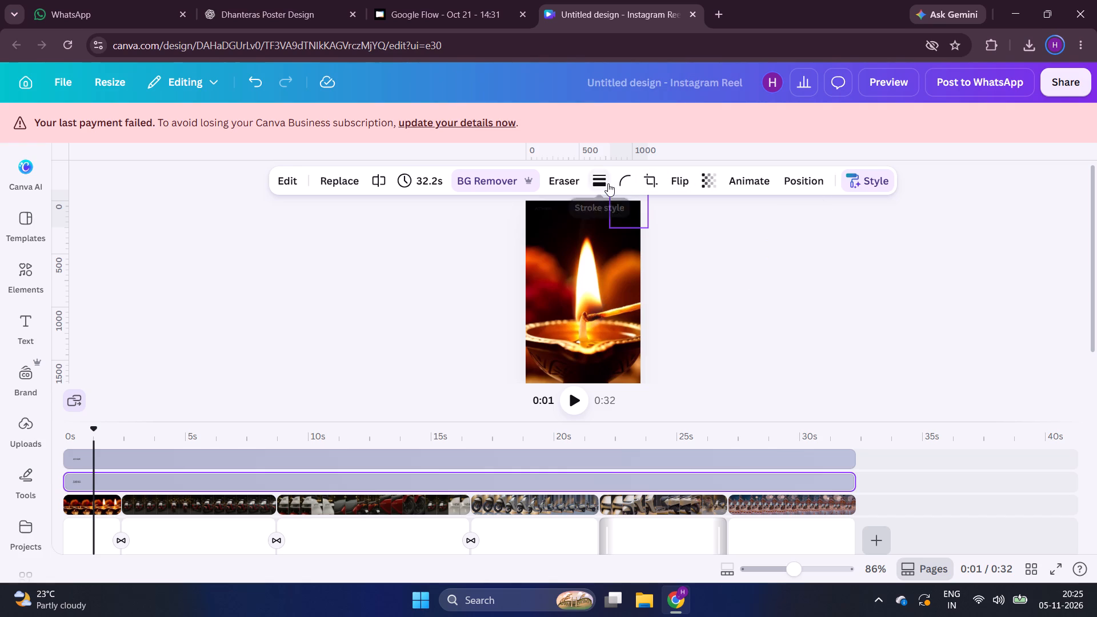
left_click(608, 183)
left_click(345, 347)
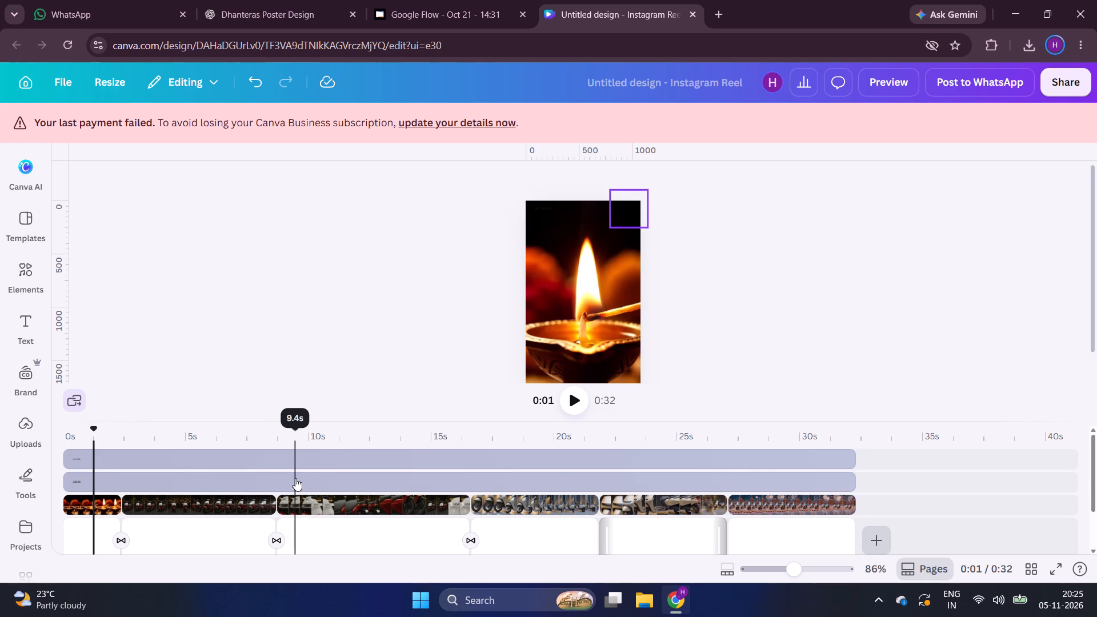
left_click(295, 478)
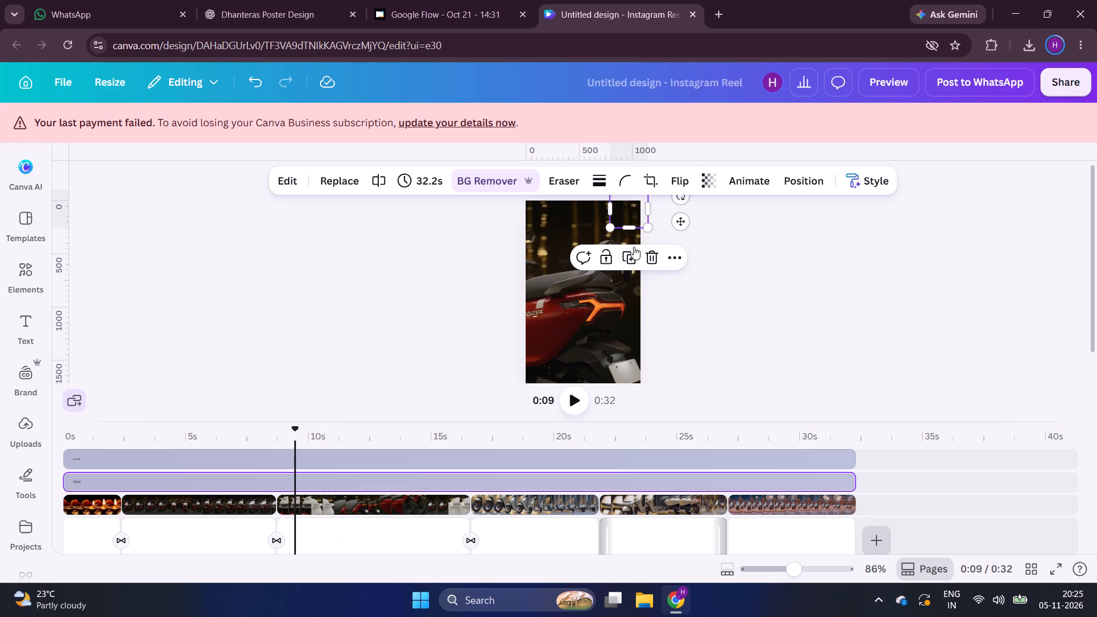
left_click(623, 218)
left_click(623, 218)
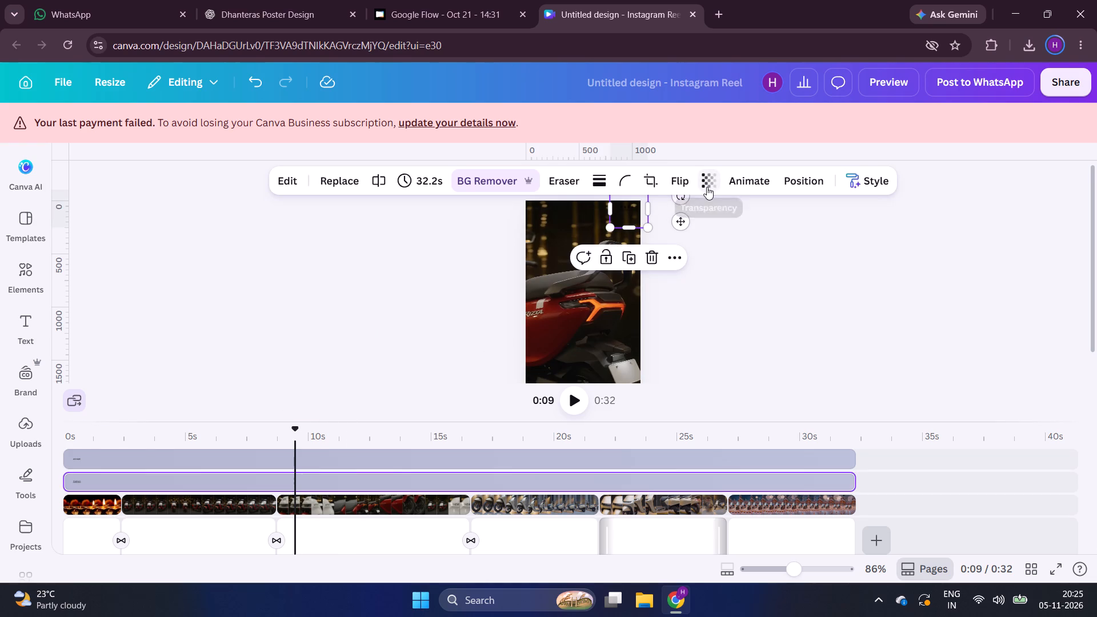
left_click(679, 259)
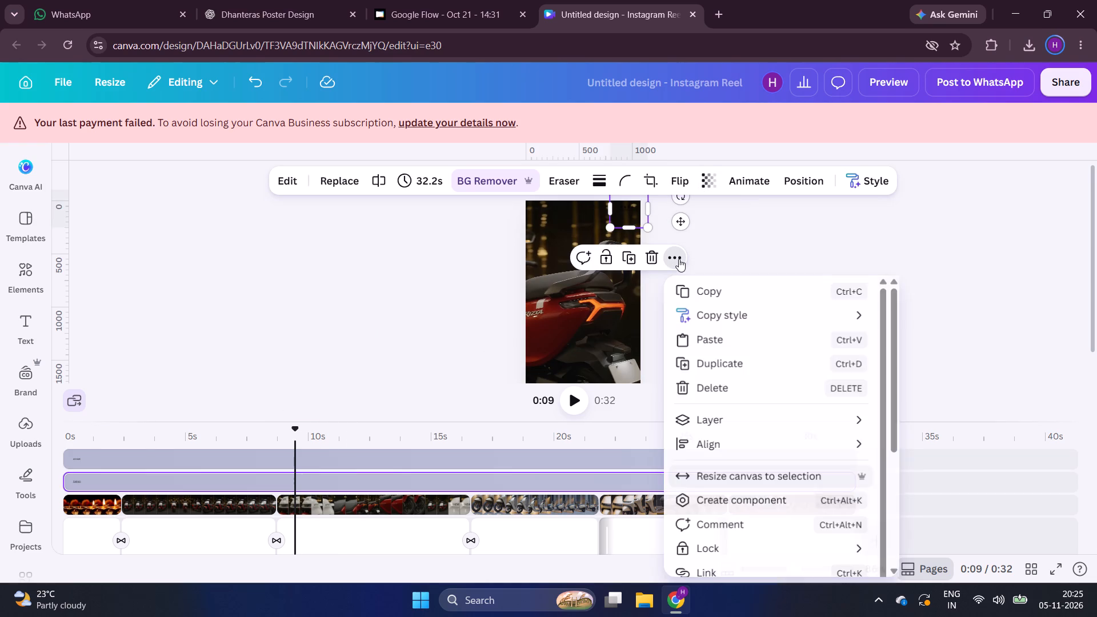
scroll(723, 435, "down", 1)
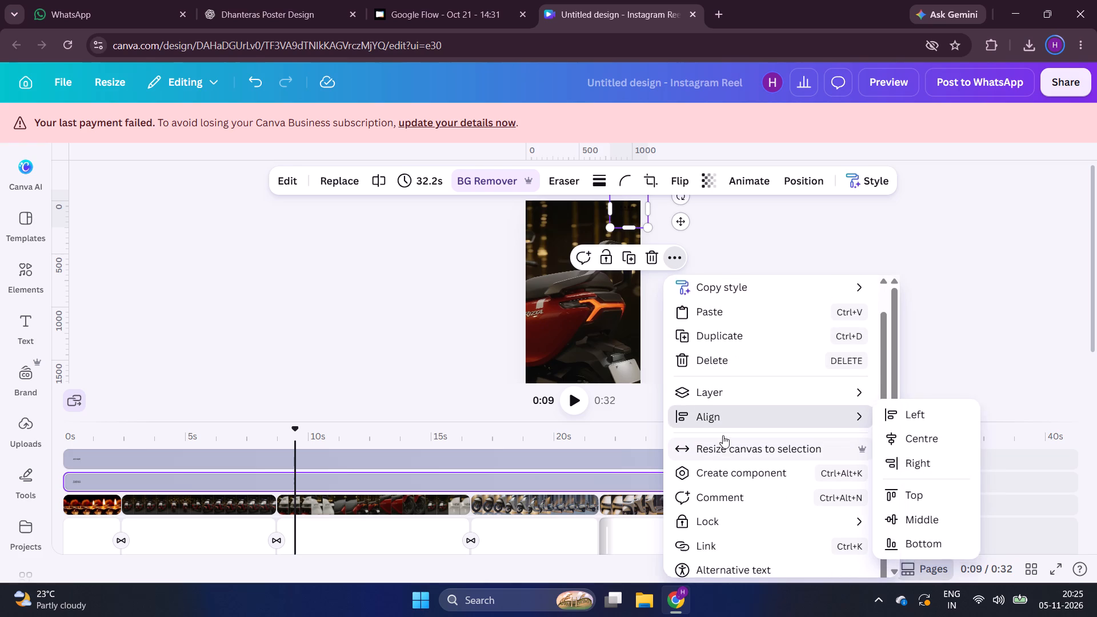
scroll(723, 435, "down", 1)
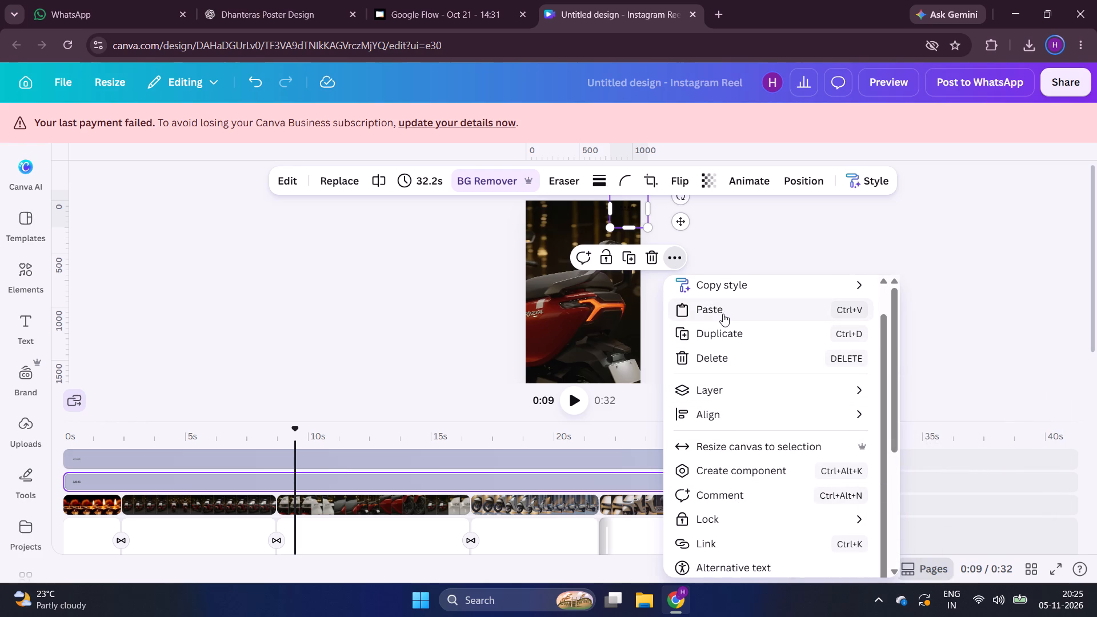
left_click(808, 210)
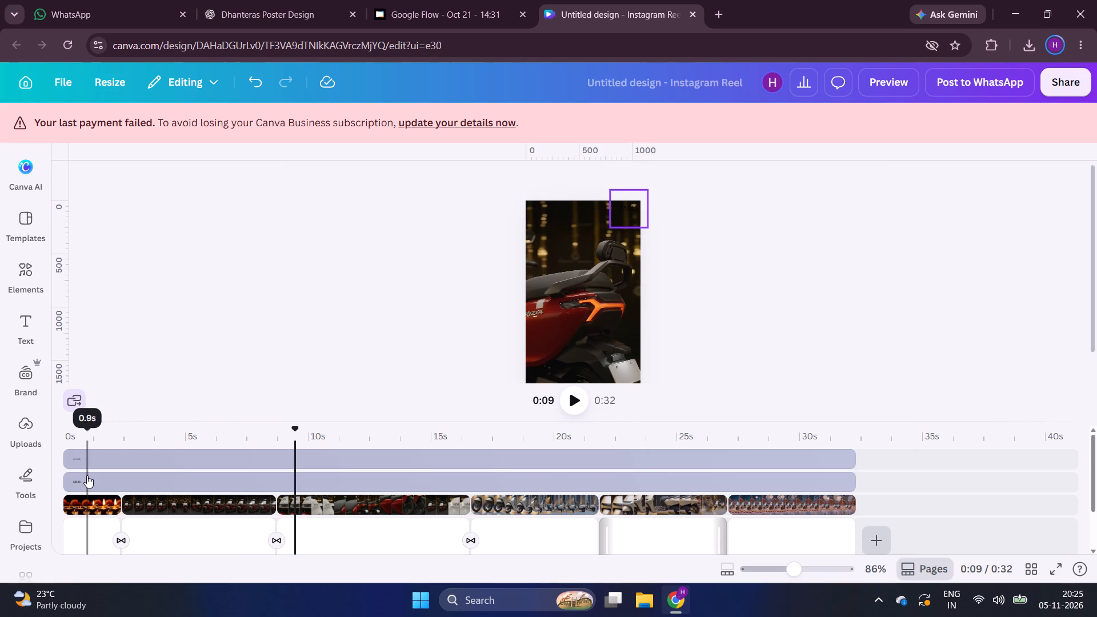
Apply white from the ATHER logo's own photo colours to the ATHER logo over the opening diya clip.
left_click(87, 475)
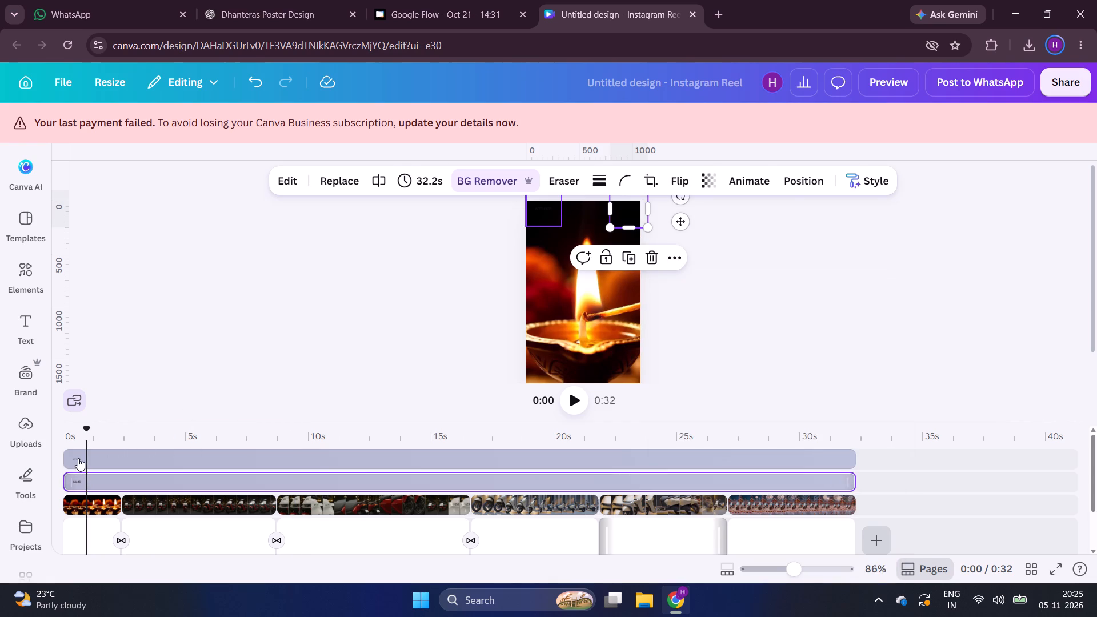
left_click(78, 458)
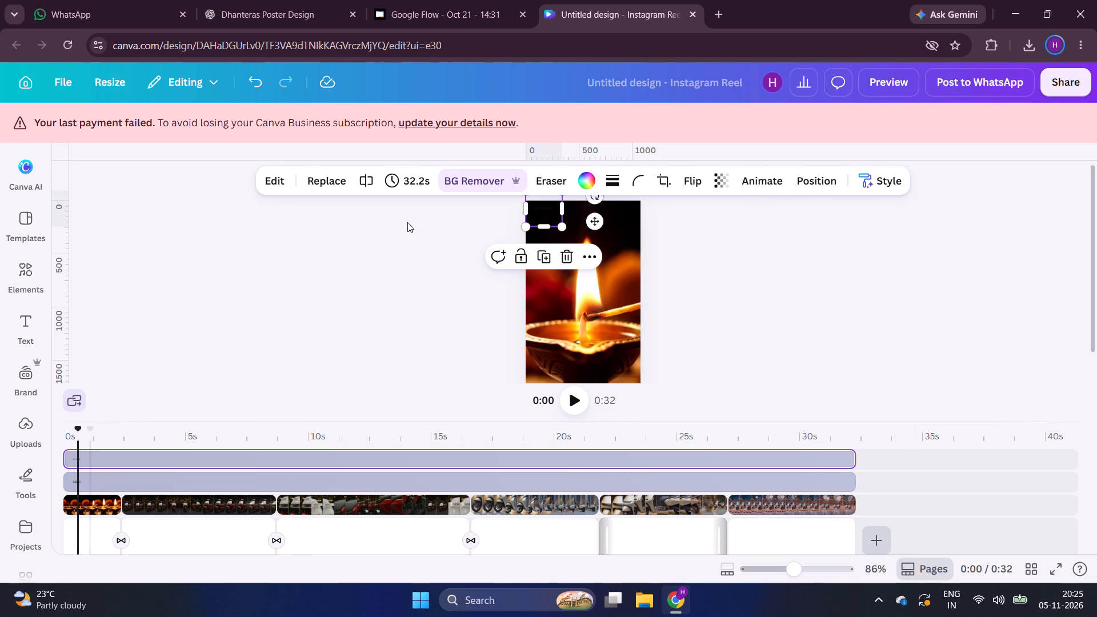
left_click(587, 185)
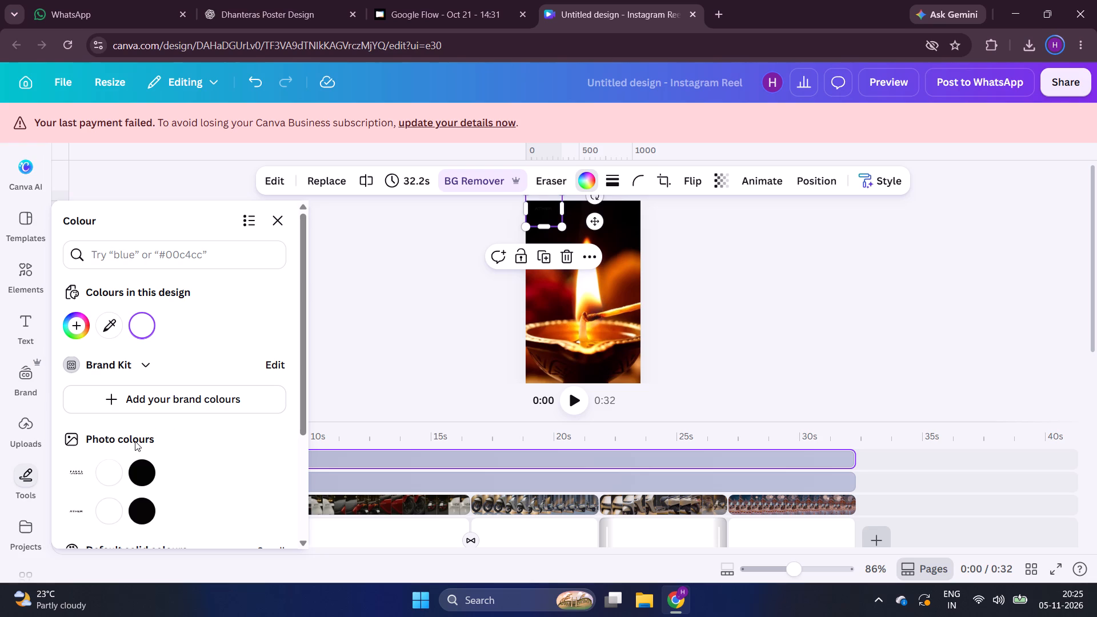
left_click(106, 474)
left_click(109, 510)
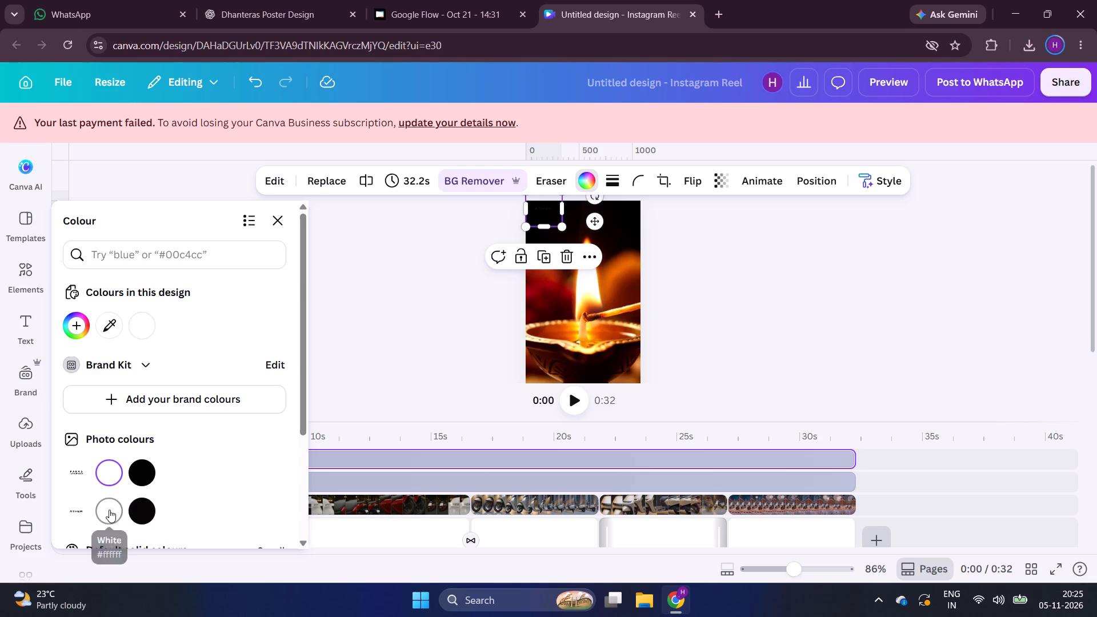
scroll(109, 510, "down", 2)
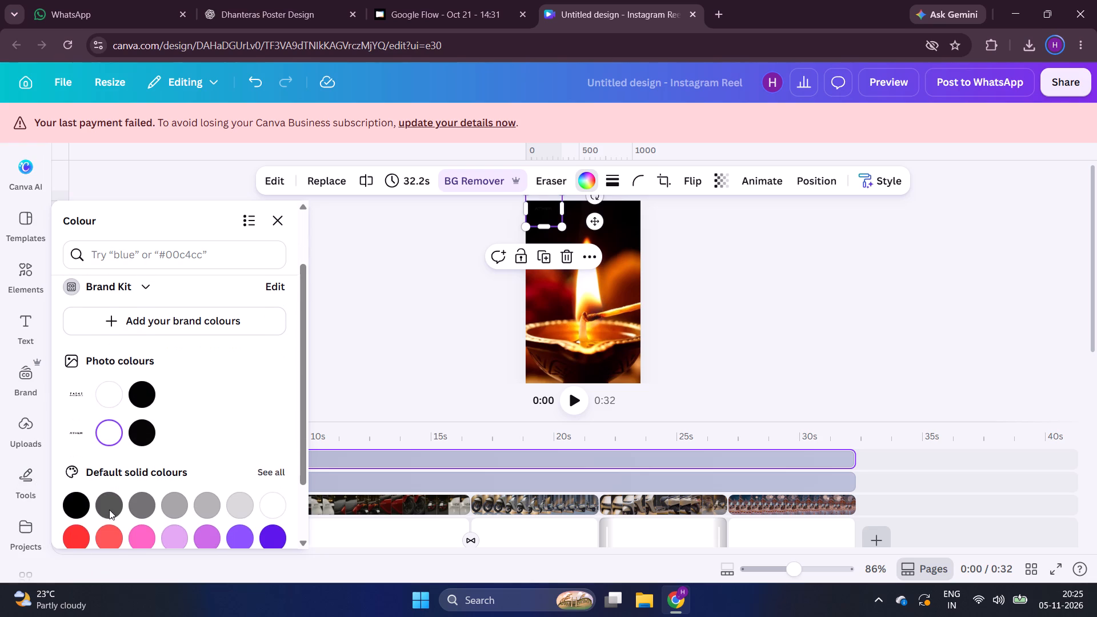
scroll(109, 510, "down", 1)
left_click(105, 431)
triple_click(105, 431)
left_click(105, 431)
Apply white, #FFFFFF, from the default solid colours to the ATHER logo over the opening diya clip and inspect it enlarged.
scroll(190, 315, "up", 1)
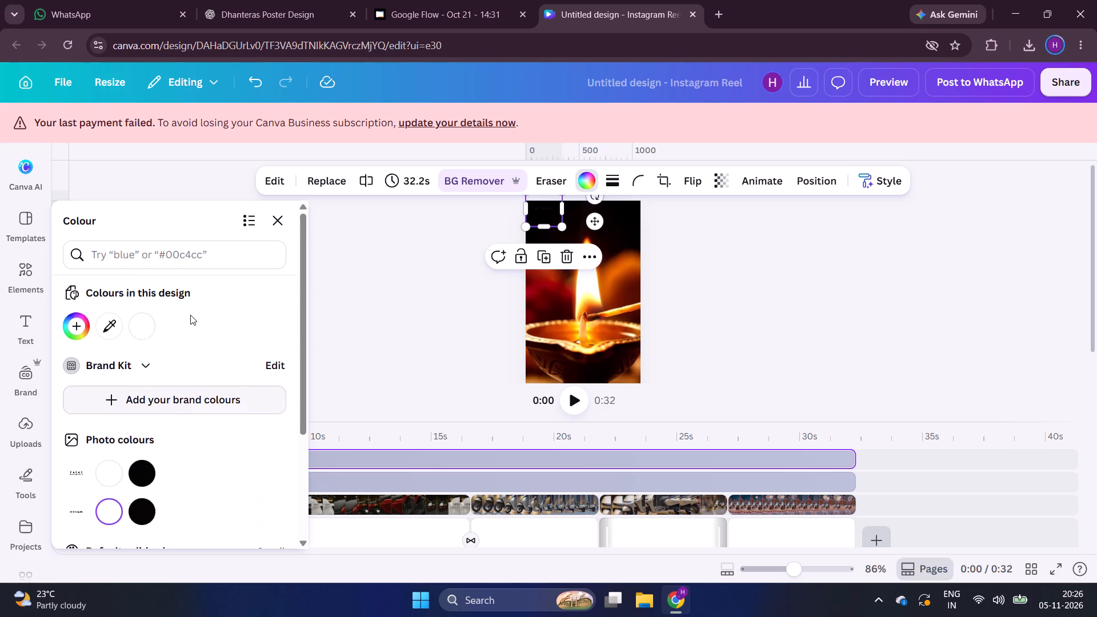
scroll(190, 315, "up", 1)
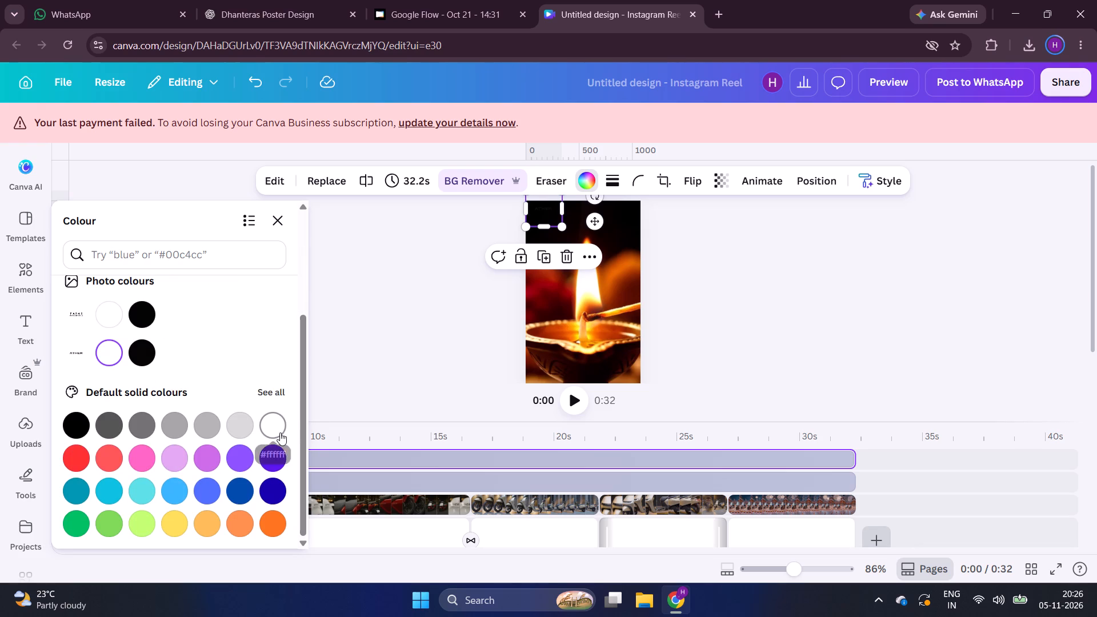
left_click(280, 432)
left_click(366, 358)
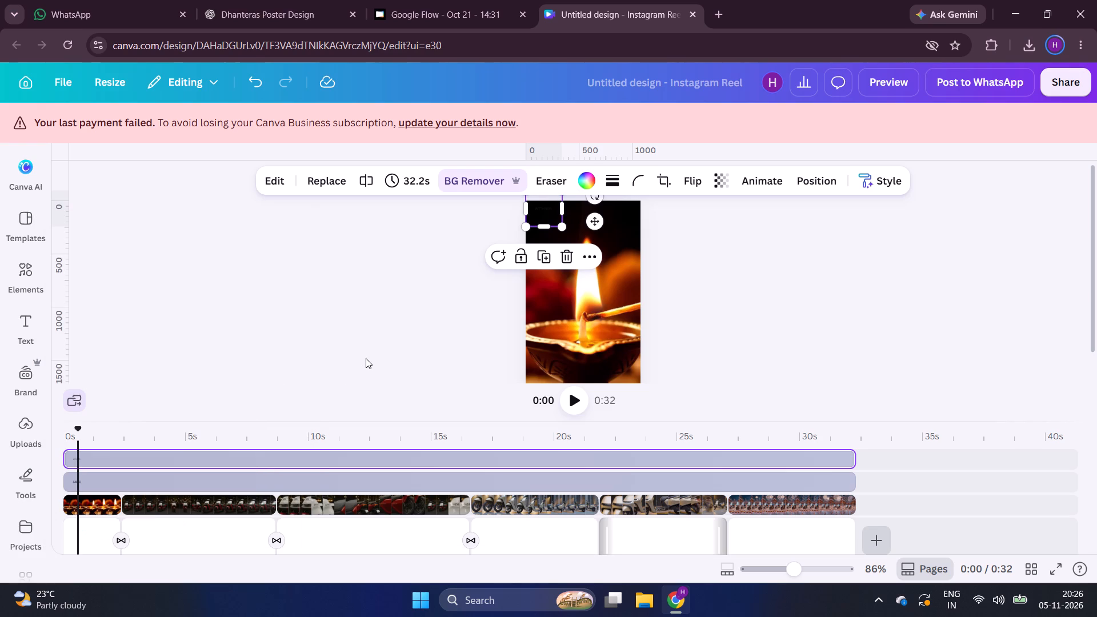
scroll(615, 290, "up", 1)
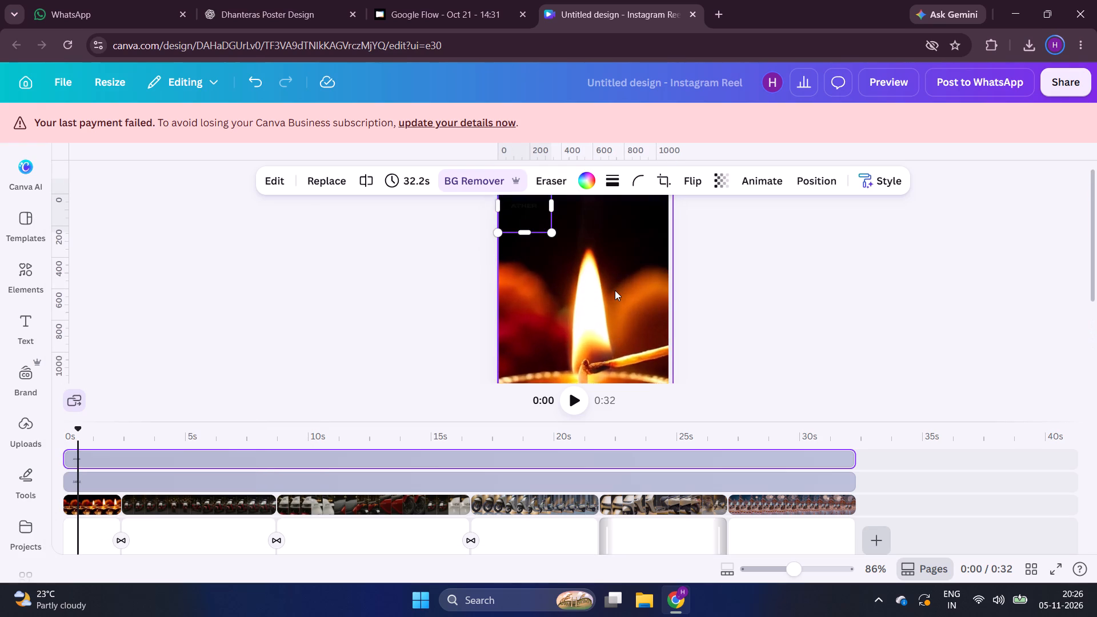
scroll(615, 290, "up", 1)
left_click(382, 258)
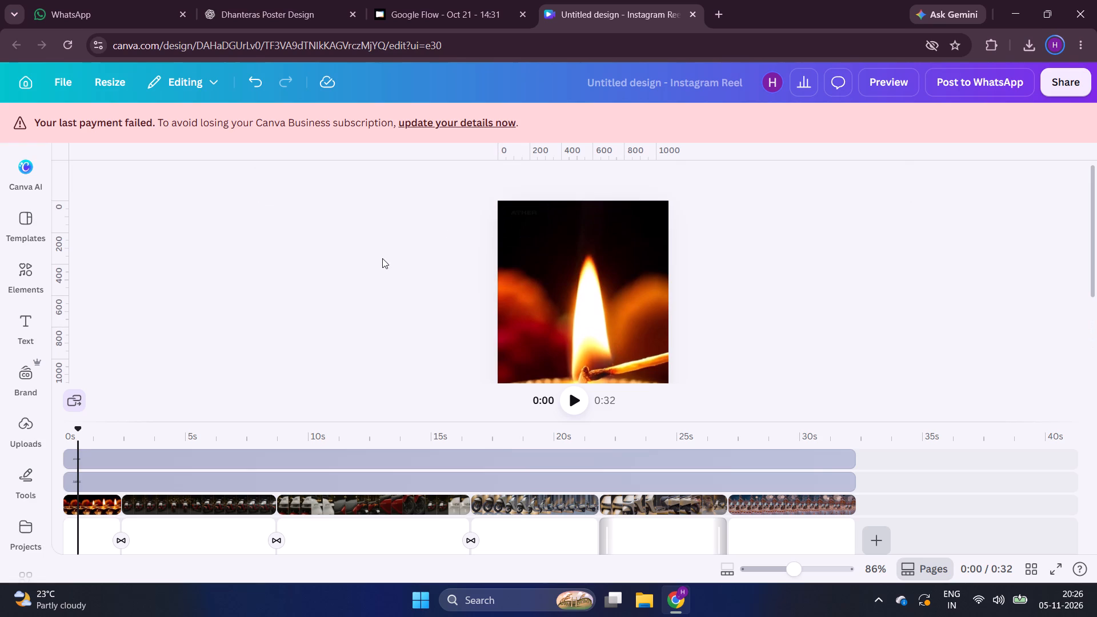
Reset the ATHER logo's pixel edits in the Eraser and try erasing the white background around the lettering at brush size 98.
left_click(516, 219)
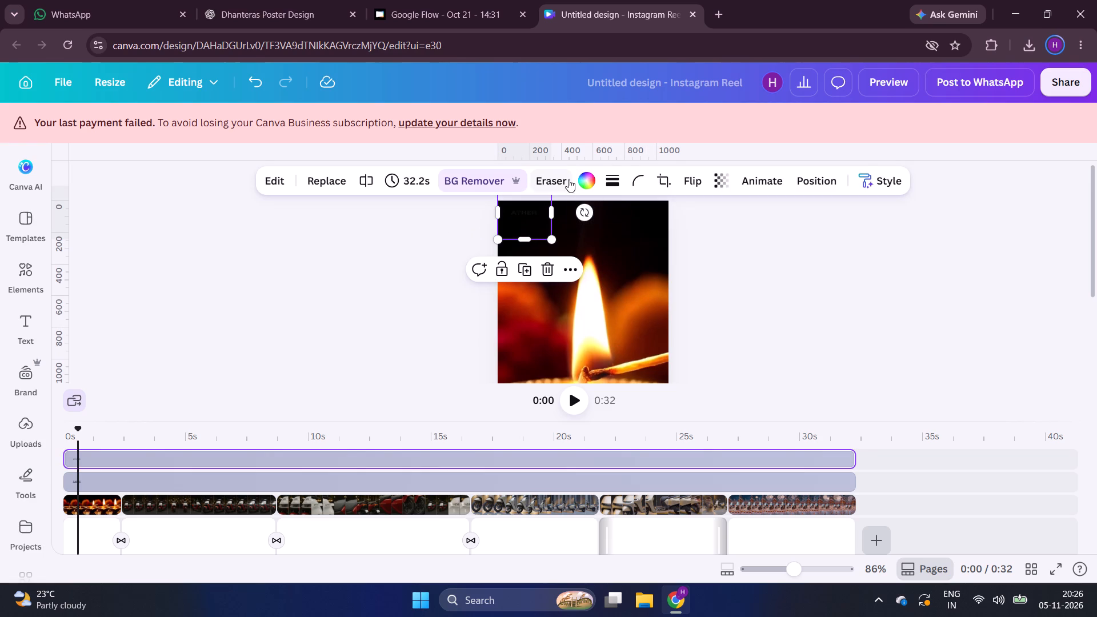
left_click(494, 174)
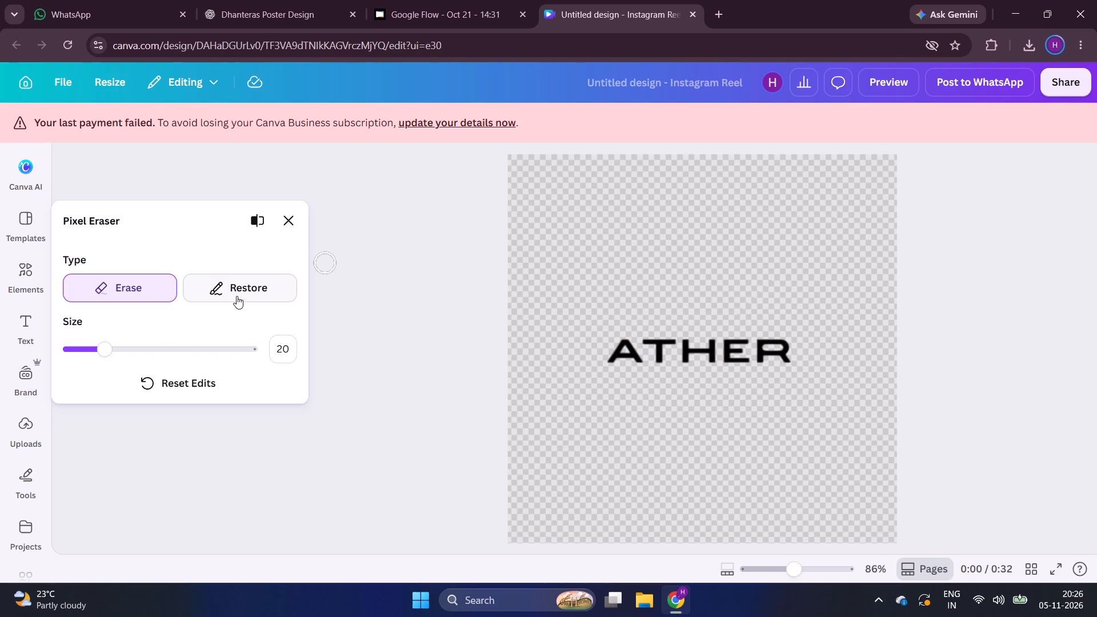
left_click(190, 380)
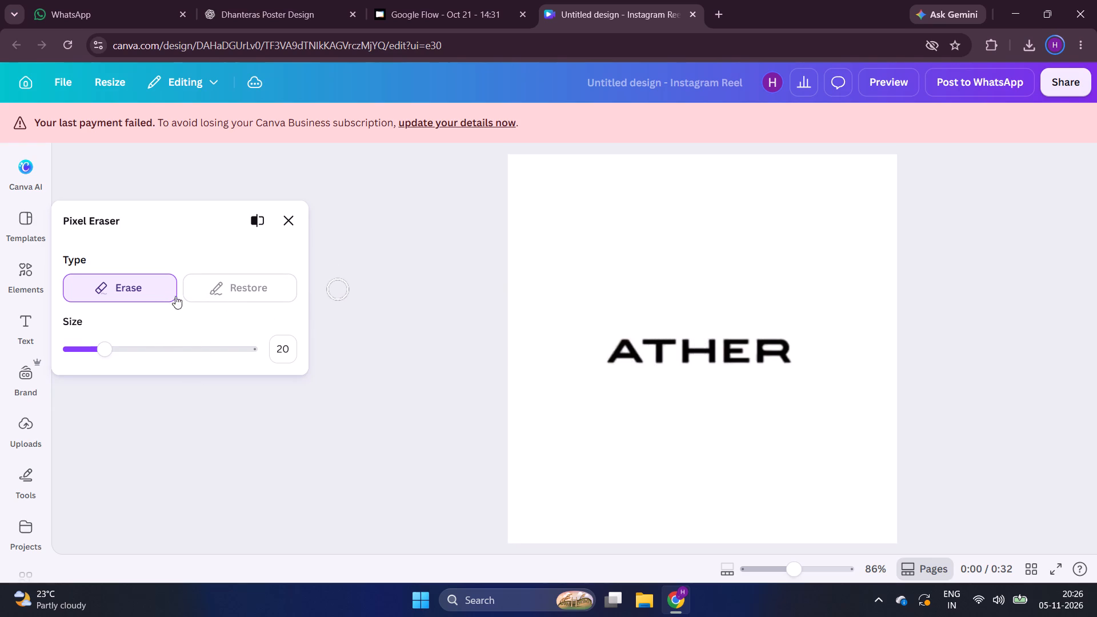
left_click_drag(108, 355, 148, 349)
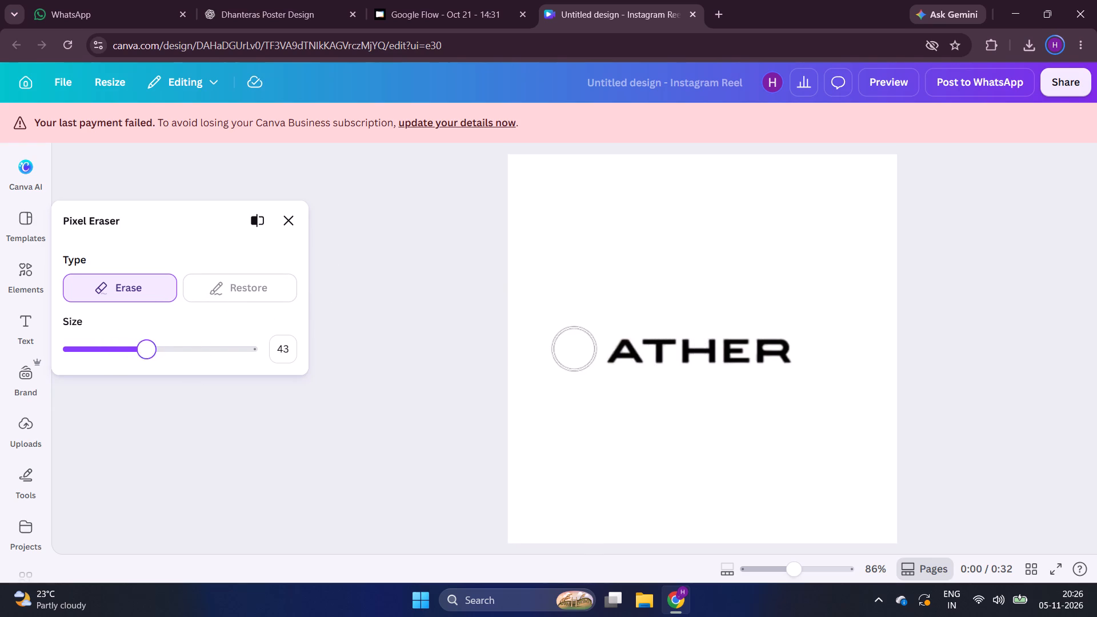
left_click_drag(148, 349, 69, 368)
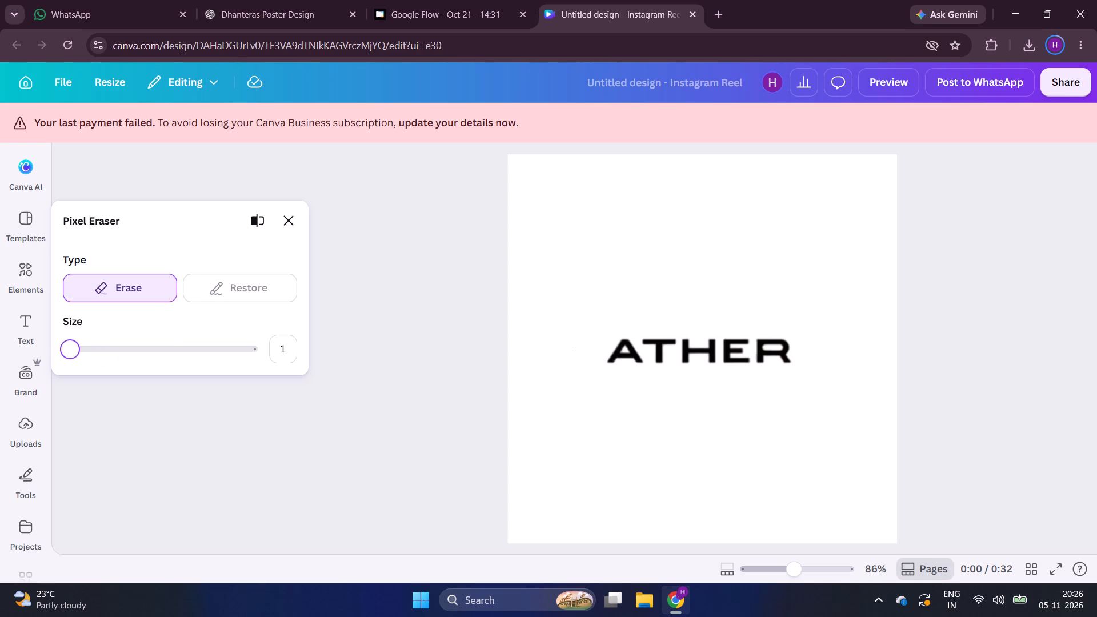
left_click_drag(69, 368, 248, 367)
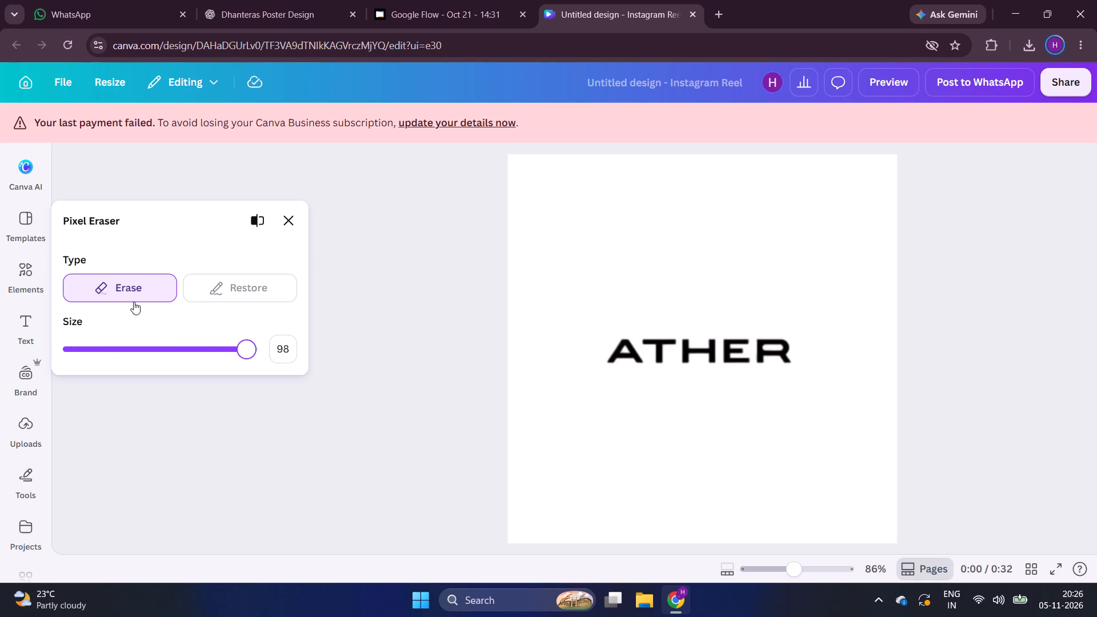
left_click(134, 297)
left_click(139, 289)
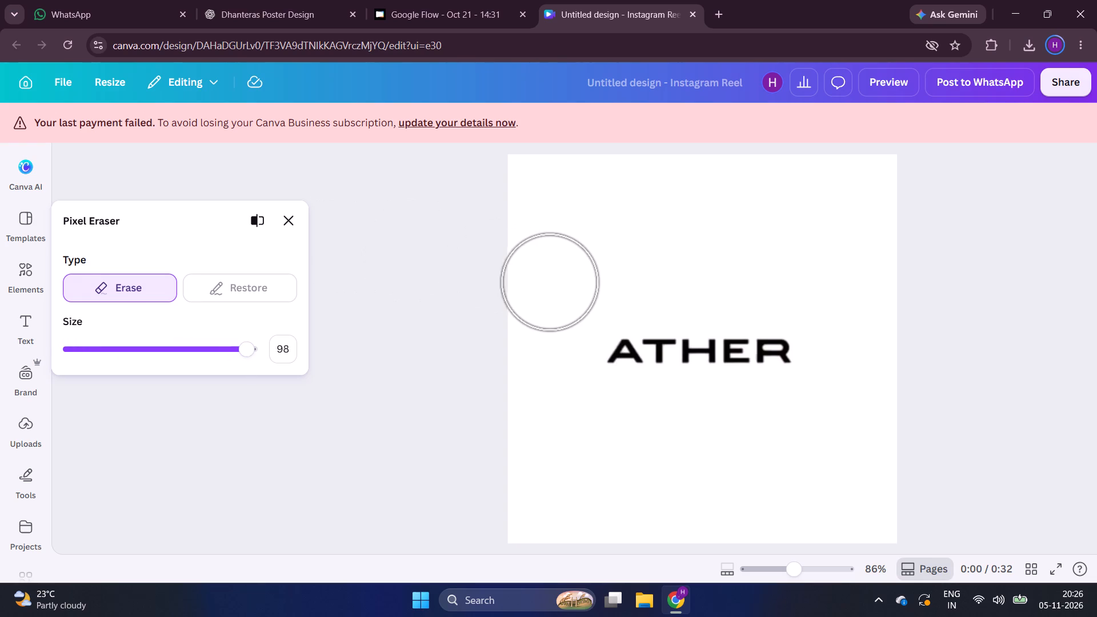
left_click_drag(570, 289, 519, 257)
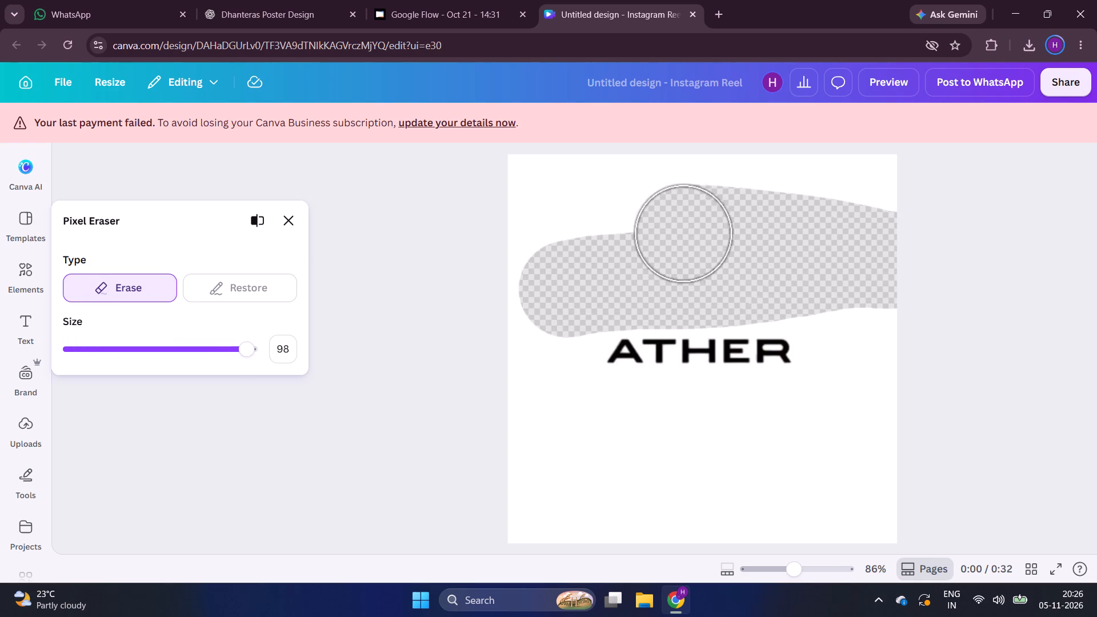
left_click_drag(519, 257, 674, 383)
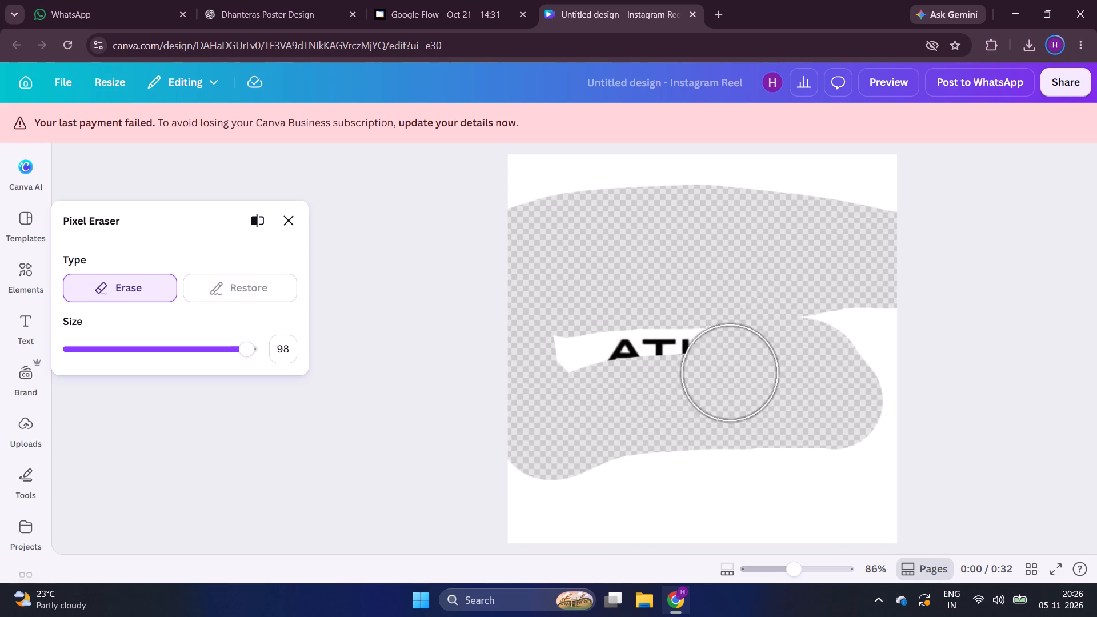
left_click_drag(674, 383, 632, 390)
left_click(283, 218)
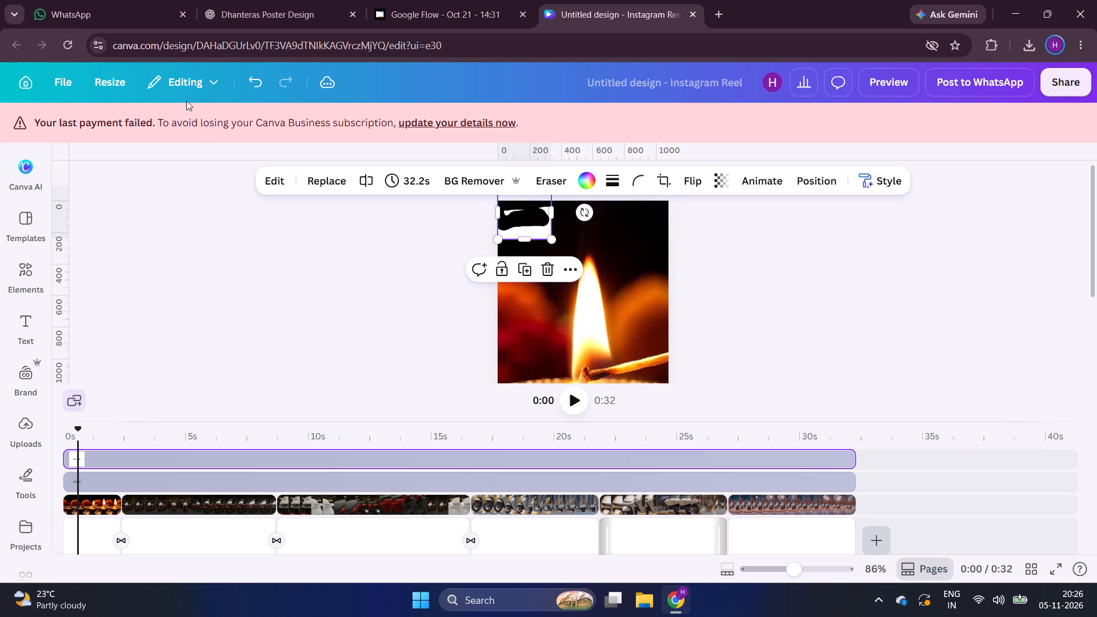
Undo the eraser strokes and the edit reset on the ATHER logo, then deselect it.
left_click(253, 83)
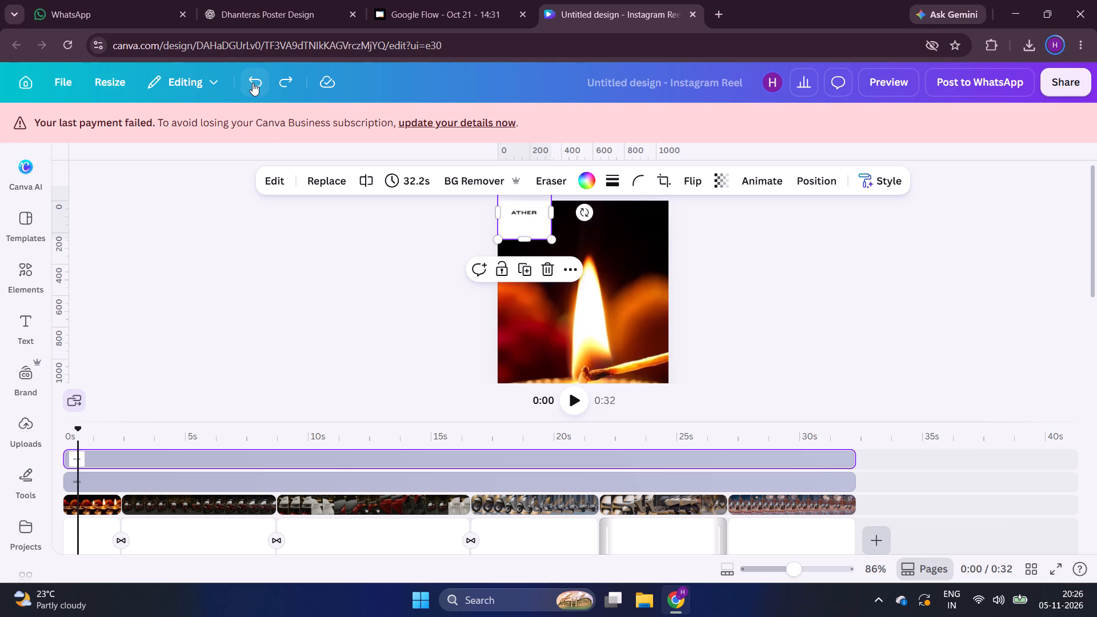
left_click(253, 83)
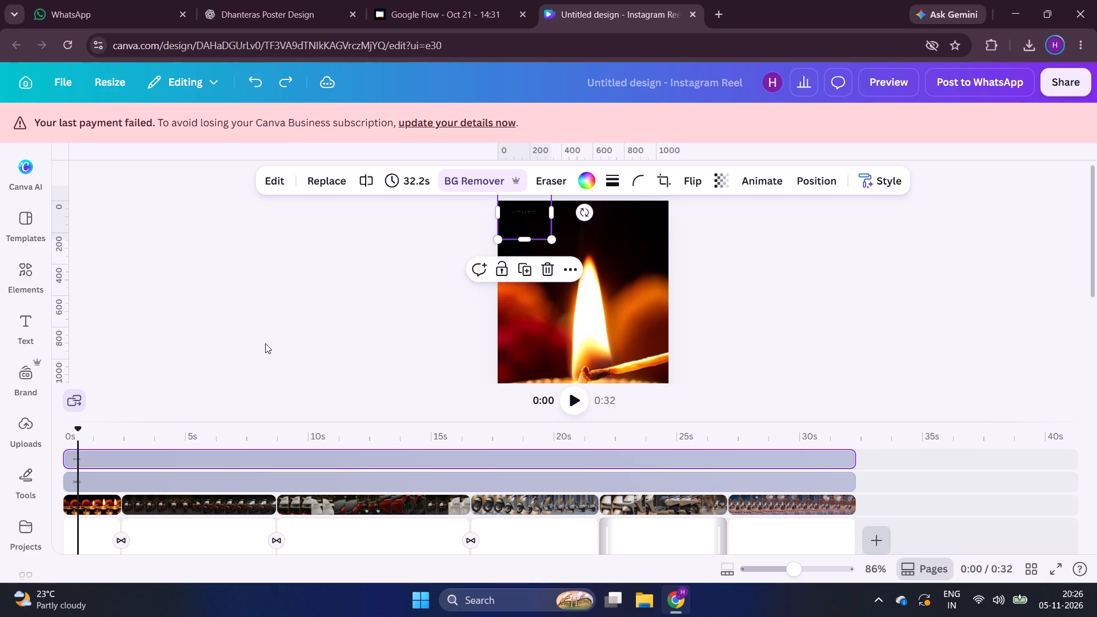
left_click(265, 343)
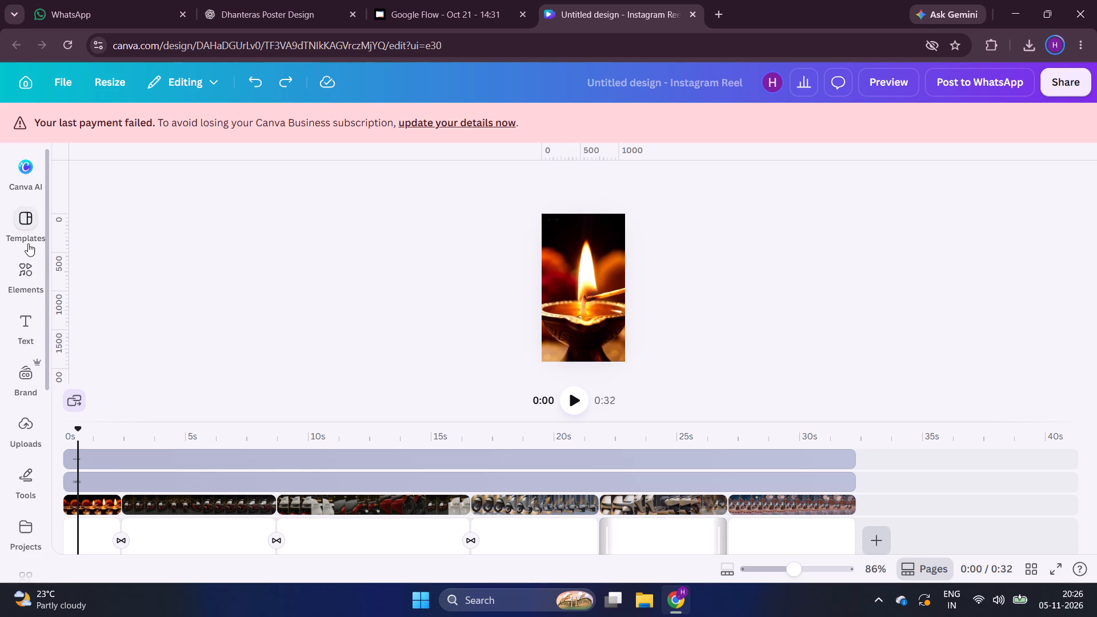
Replace the elements search with "white line".
left_click(25, 271)
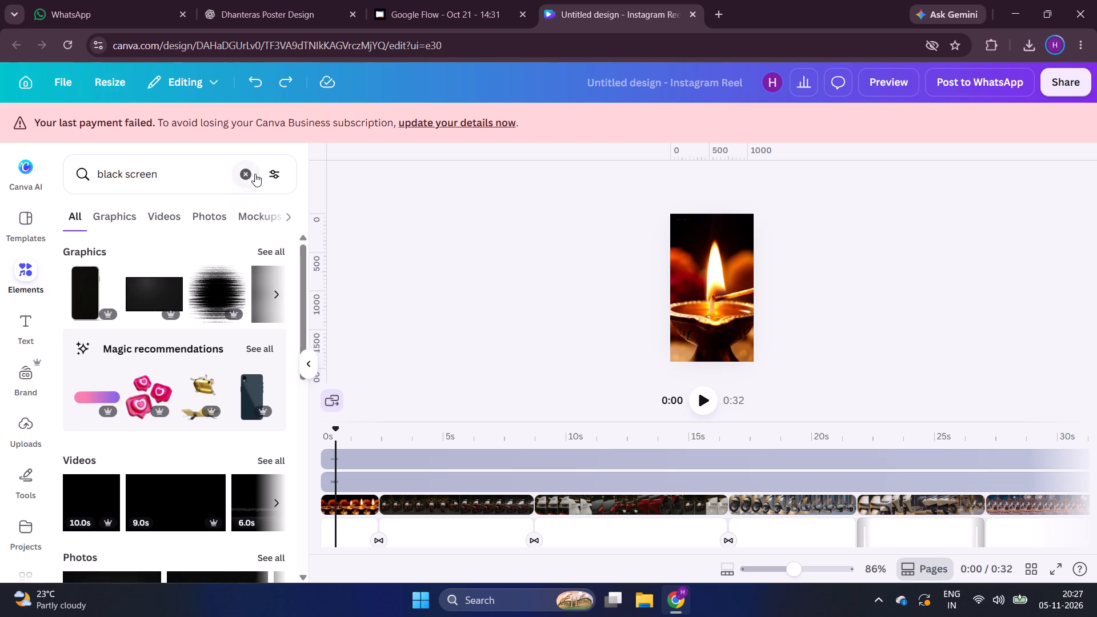
left_click(247, 176)
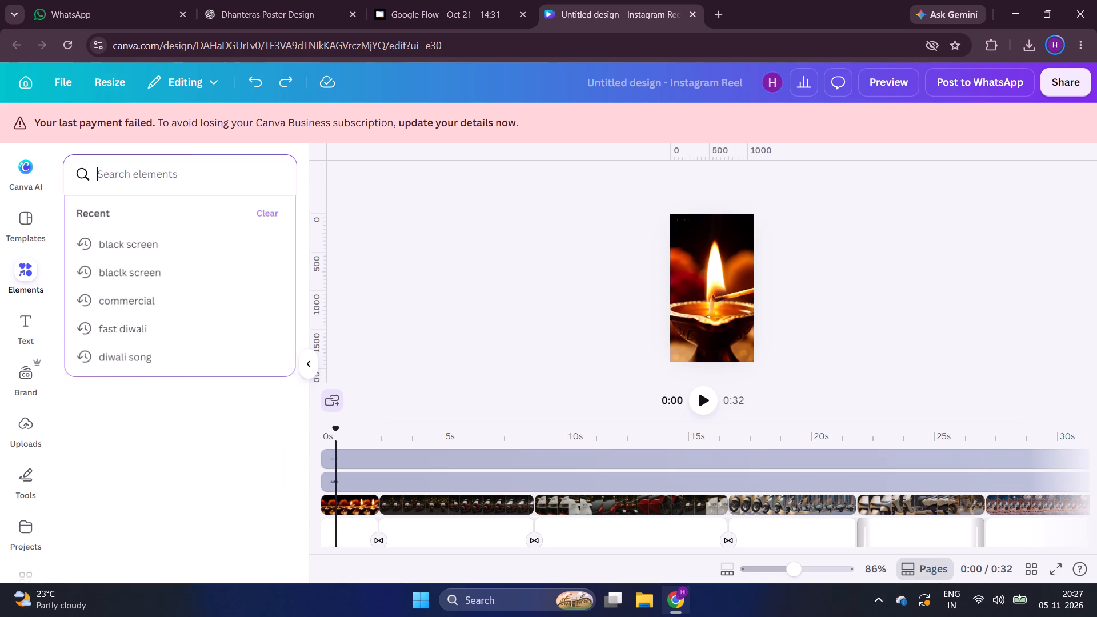
type("white")
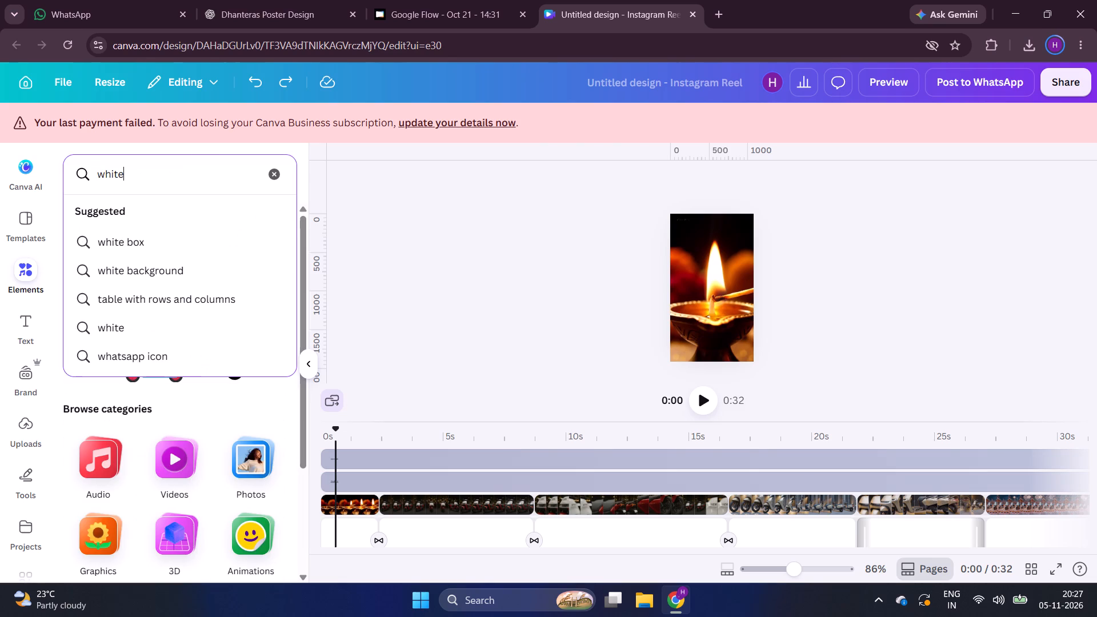
key("space")
type("line")
key("Return")
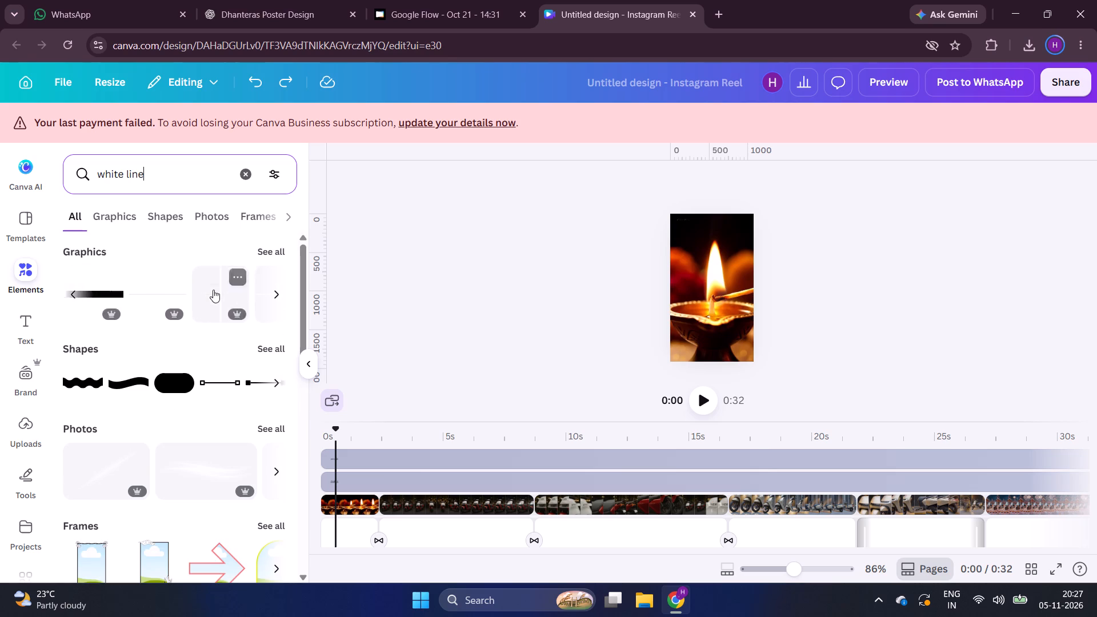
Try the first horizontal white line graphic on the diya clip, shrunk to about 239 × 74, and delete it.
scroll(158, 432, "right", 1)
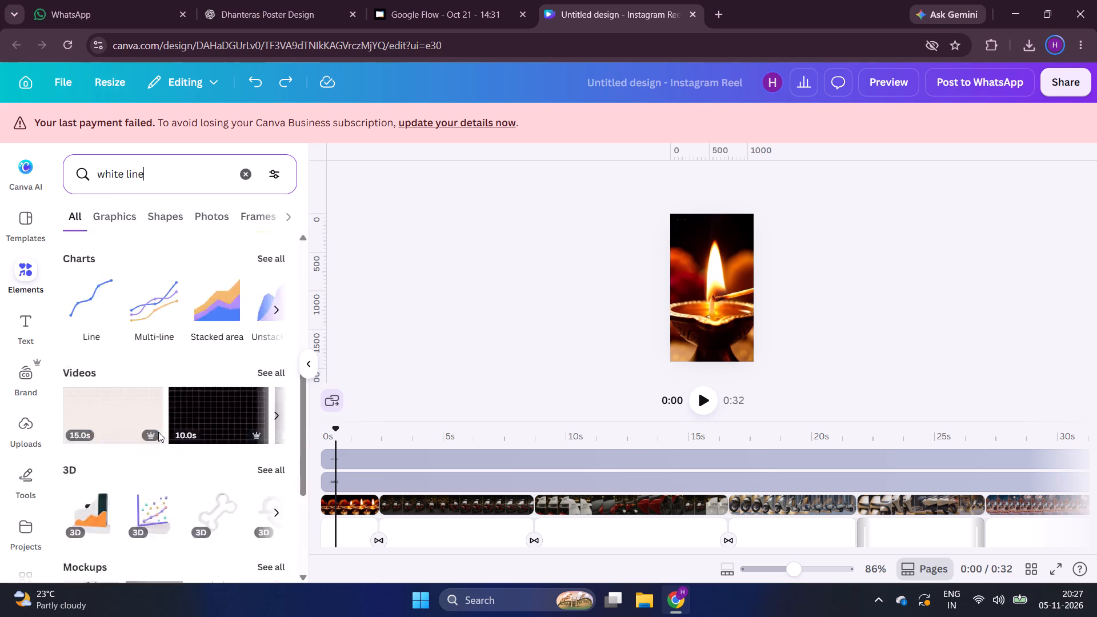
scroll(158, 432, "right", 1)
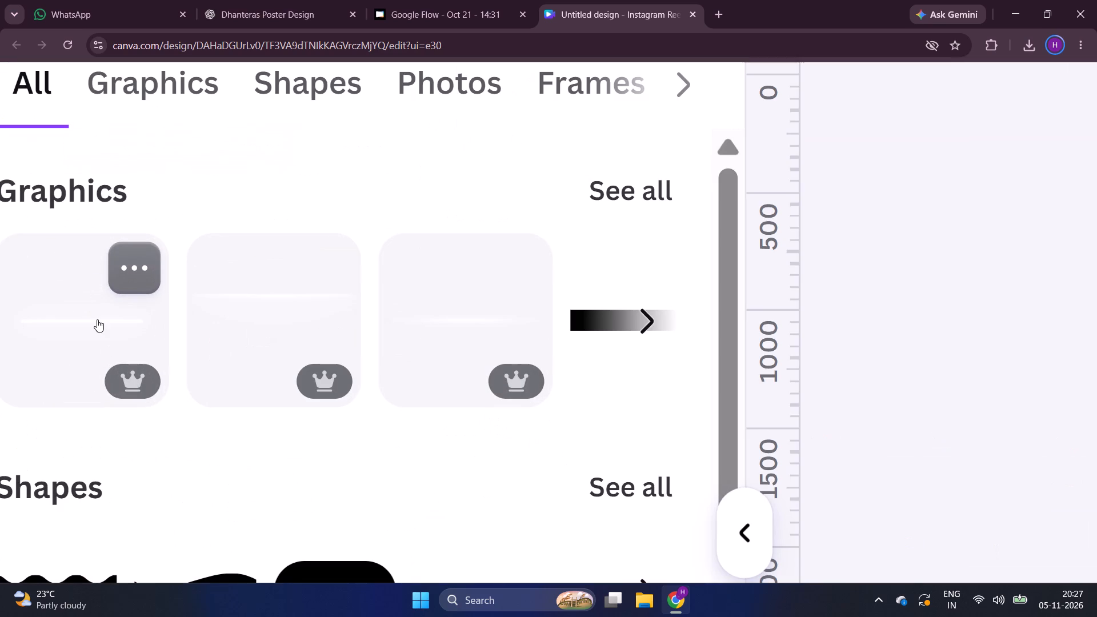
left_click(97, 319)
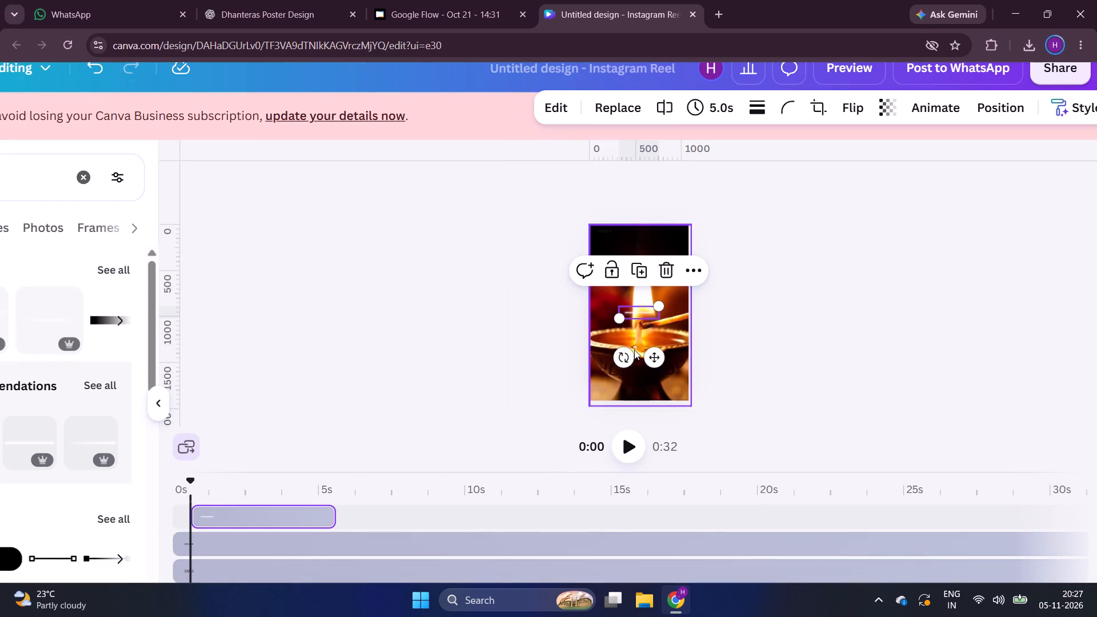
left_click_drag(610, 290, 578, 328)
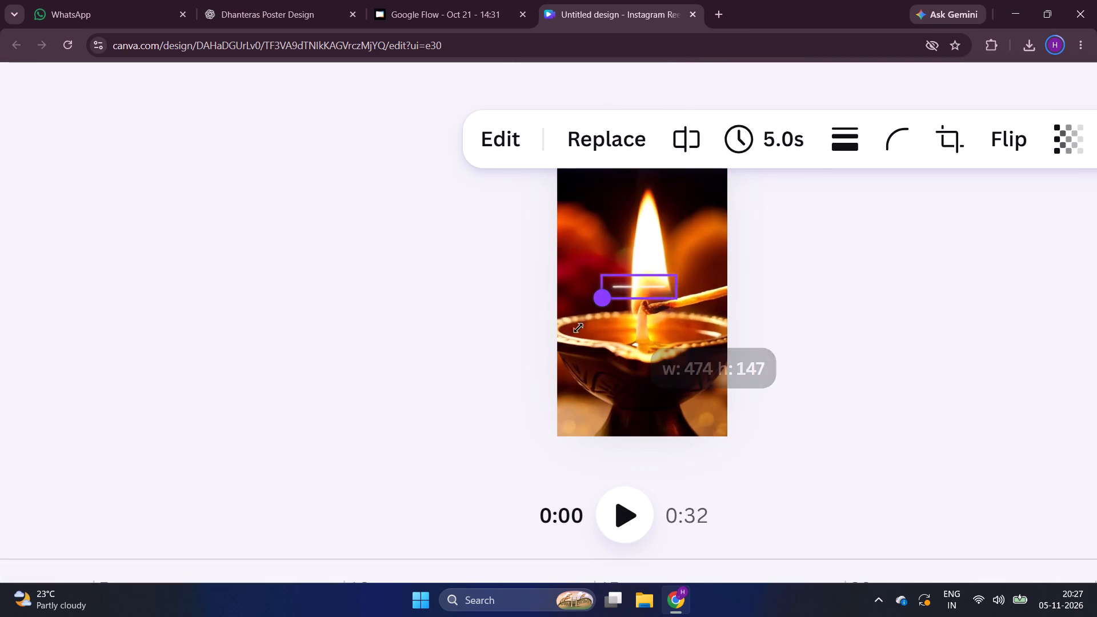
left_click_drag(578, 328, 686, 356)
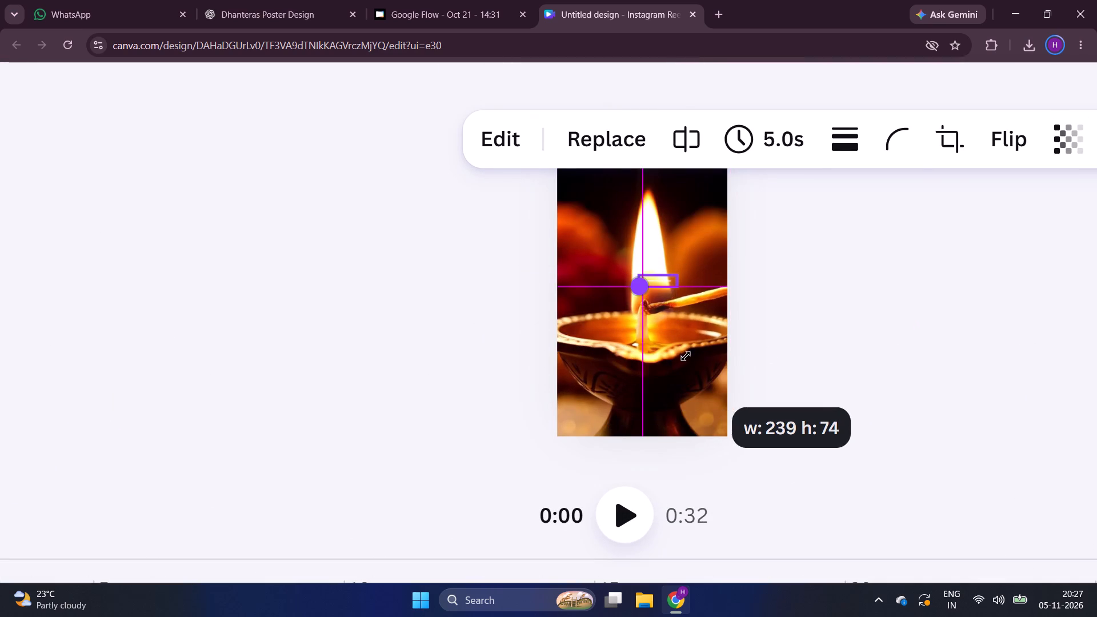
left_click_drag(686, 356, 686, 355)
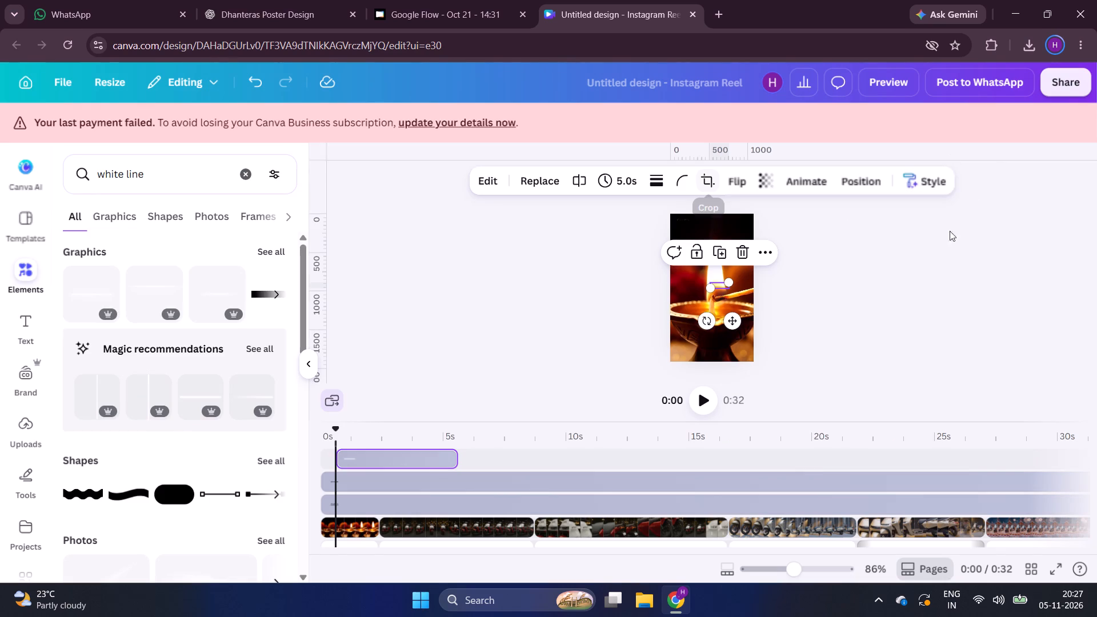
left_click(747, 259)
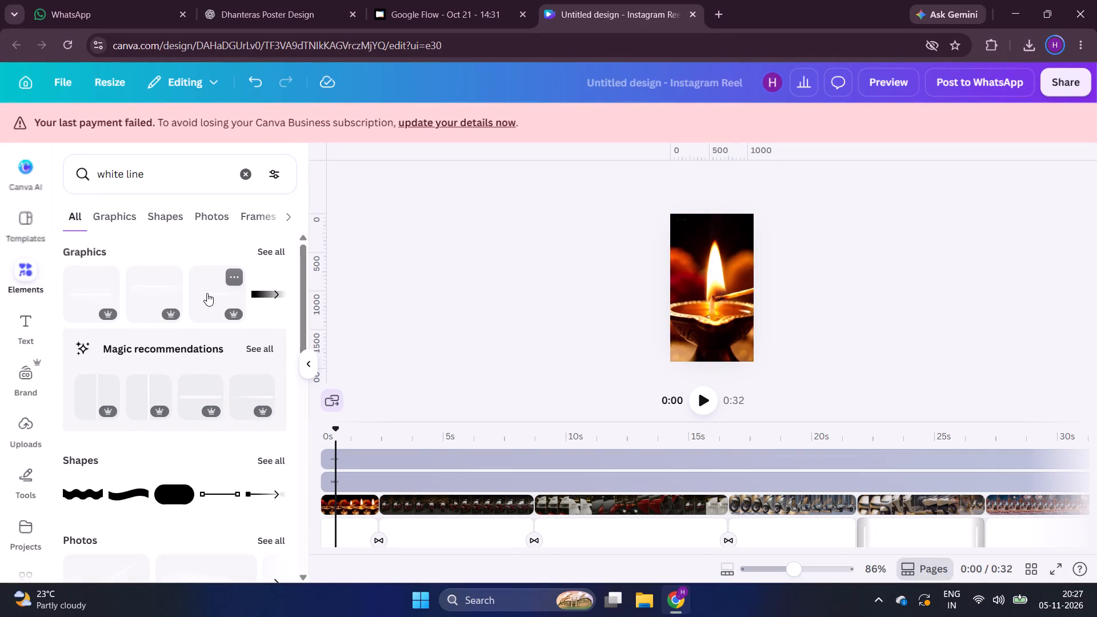
Add the vertical white line graphic from the full graphics results to the diya clip and enlarge it to about 128 × 1,024.
left_click(281, 251)
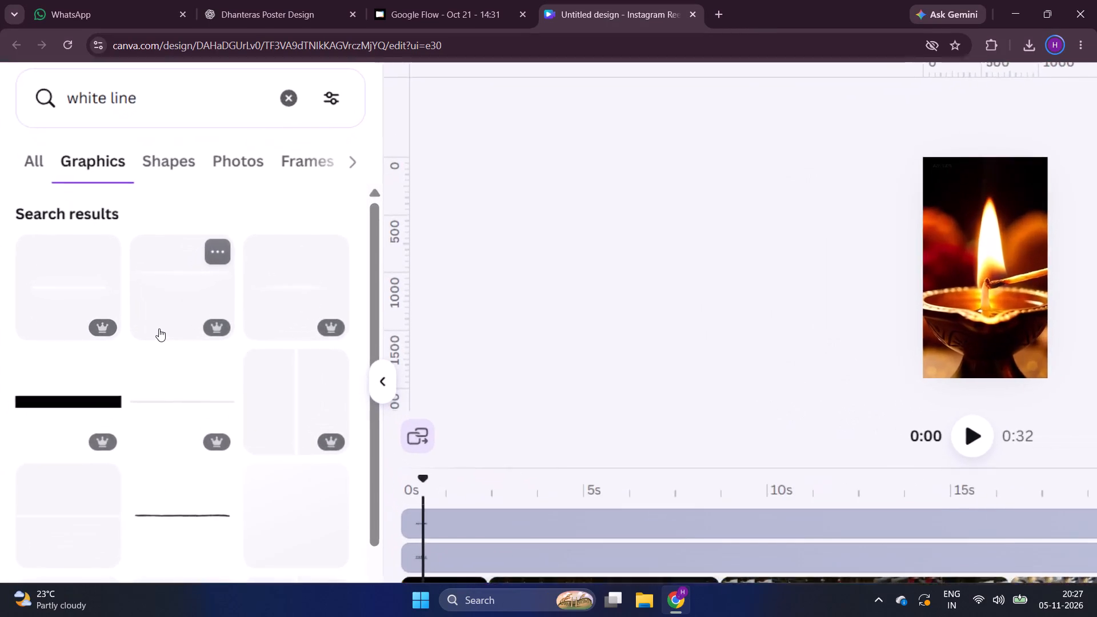
scroll(159, 328, "up", 1)
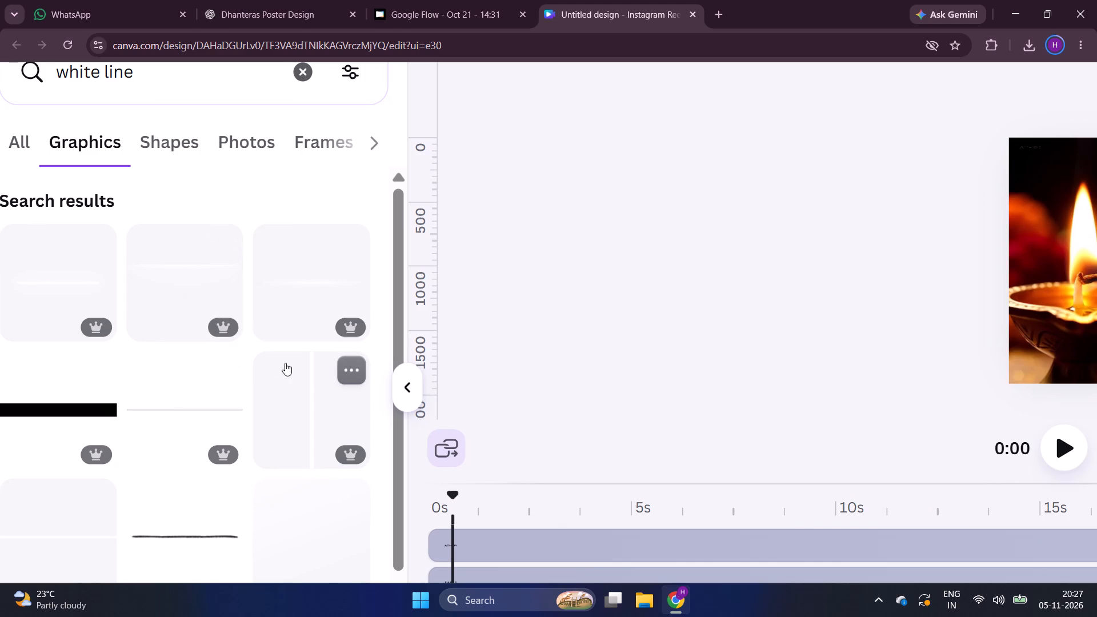
left_click(344, 420)
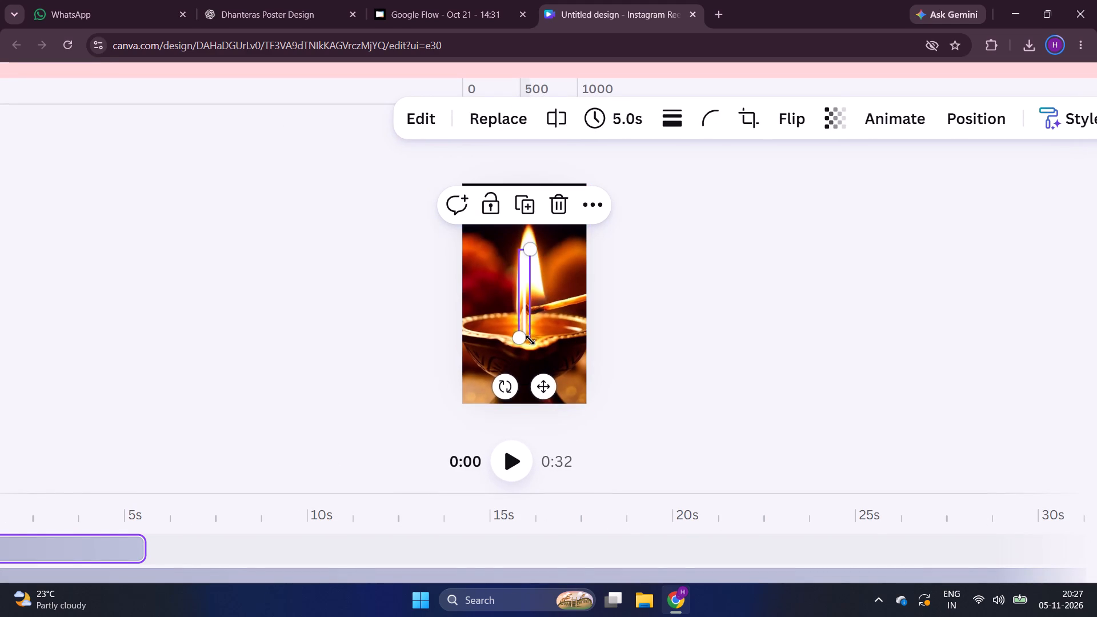
left_click_drag(528, 340, 524, 368)
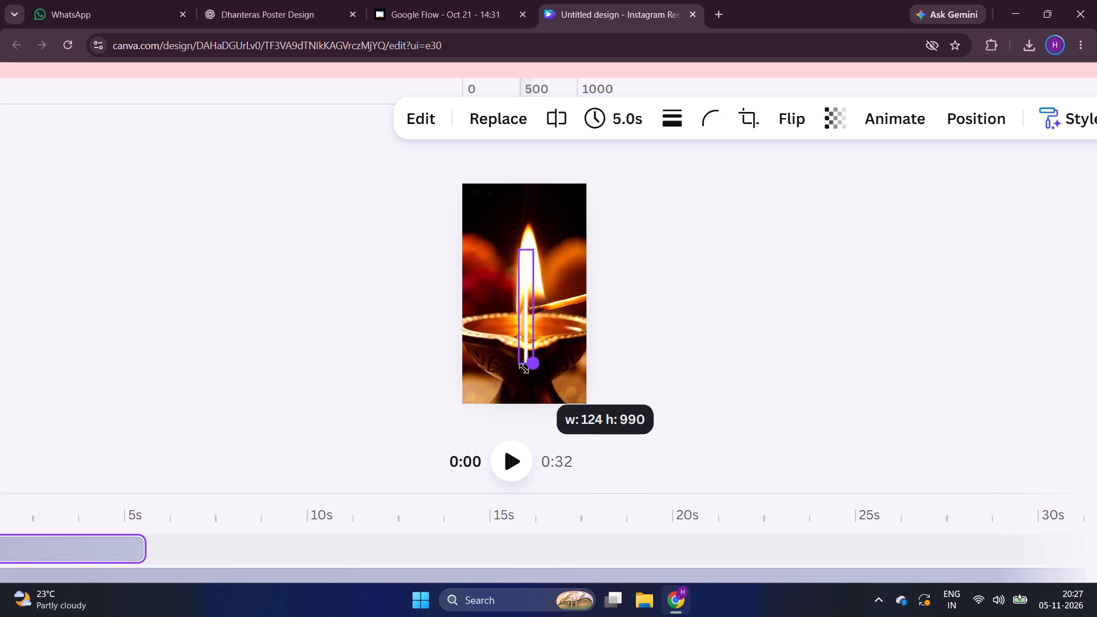
left_click_drag(524, 368, 524, 368)
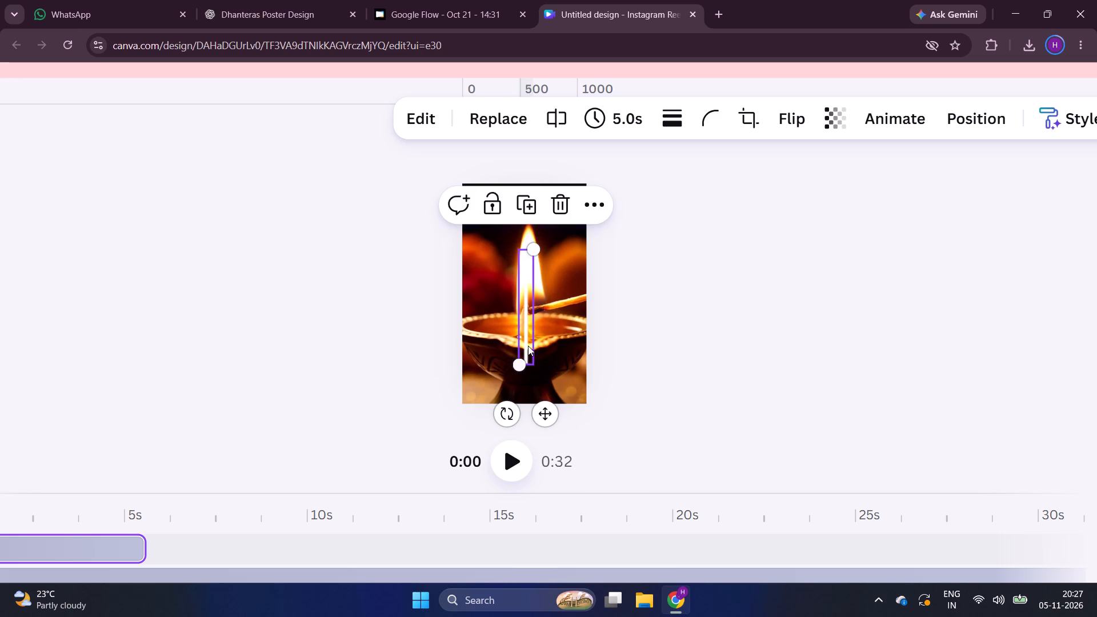
left_click(518, 336)
left_click(523, 334)
left_click_drag(532, 324, 542, 325)
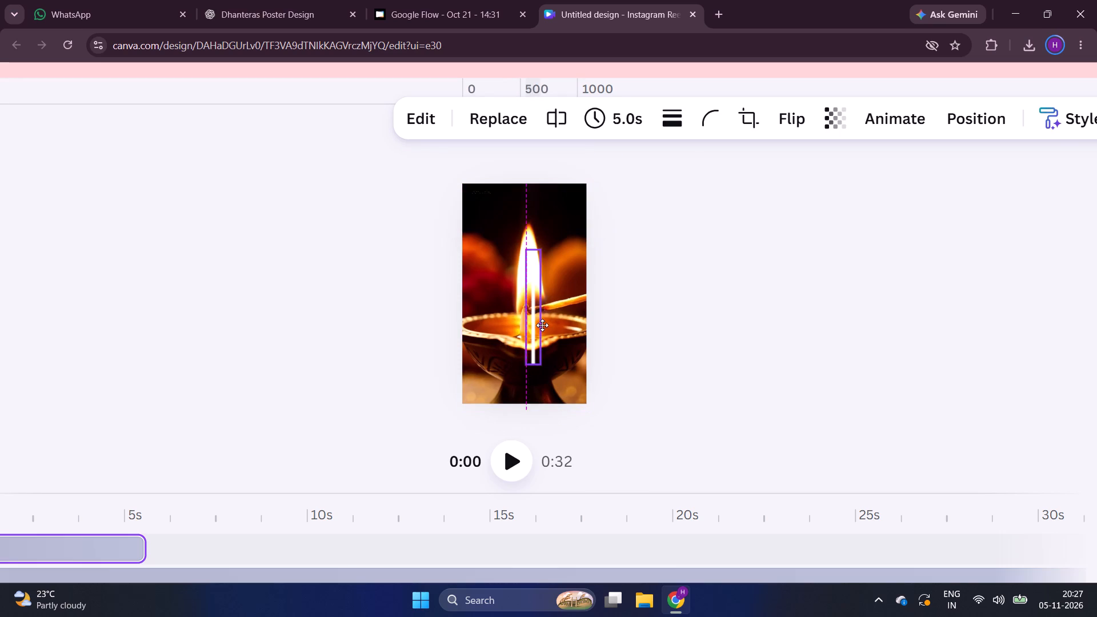
left_click_drag(542, 325, 543, 326)
left_click_drag(541, 246, 625, 254)
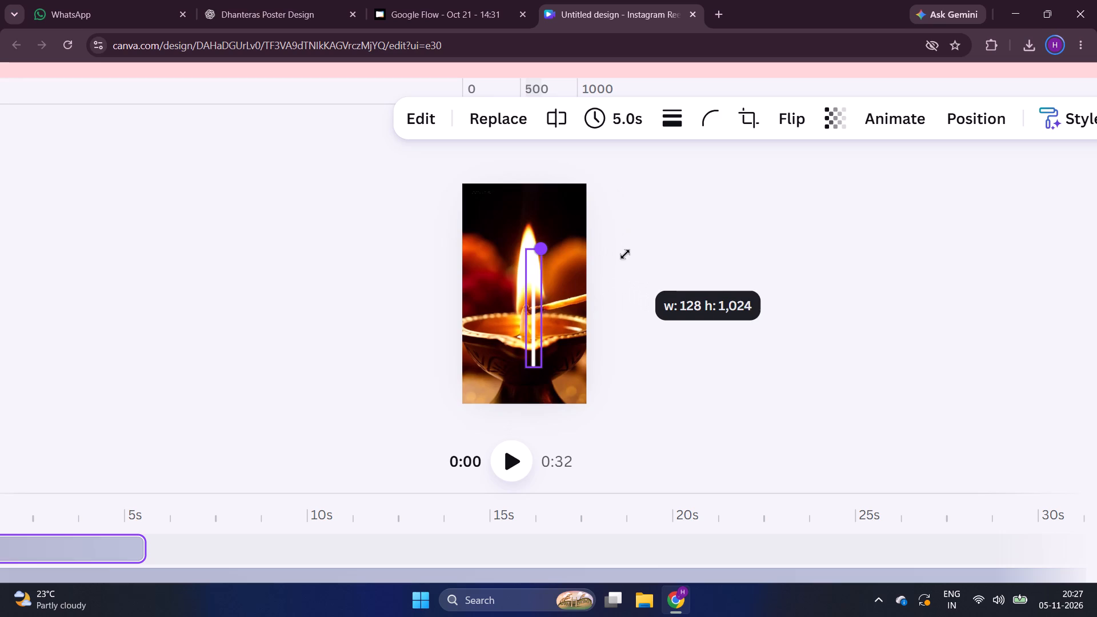
left_click_drag(625, 254, 627, 255)
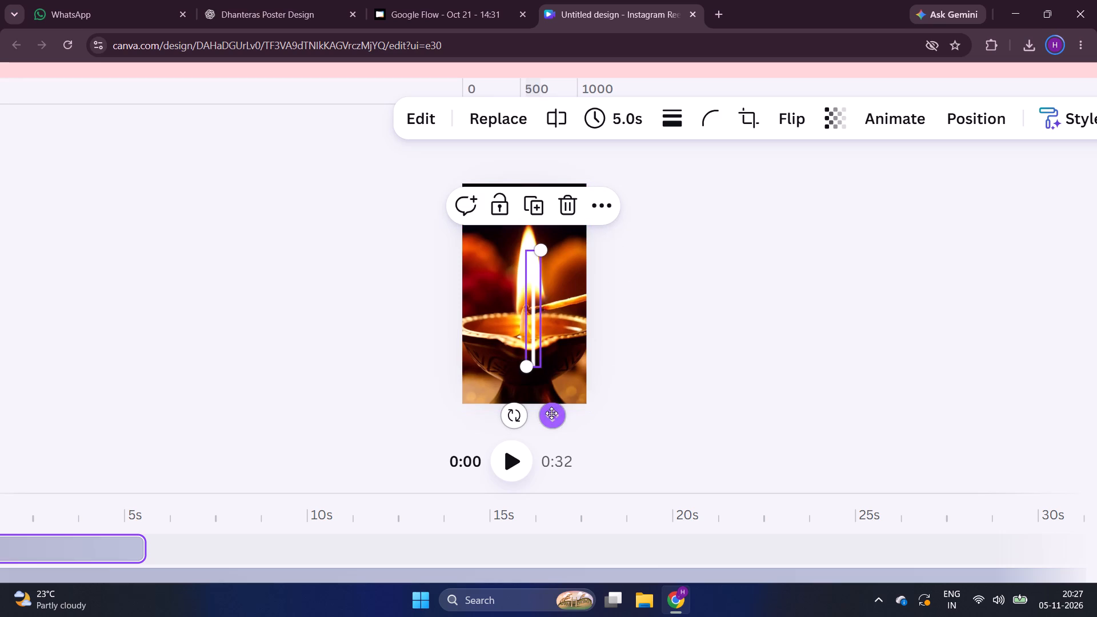
Rotate the white line to horizontal, enlarge it to extend well beyond the reel frame's width, and level it.
double_click(521, 420)
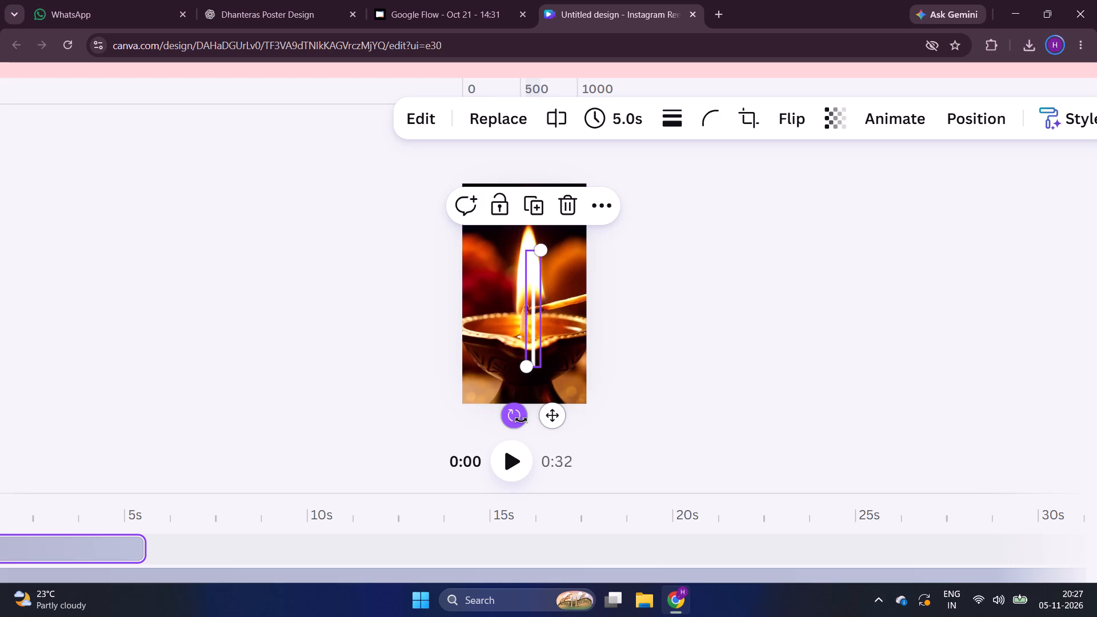
left_click(521, 420)
left_click_drag(509, 415, 458, 393)
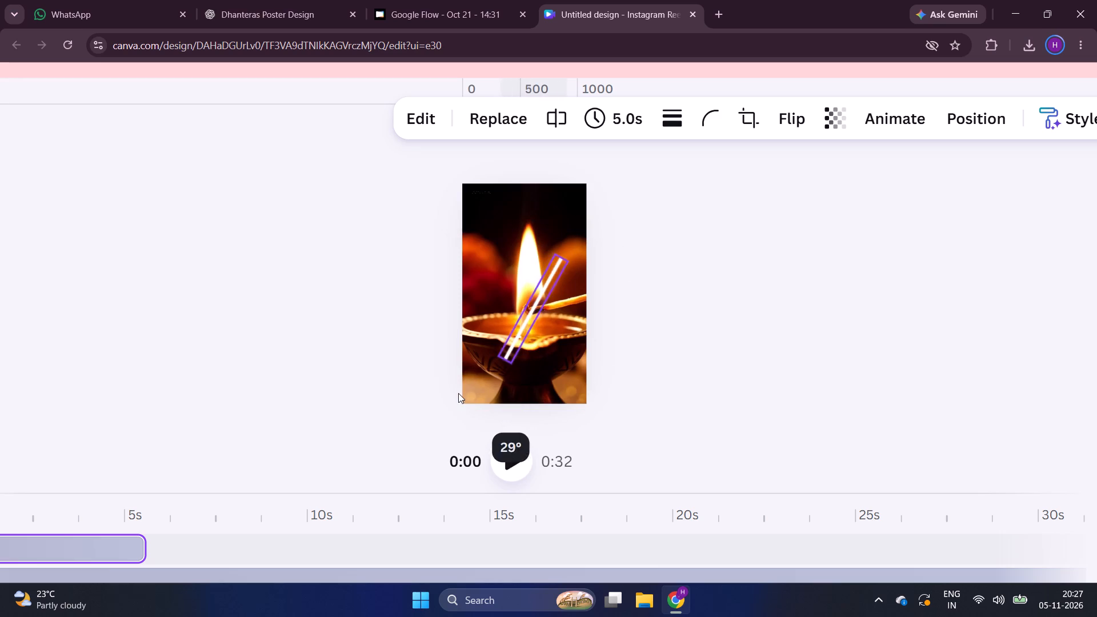
left_click_drag(458, 393, 452, 286)
scroll(387, 319, "down", 1)
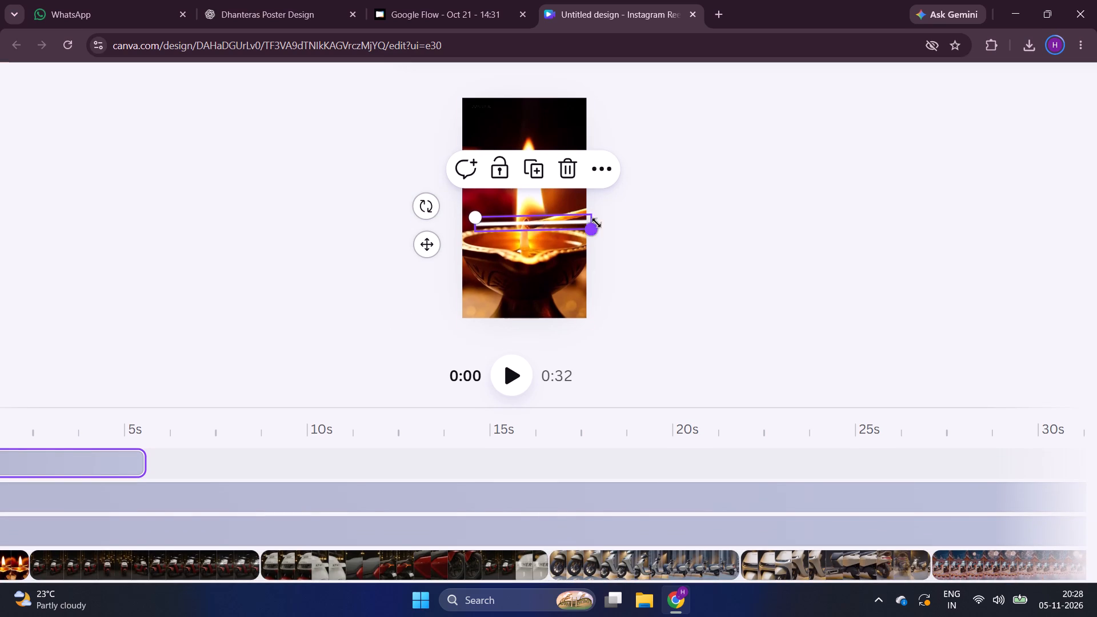
left_click_drag(591, 227, 814, 360)
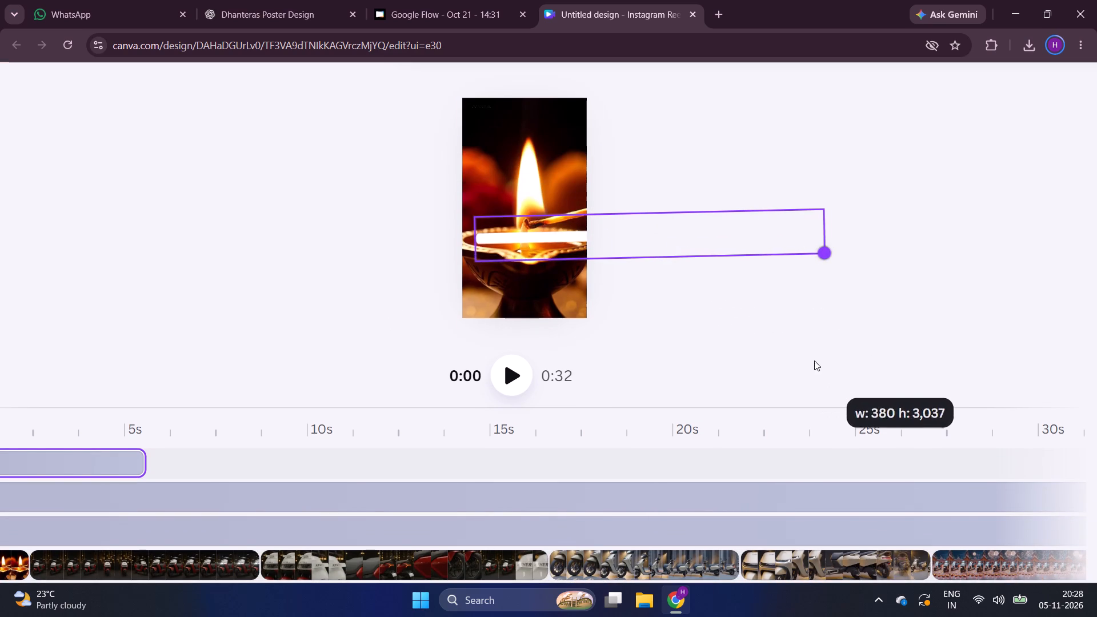
left_click_drag(814, 360, 856, 384)
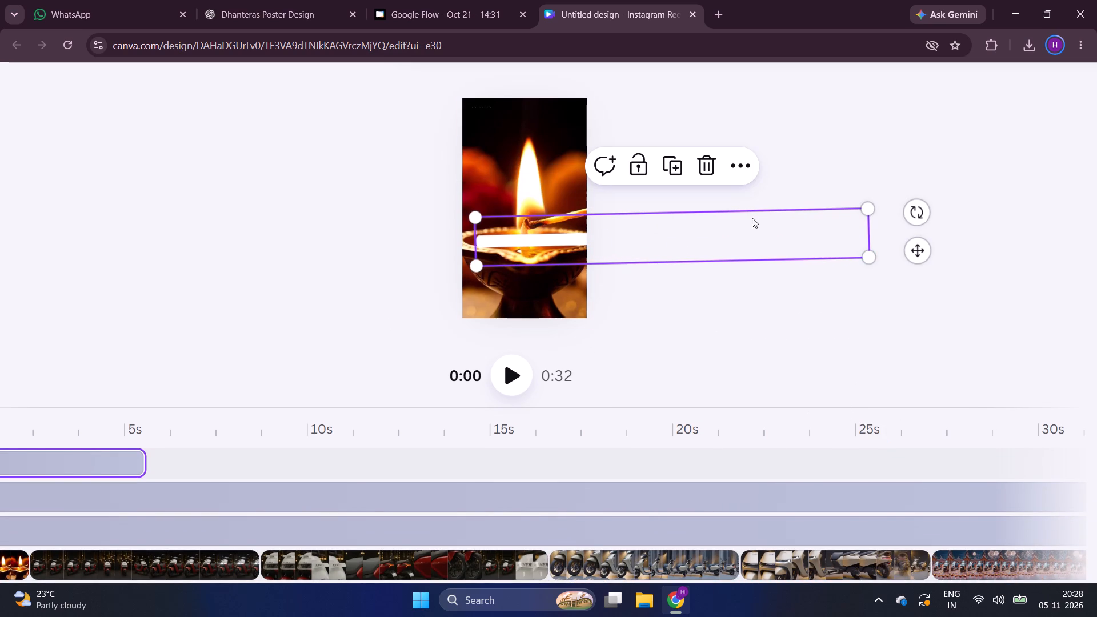
left_click_drag(918, 246, 921, 255)
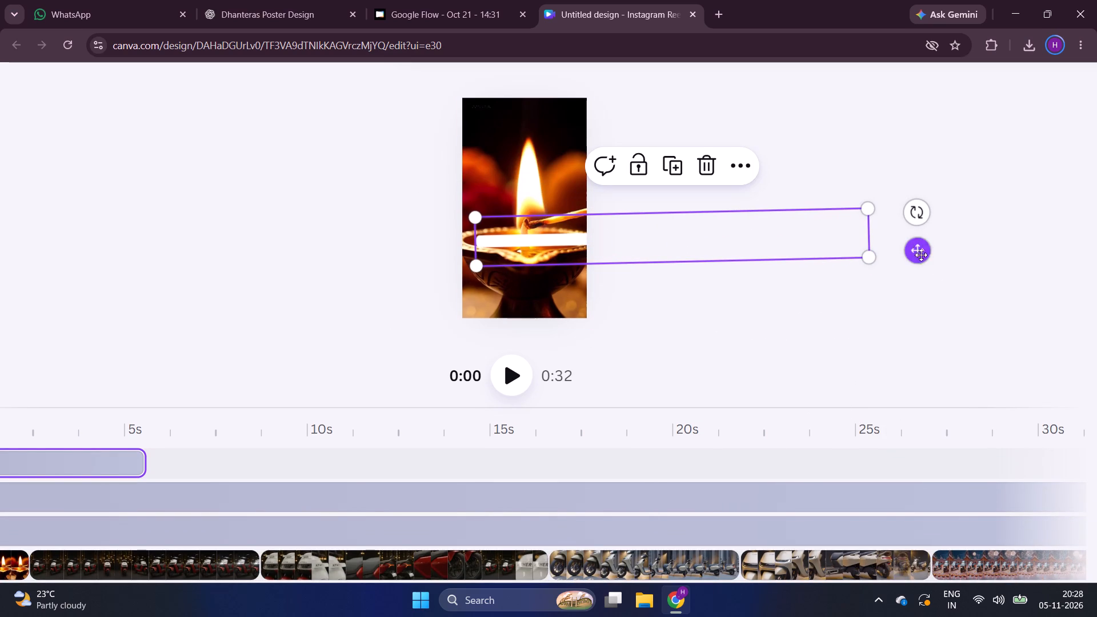
left_click_drag(921, 255, 923, 262)
left_click_drag(928, 225, 936, 233)
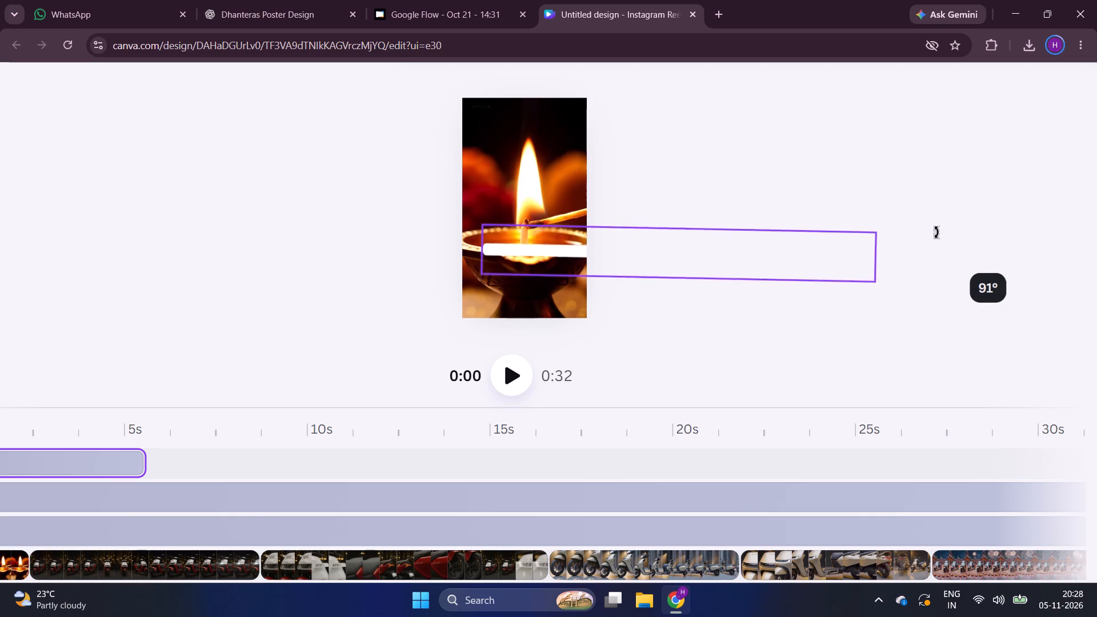
left_click_drag(936, 233, 936, 229)
Move the white line's timeline layer beneath both logo layers and start it at 0 s.
scroll(297, 377, "right", 5)
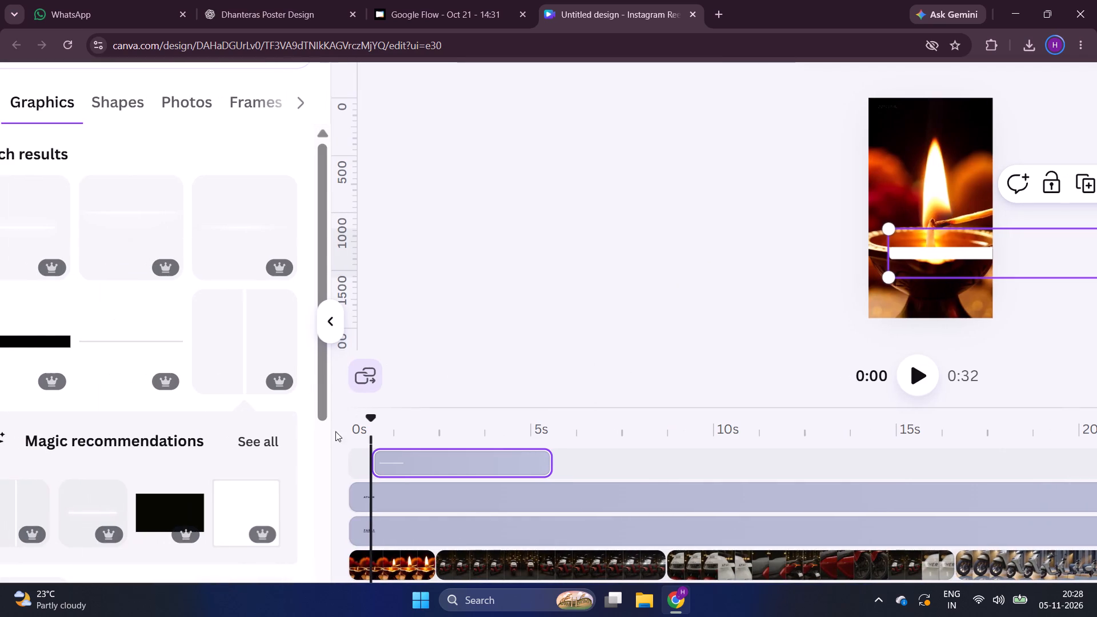
left_click_drag(386, 466, 368, 465)
left_click_drag(391, 453, 398, 533)
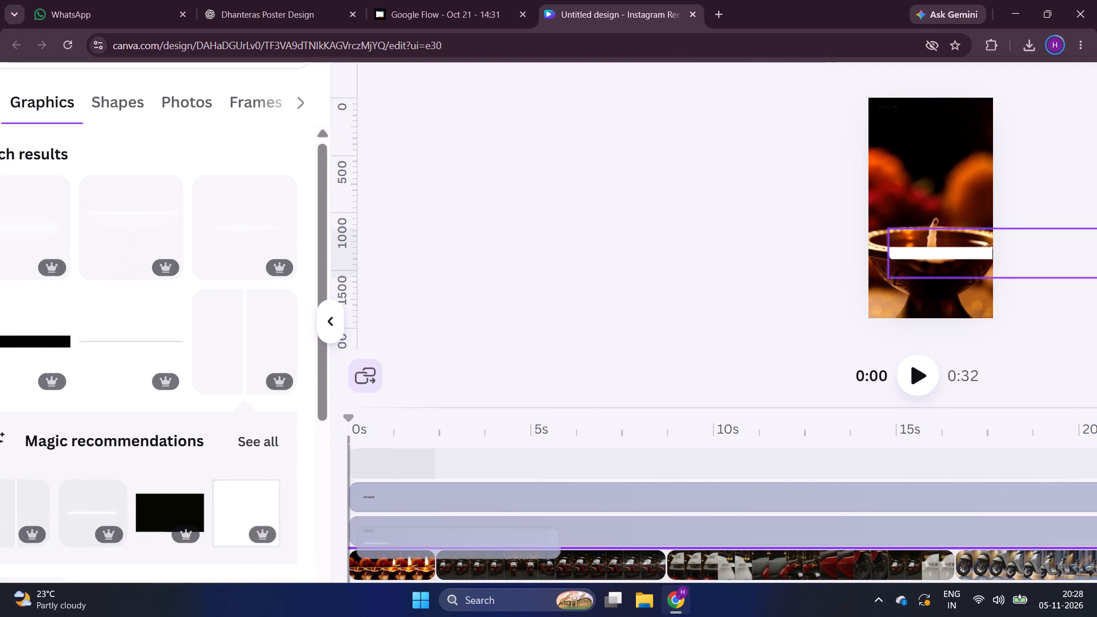
left_click_drag(398, 533, 397, 535)
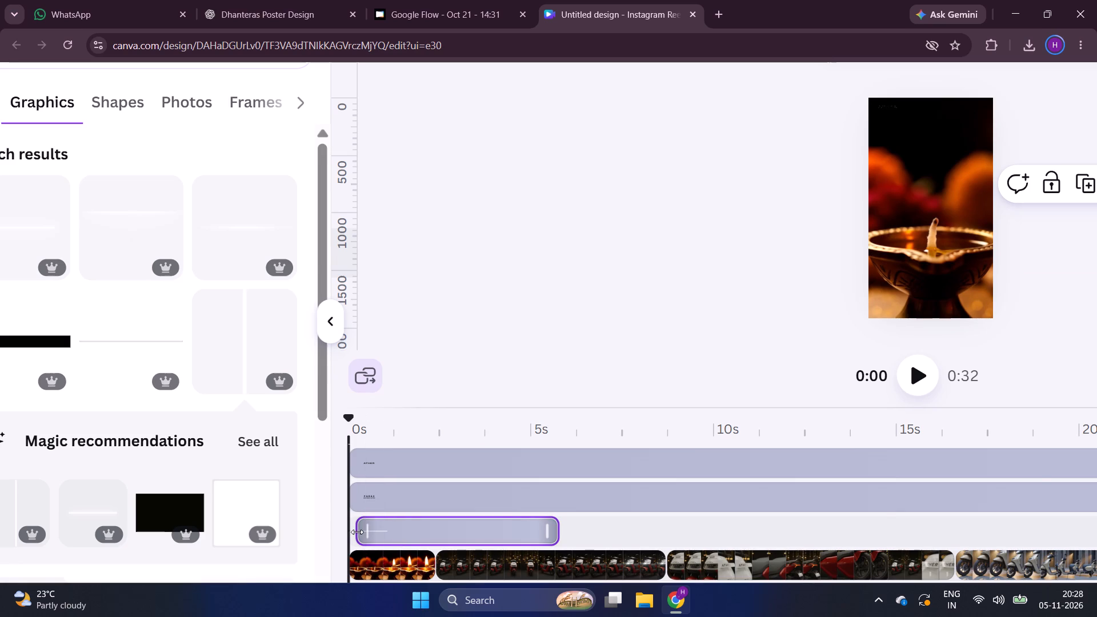
left_click_drag(361, 531, 355, 531)
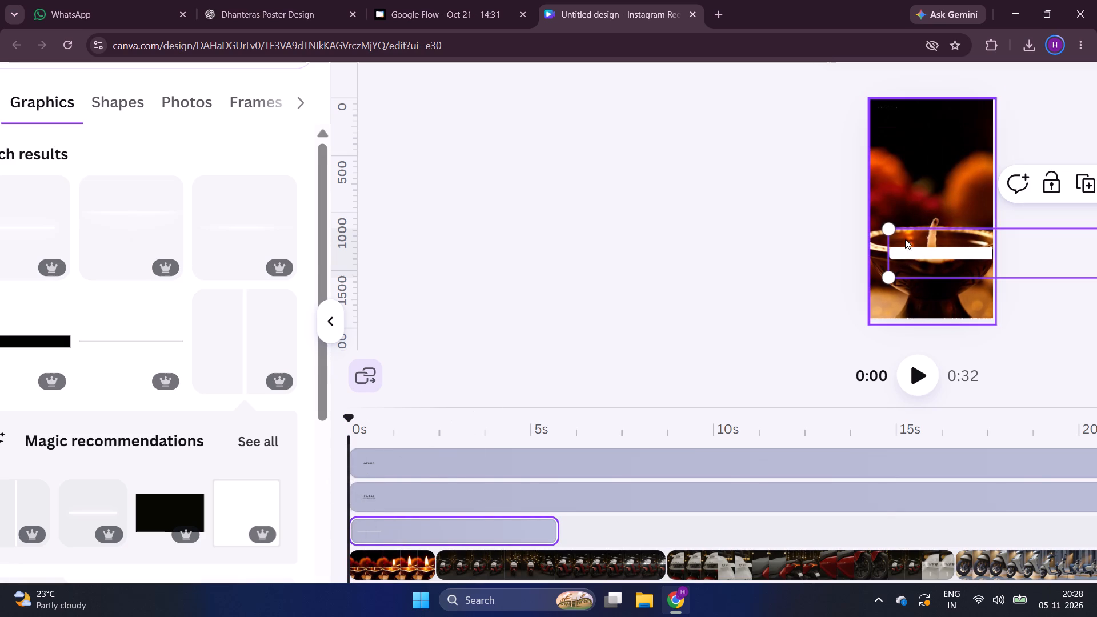
Position the white line as a full-width strip along the frame's top edge, behind the ATHER and Paras logos.
left_click_drag(955, 250, 934, 149)
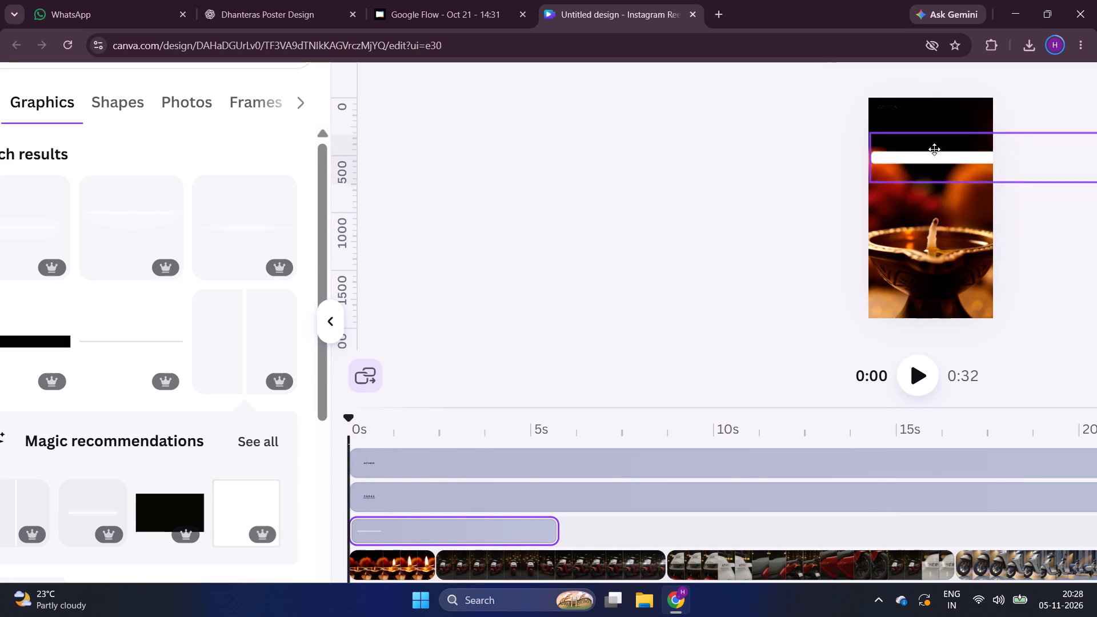
left_click_drag(934, 149, 930, 66)
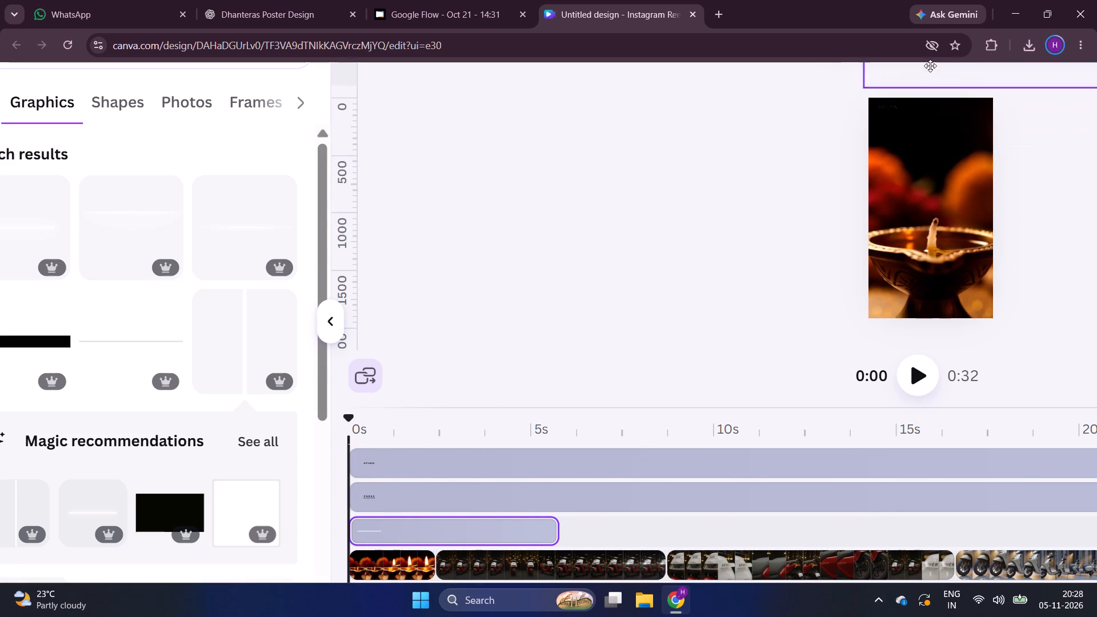
left_click_drag(930, 66, 925, 106)
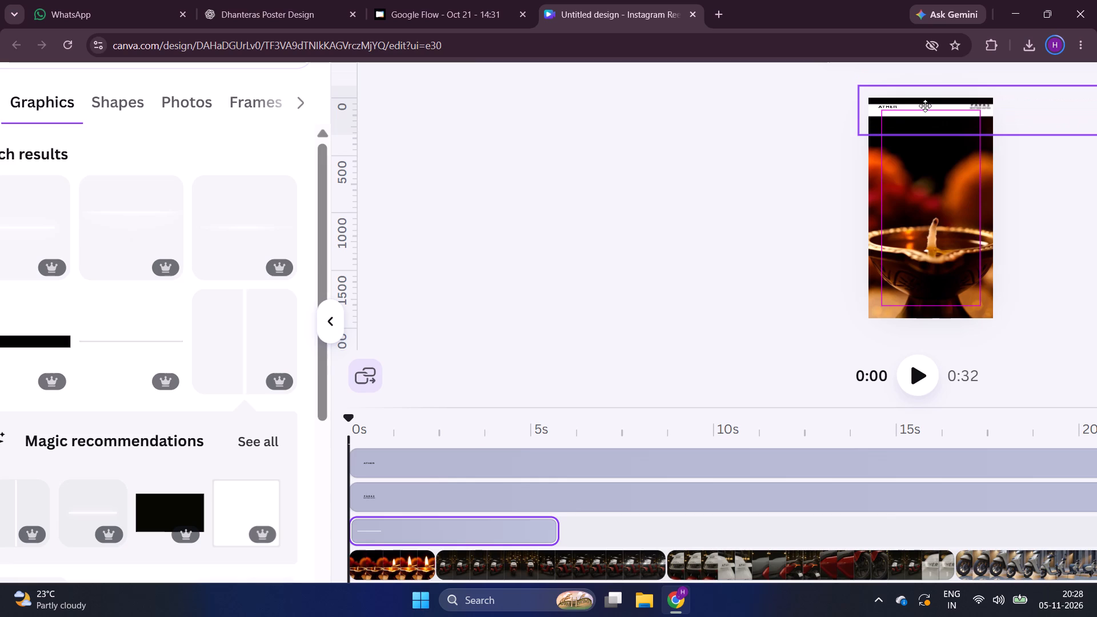
left_click_drag(925, 106, 925, 100)
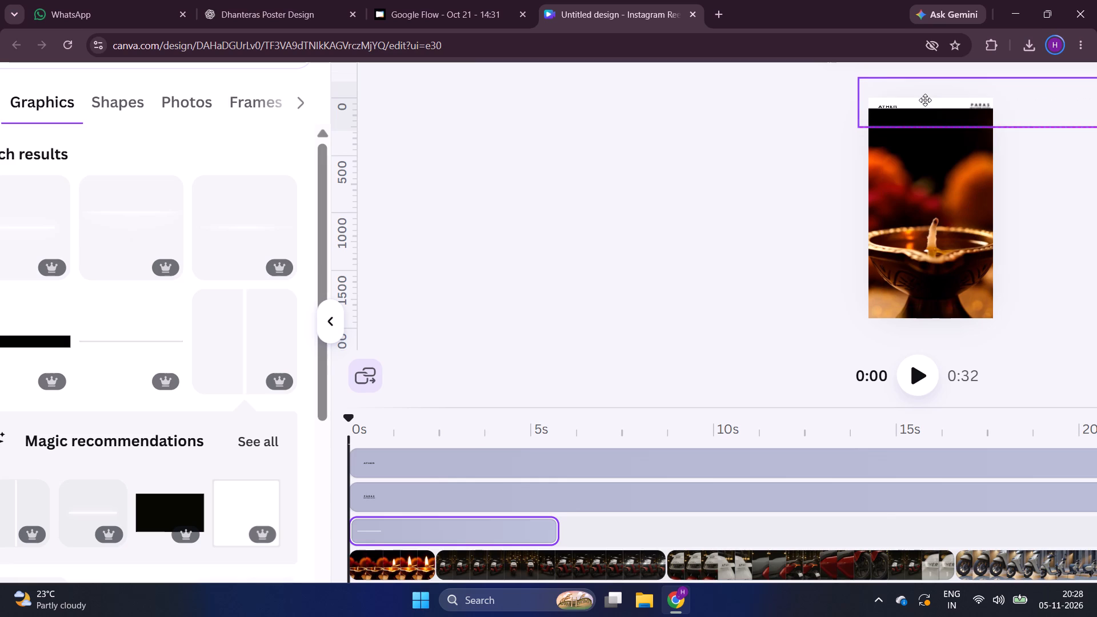
left_click_drag(925, 100, 925, 101)
left_click(780, 162)
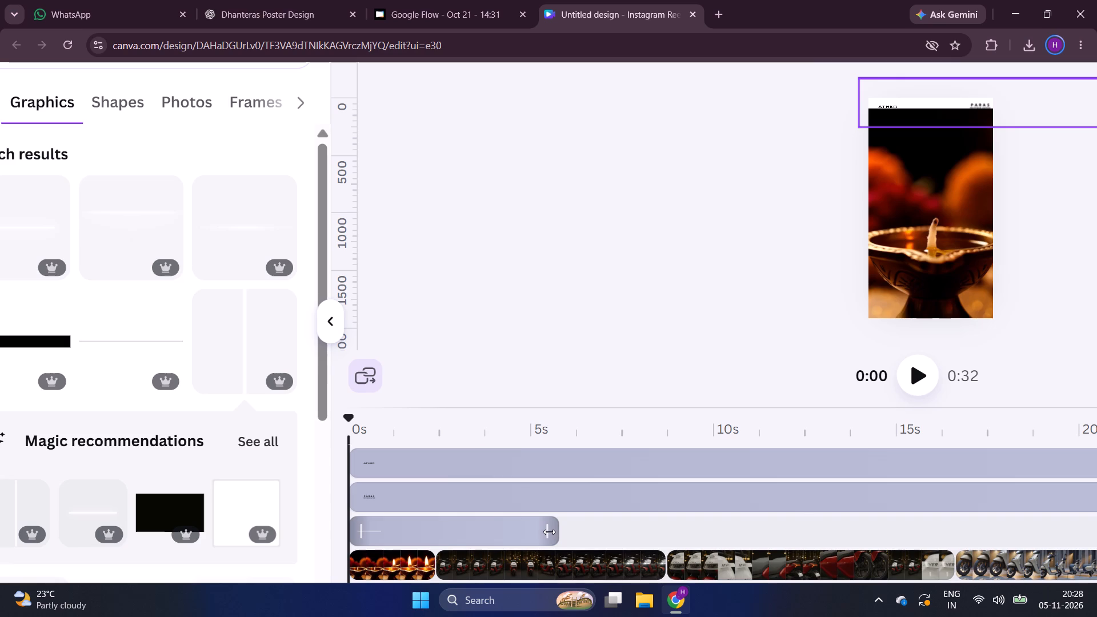
Extend the white line's duration to 32.2 s so it ends with the logo layers and the last clip.
left_click_drag(549, 532, 1096, 542)
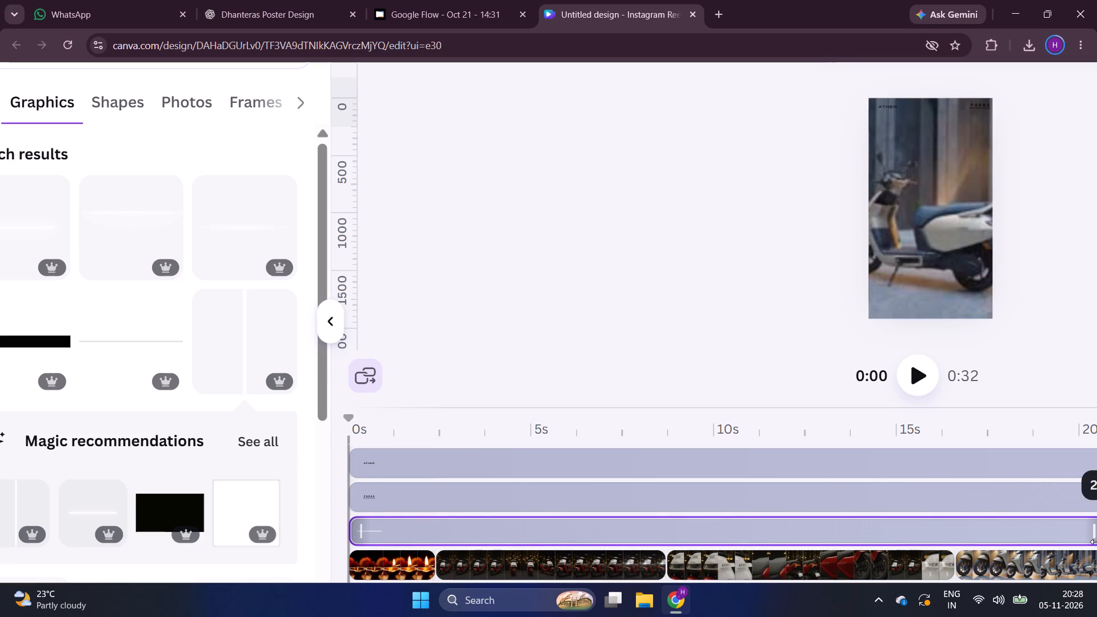
left_click_drag(1096, 542, 1096, 543)
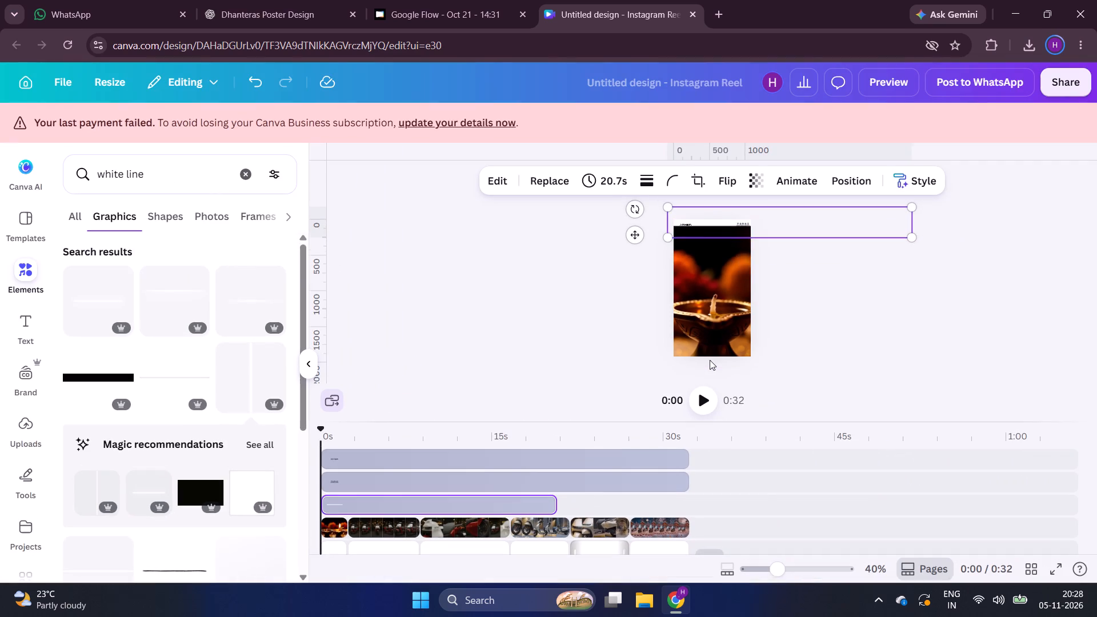
left_click_drag(556, 506, 628, 504)
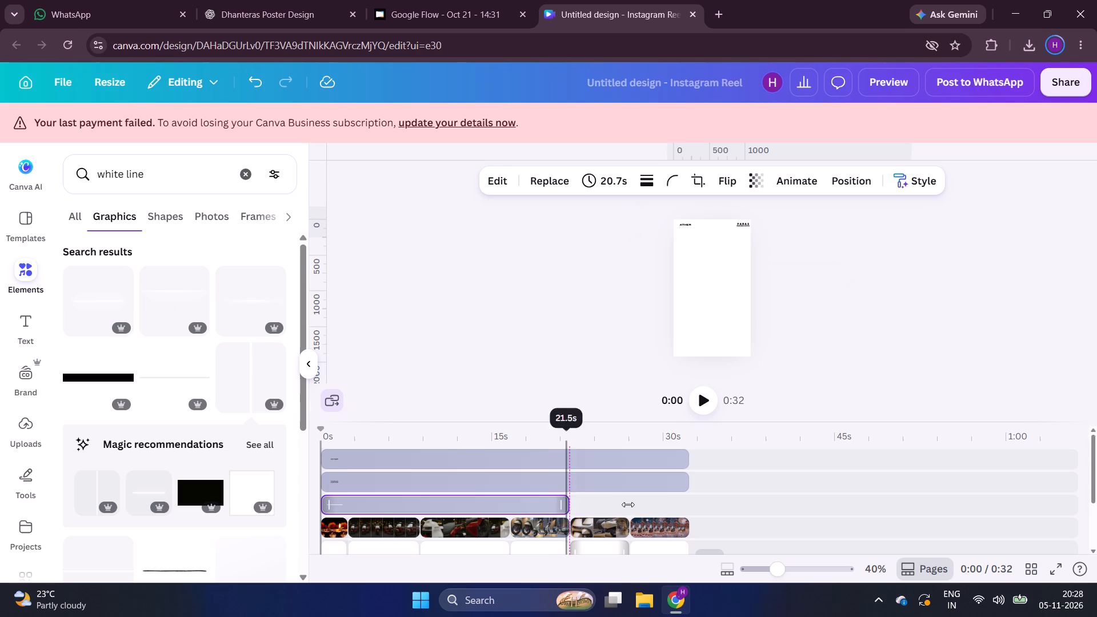
left_click_drag(628, 504, 689, 504)
left_click(883, 290)
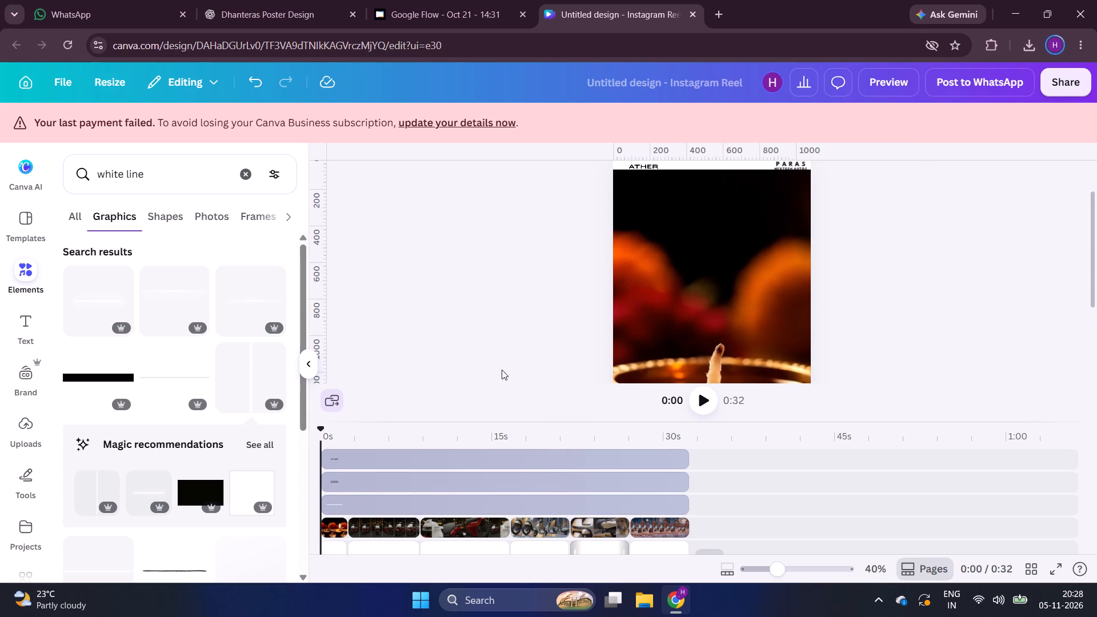
Enlarge the white strip behind the logos slightly to about 454 × 3,630 and deselect it.
scroll(502, 370, "right", 2)
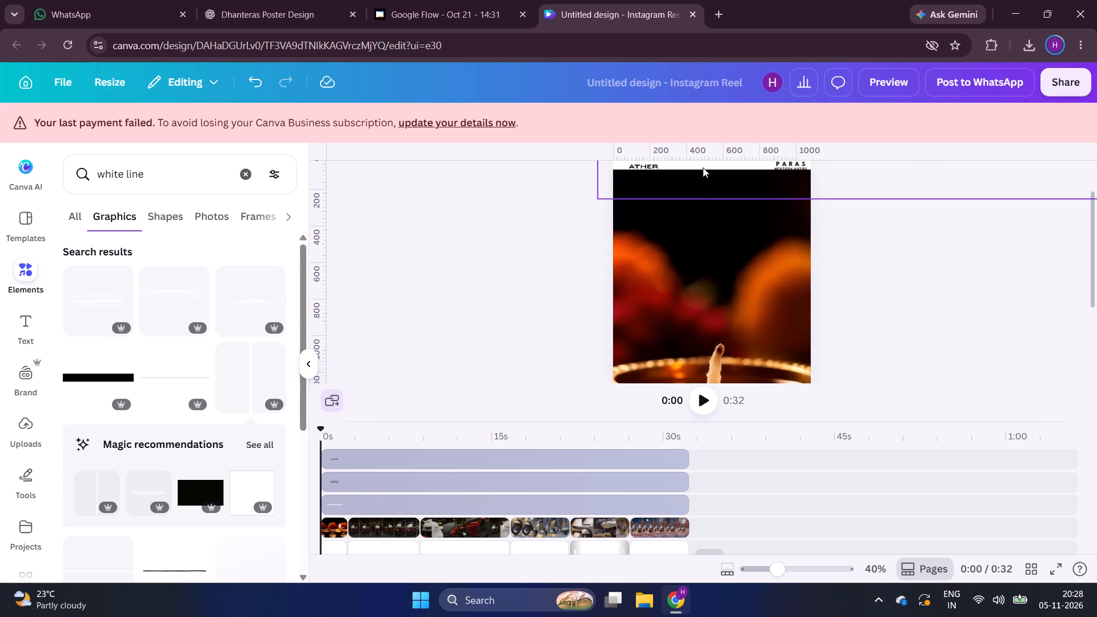
left_click(703, 167)
left_click(875, 291)
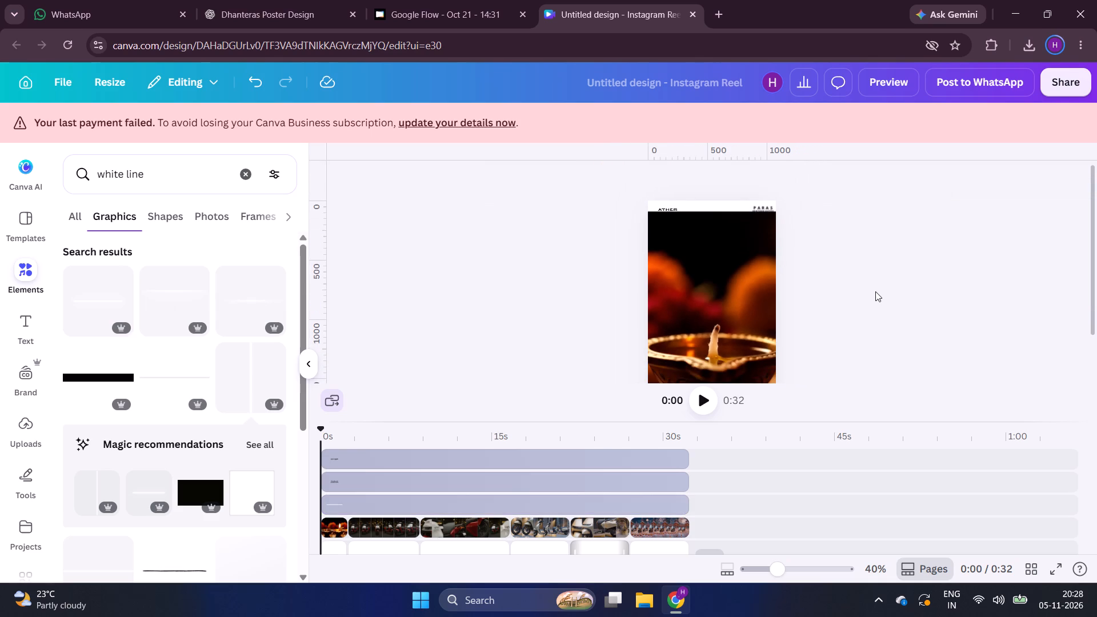
left_click(716, 210)
left_click_drag(955, 225, 970, 245)
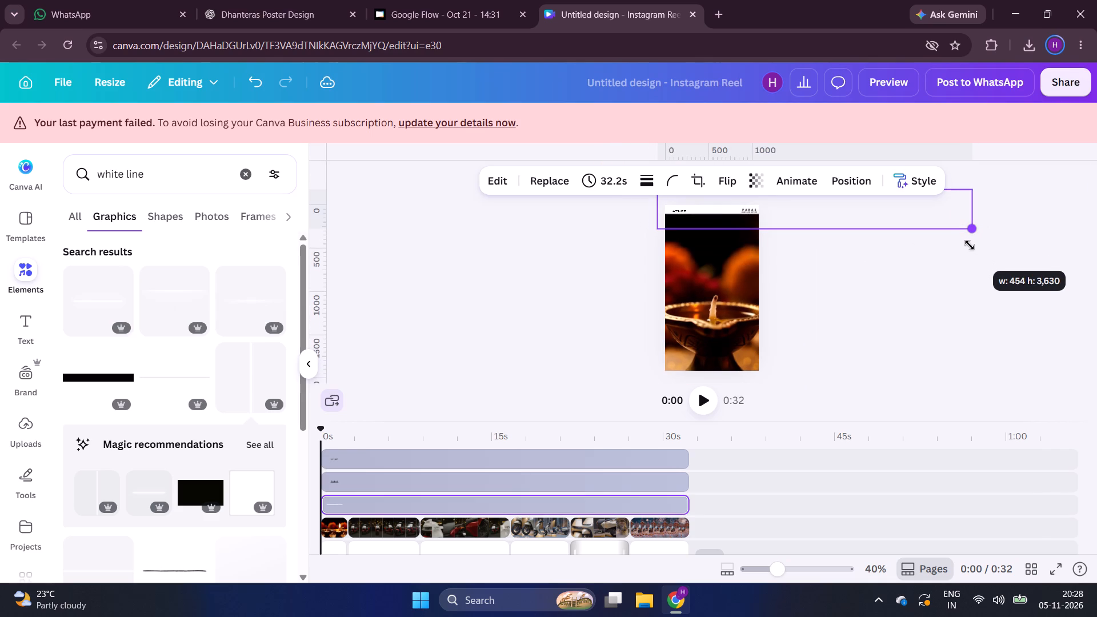
left_click_drag(970, 245, 973, 246)
left_click(878, 298)
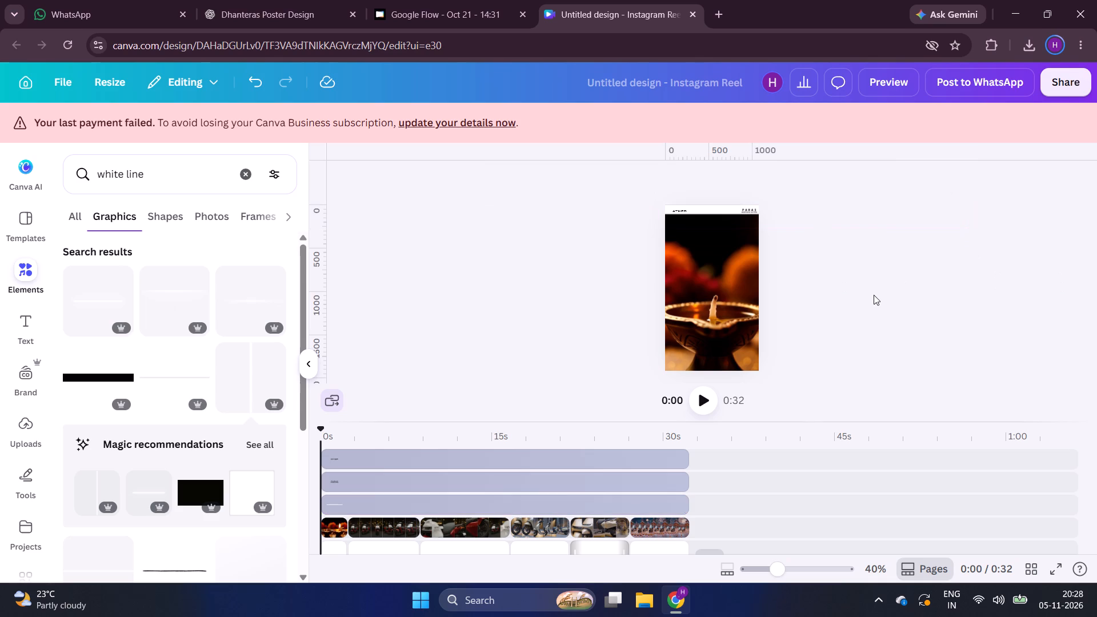
Preview the reel to check the white strip and the ATHER and Paras logos during playback.
left_click(904, 82)
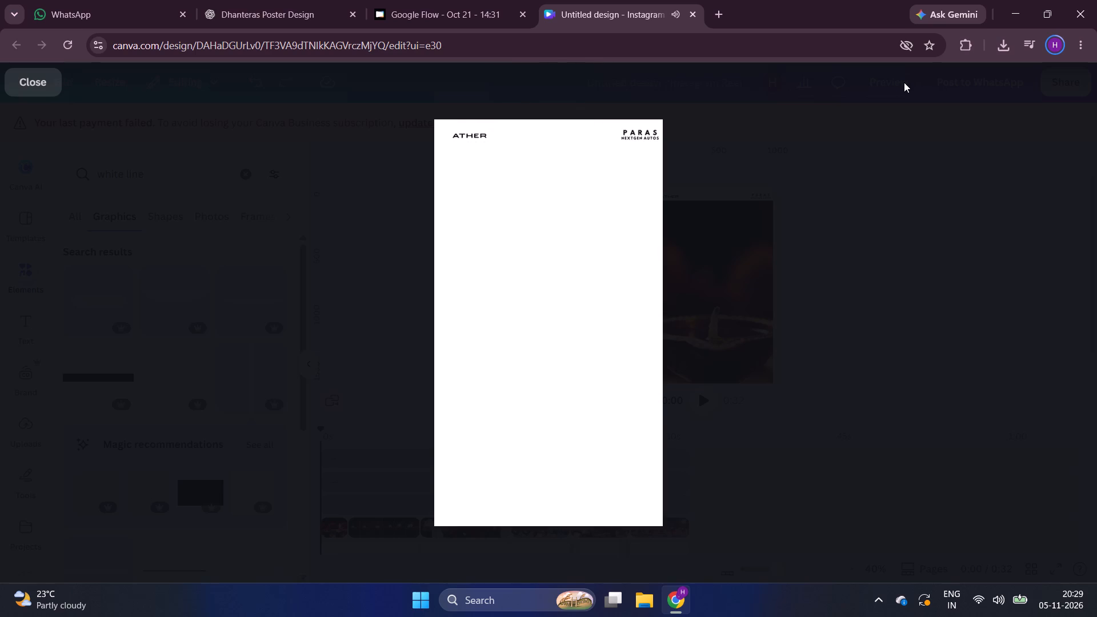
left_click(910, 151)
Close the preview and elements list, and look over the logo, white strip and clip layers and transitions in the timeline.
scroll(543, 265, "right", 6)
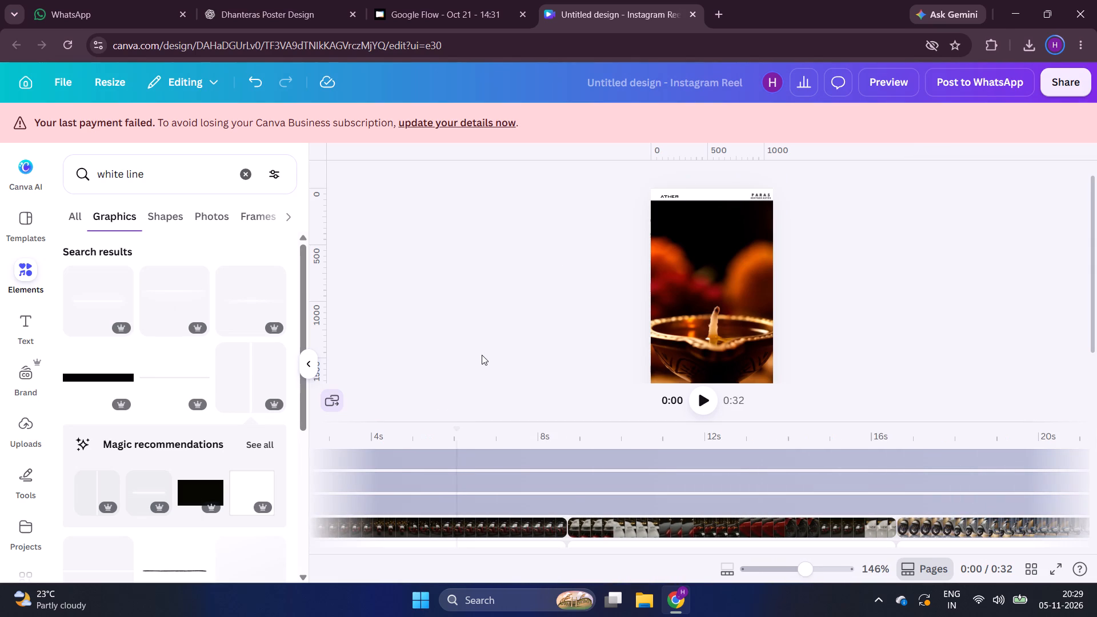
scroll(482, 355, "right", 3)
left_click(304, 359)
scroll(346, 482, "right", 6)
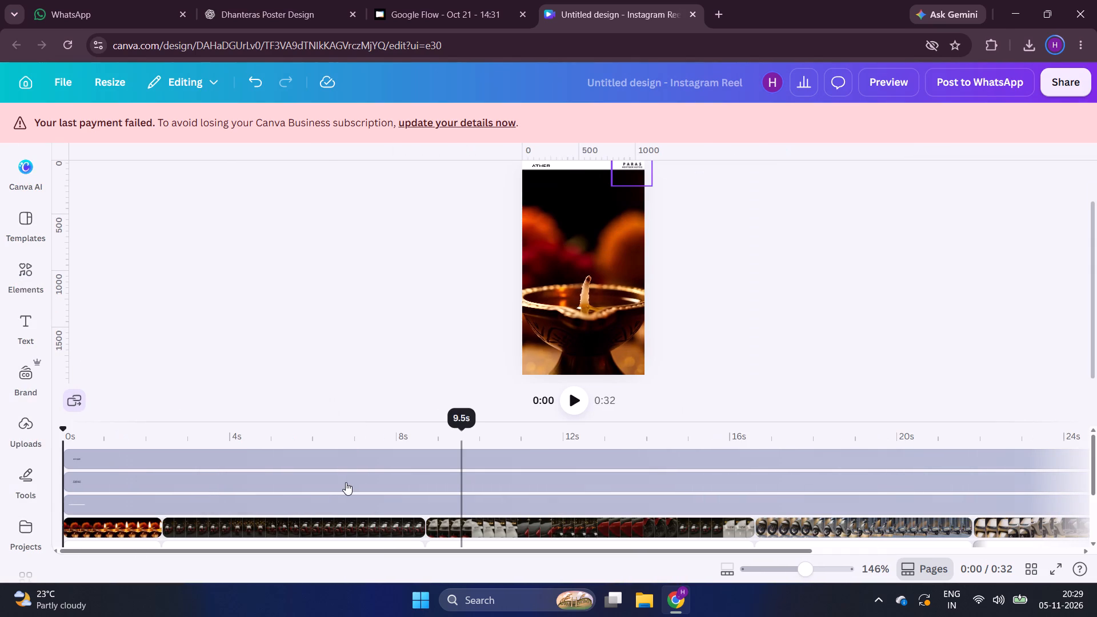
scroll(346, 482, "right", 3)
scroll(218, 505, "down", 2)
scroll(218, 505, "up", 1)
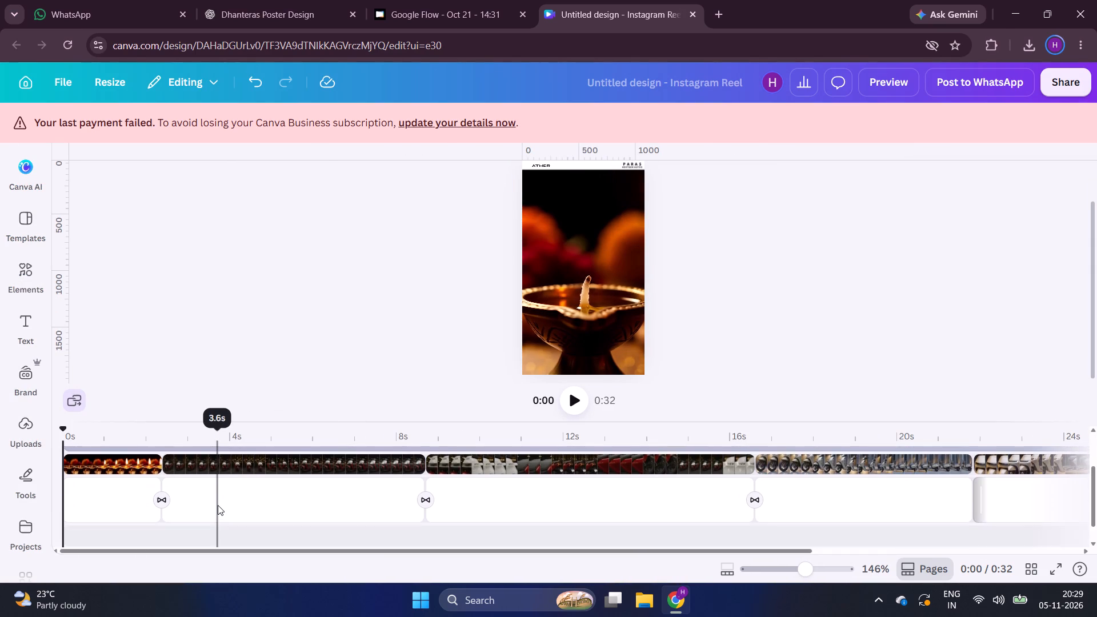
scroll(218, 505, "up", 2)
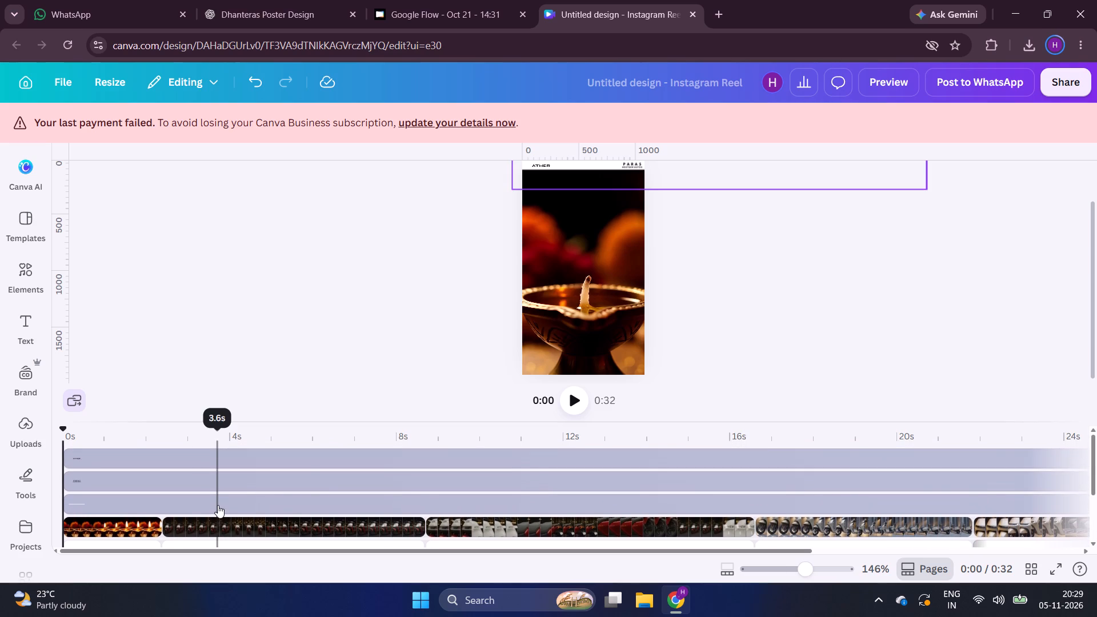
scroll(218, 505, "up", 2)
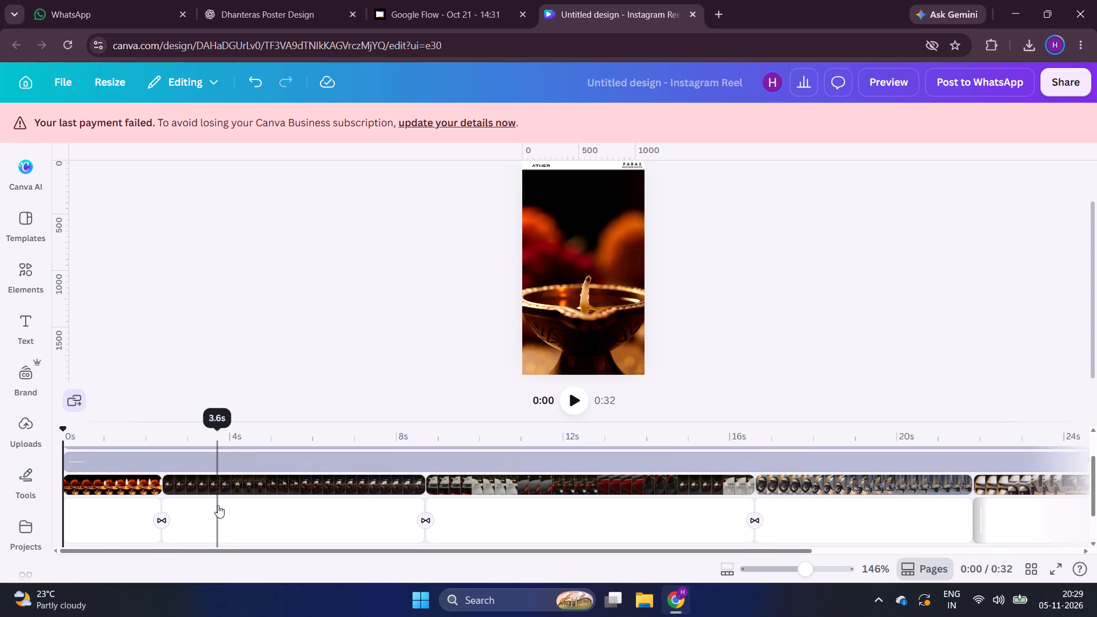
scroll(218, 505, "up", 1)
Play the full reel preview to check the clips, sound and logos on the white strip, and return to editing.
left_click(887, 94)
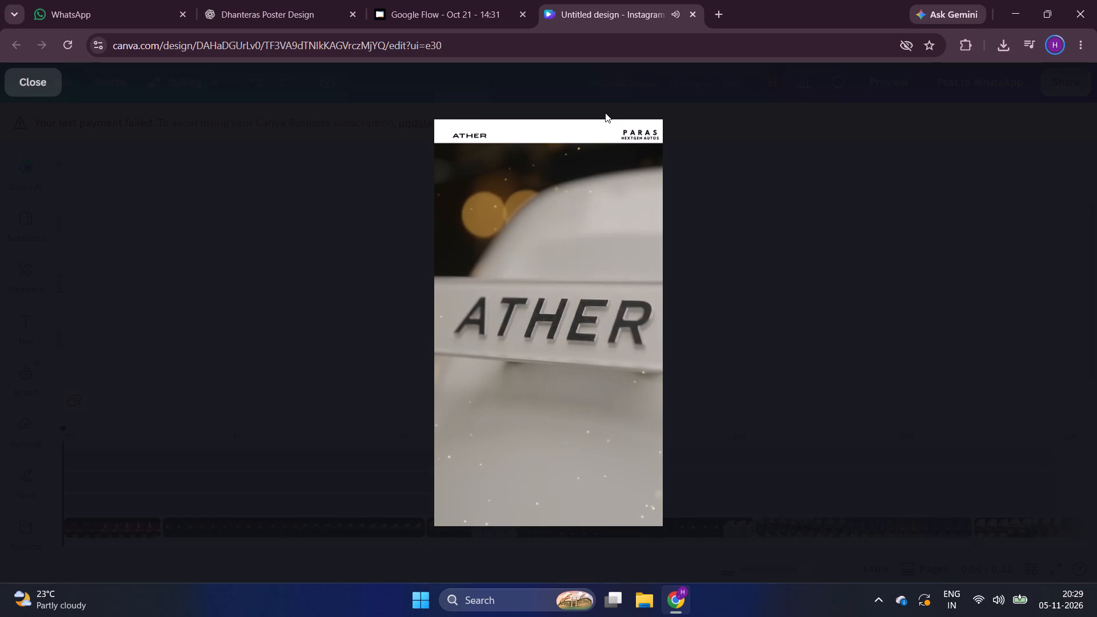
left_click(492, 504)
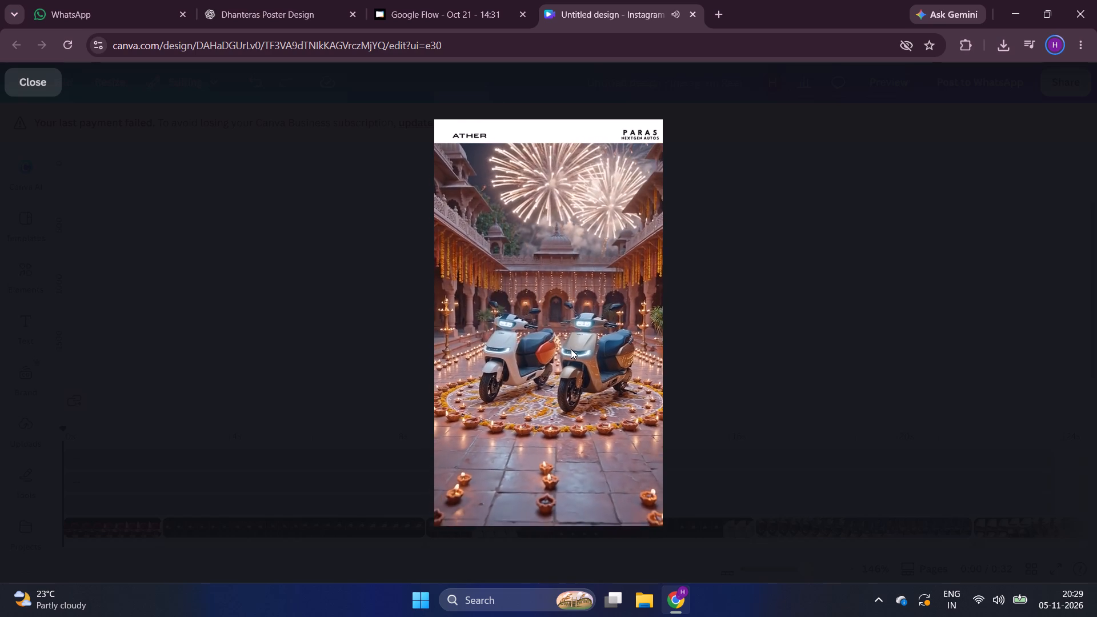
left_click(753, 328)
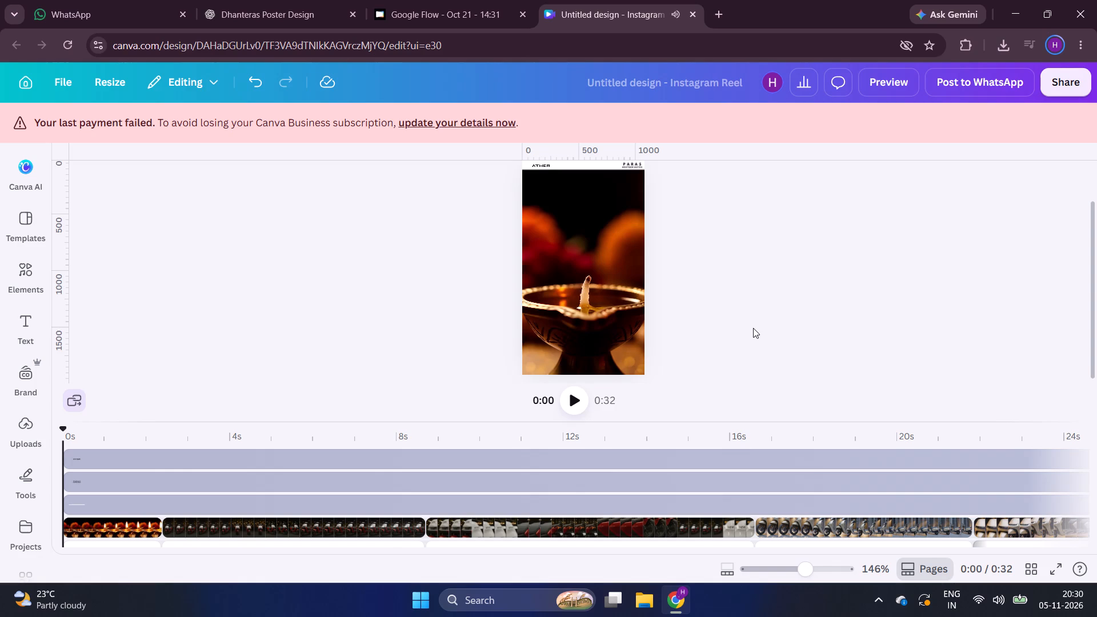
Search the audio library for "happy diwali".
scroll(314, 270, "right", 5)
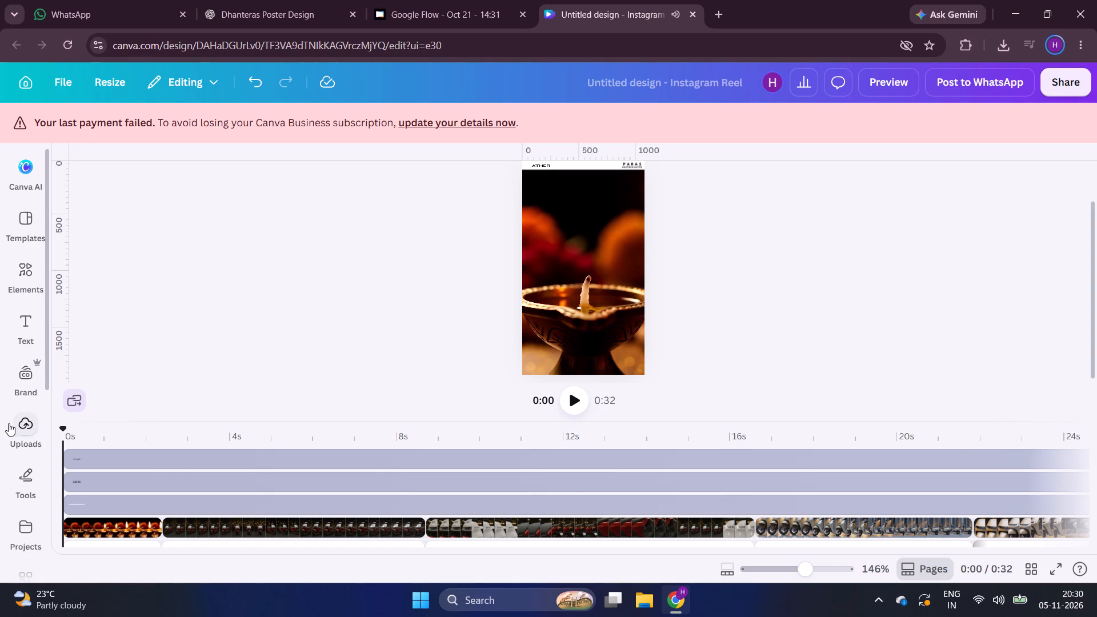
scroll(10, 468, "down", 3)
left_click(21, 447)
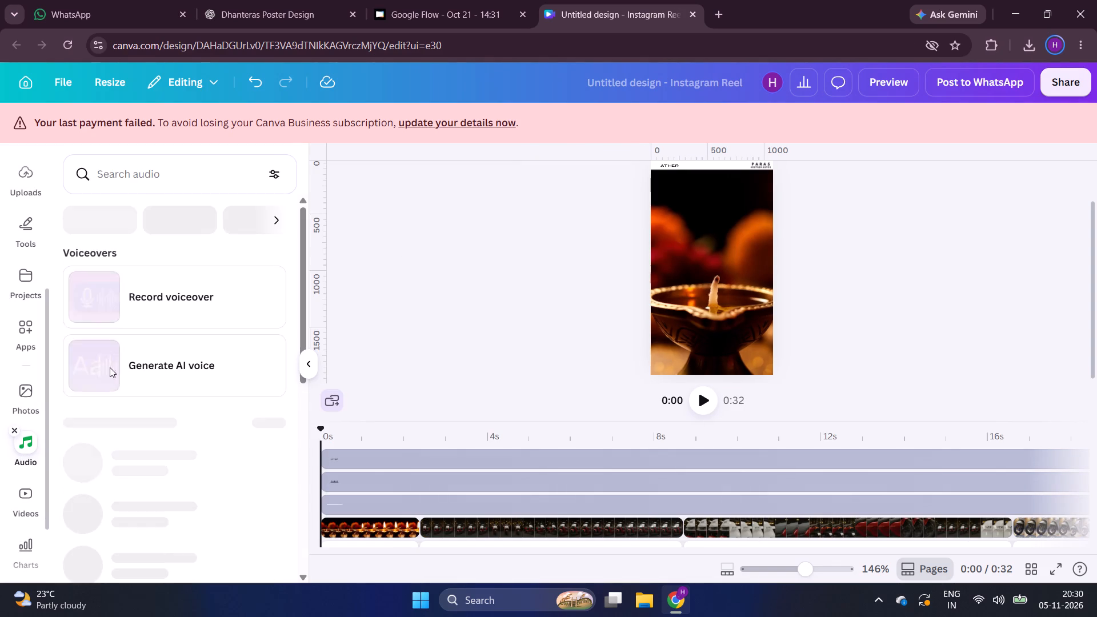
left_click(150, 186)
type("happy diwali")
key("Return")
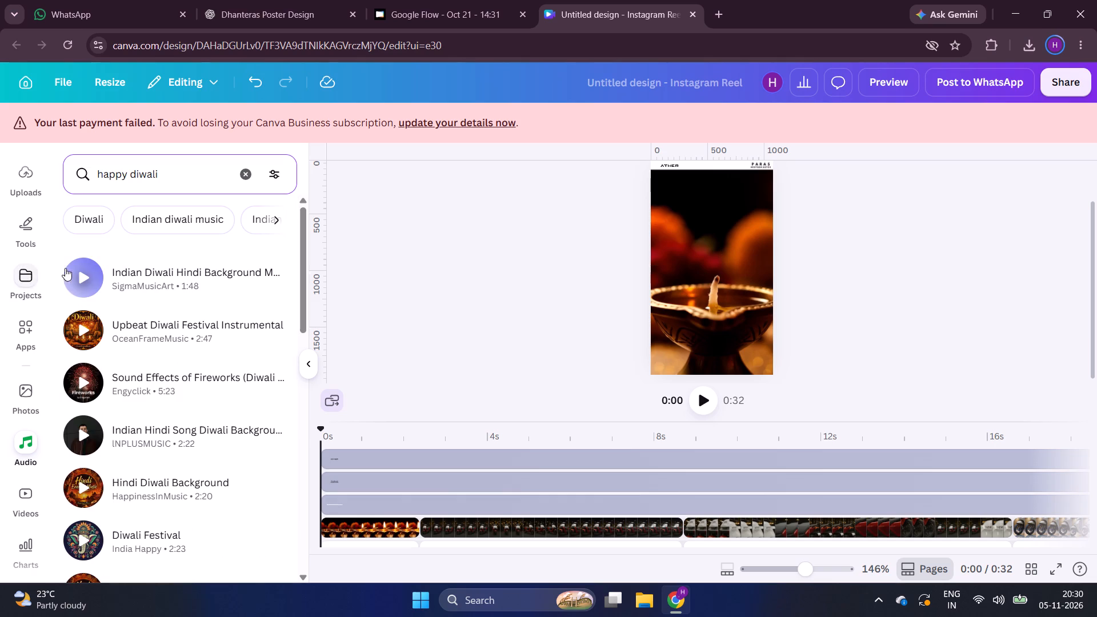
Audition the "happy diwali" tracks from Indian Diwali Hindi Background through Hindi Diwali Free as background music candidates.
left_click(83, 281)
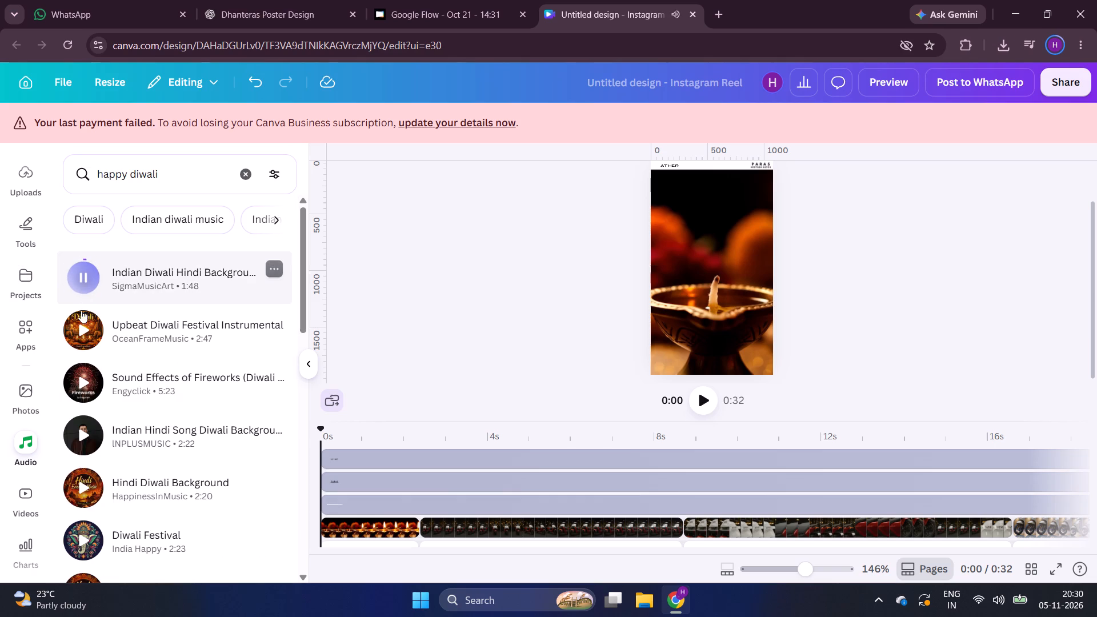
left_click(78, 335)
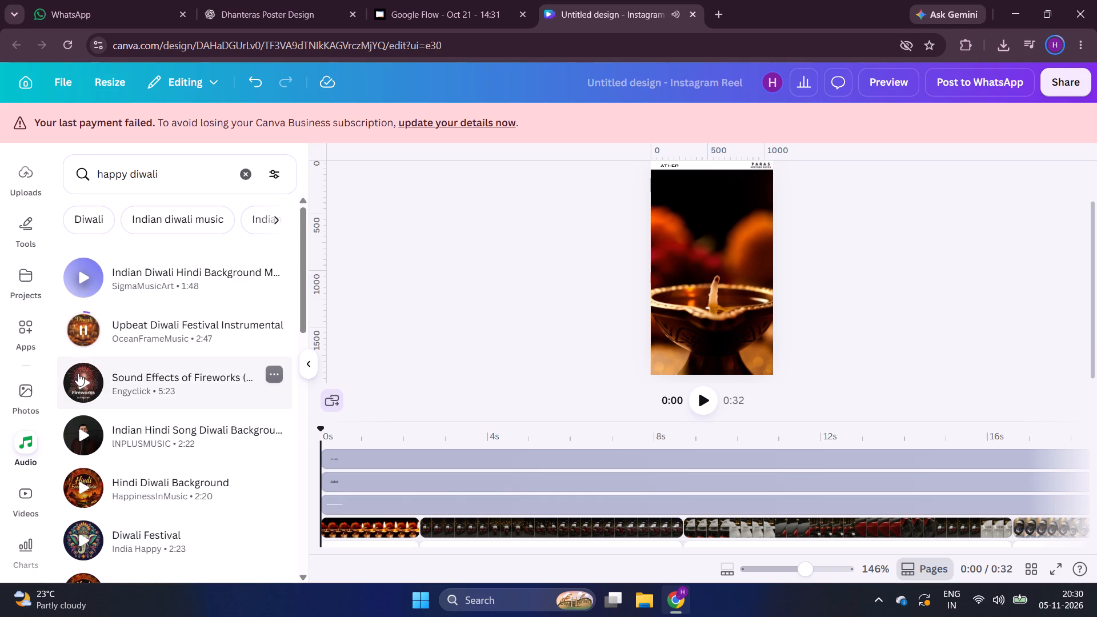
left_click(80, 380)
scroll(80, 380, "down", 1)
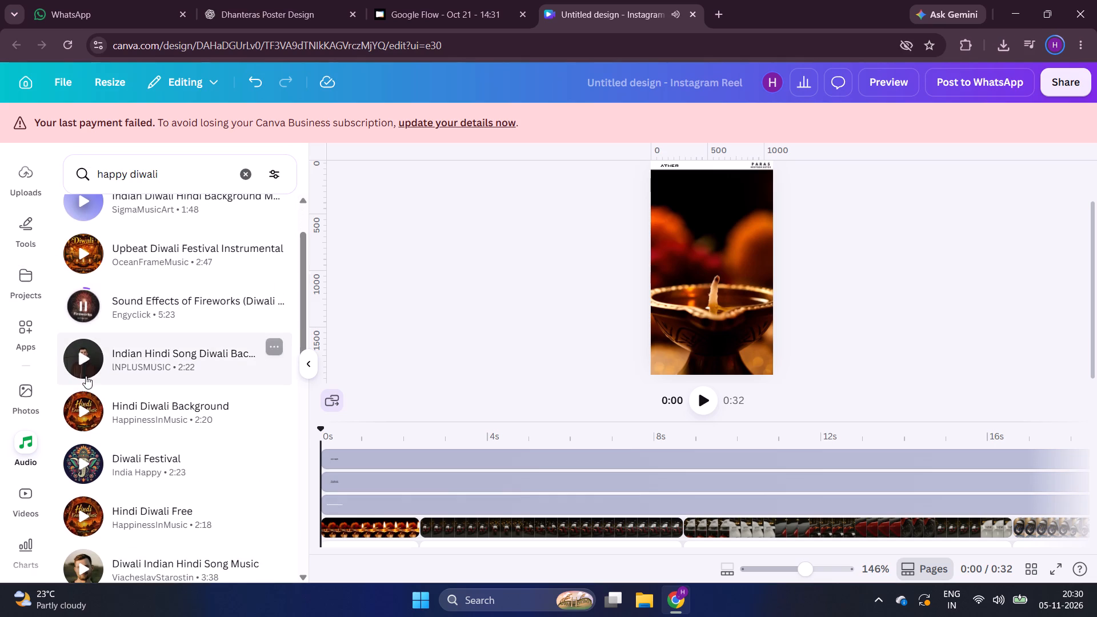
left_click(83, 346)
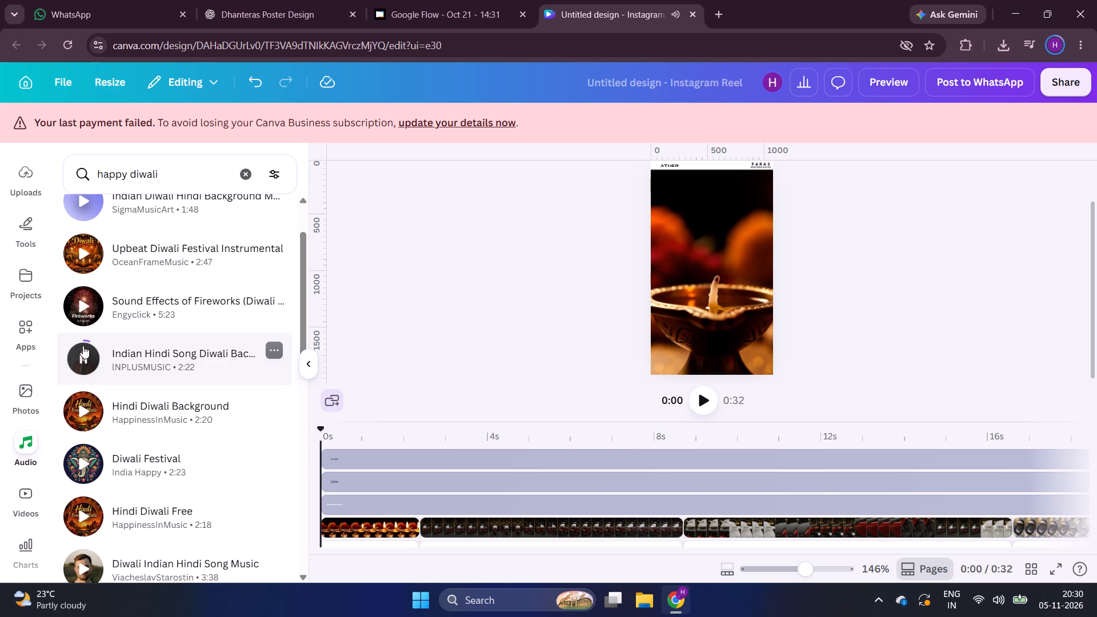
left_click(80, 417)
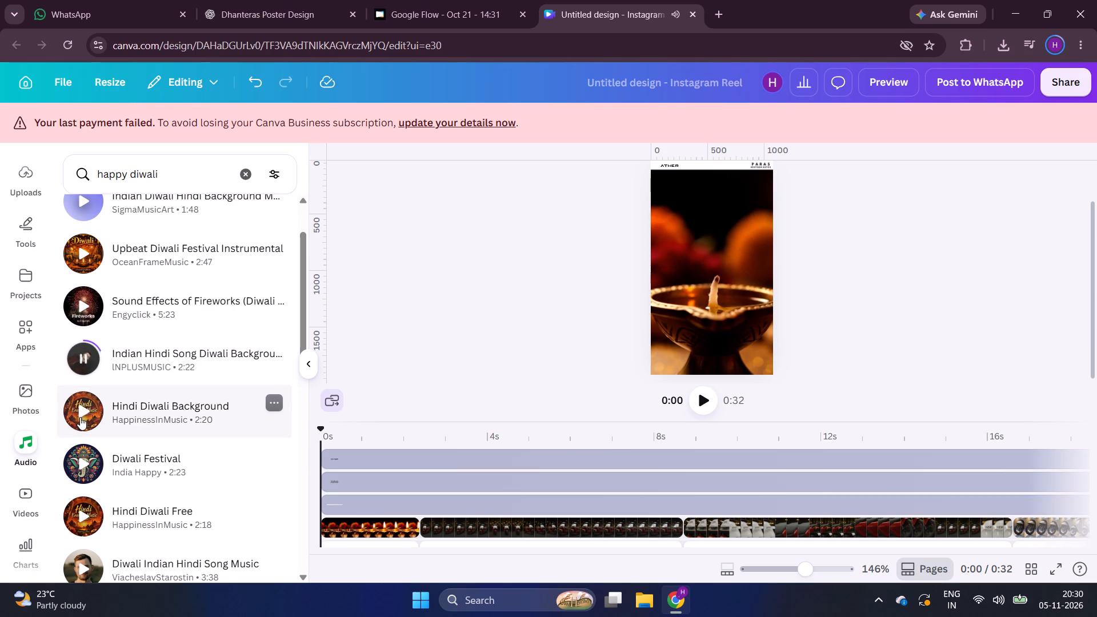
scroll(80, 417, "down", 1)
left_click(86, 376)
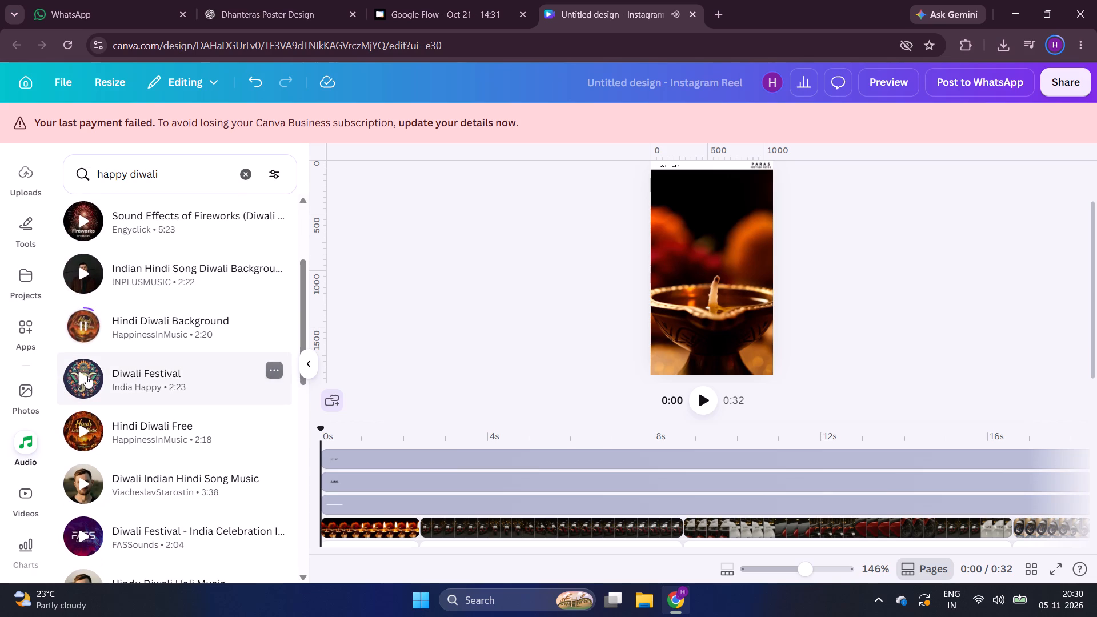
left_click(83, 435)
Audition more tracks, including Diwali Festival - India Celebration, Diwali Indian Hindi Song Music and Hindu Diwali Holi Music.
scroll(83, 435, "down", 1)
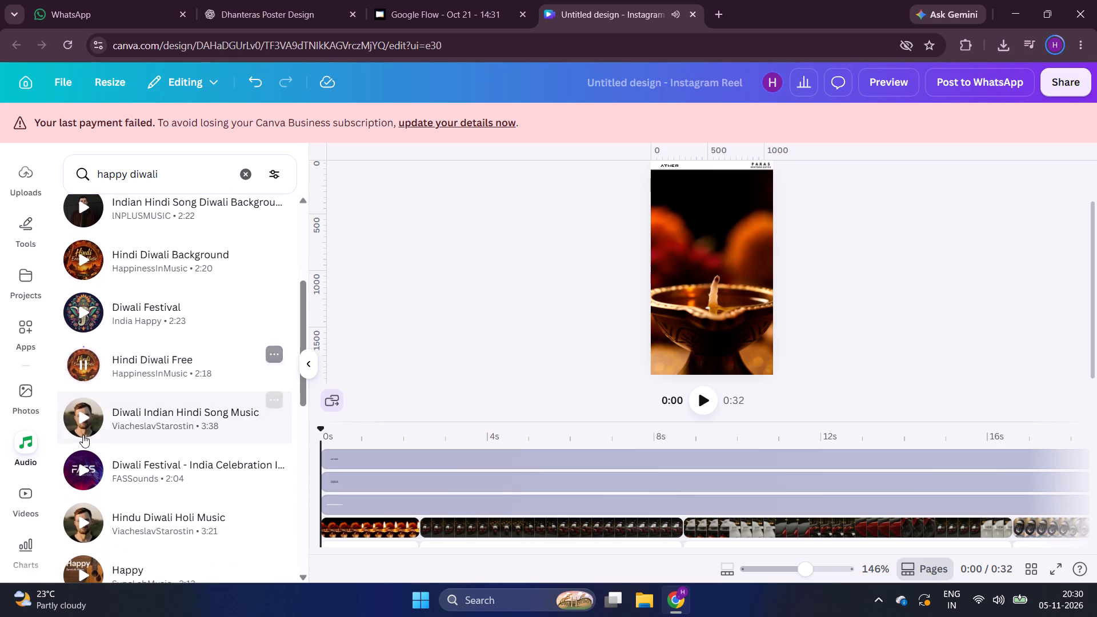
scroll(83, 435, "down", 1)
left_click(82, 464)
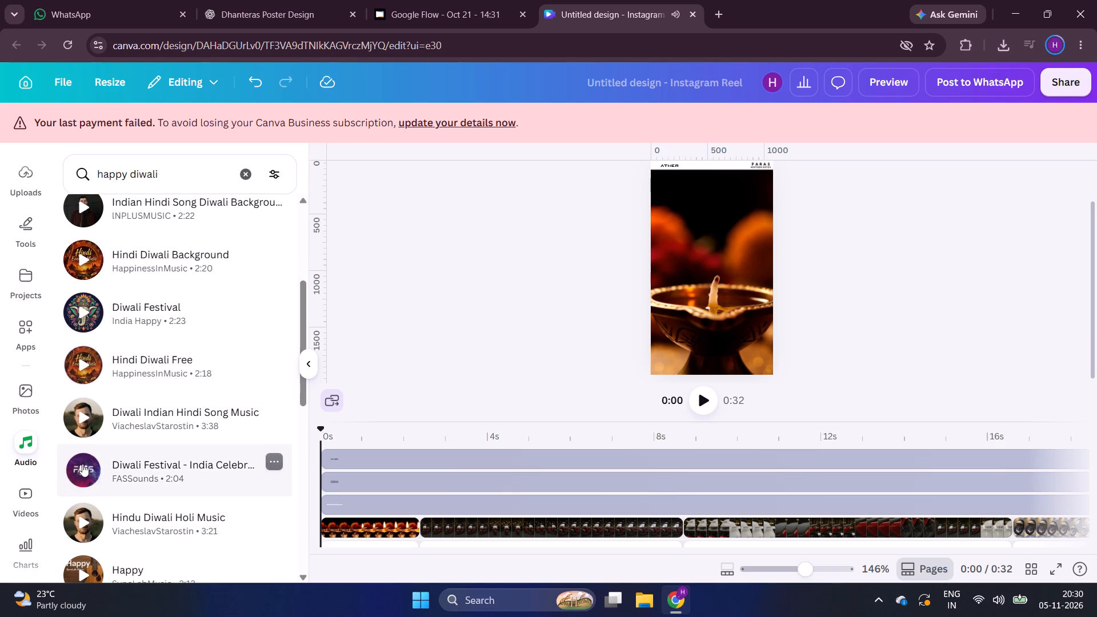
scroll(82, 464, "down", 1)
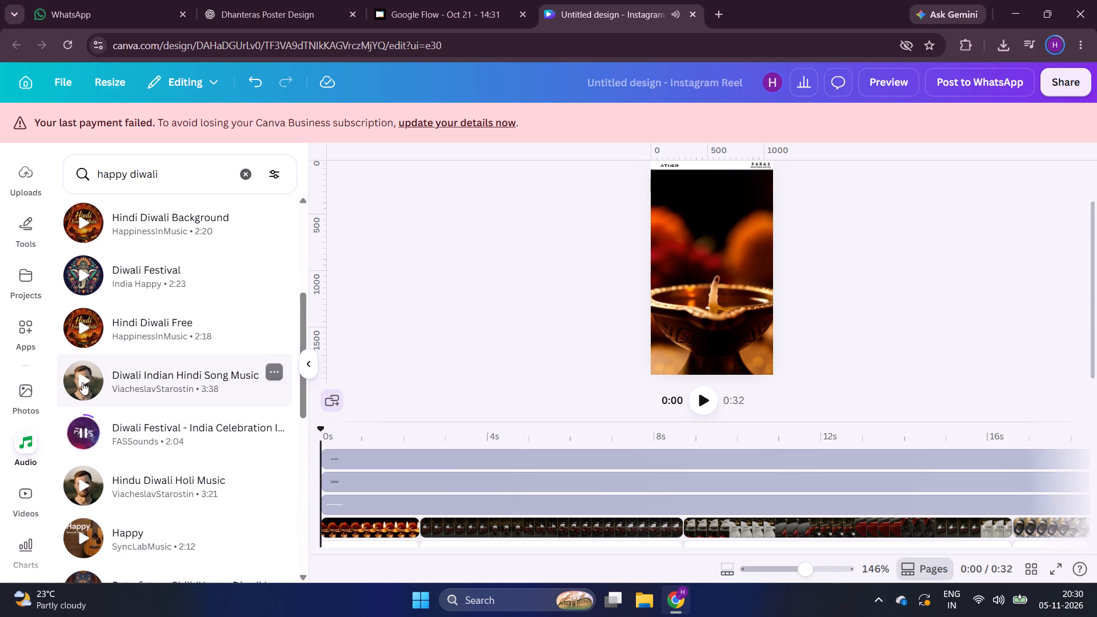
left_click(82, 382)
scroll(82, 382, "down", 1)
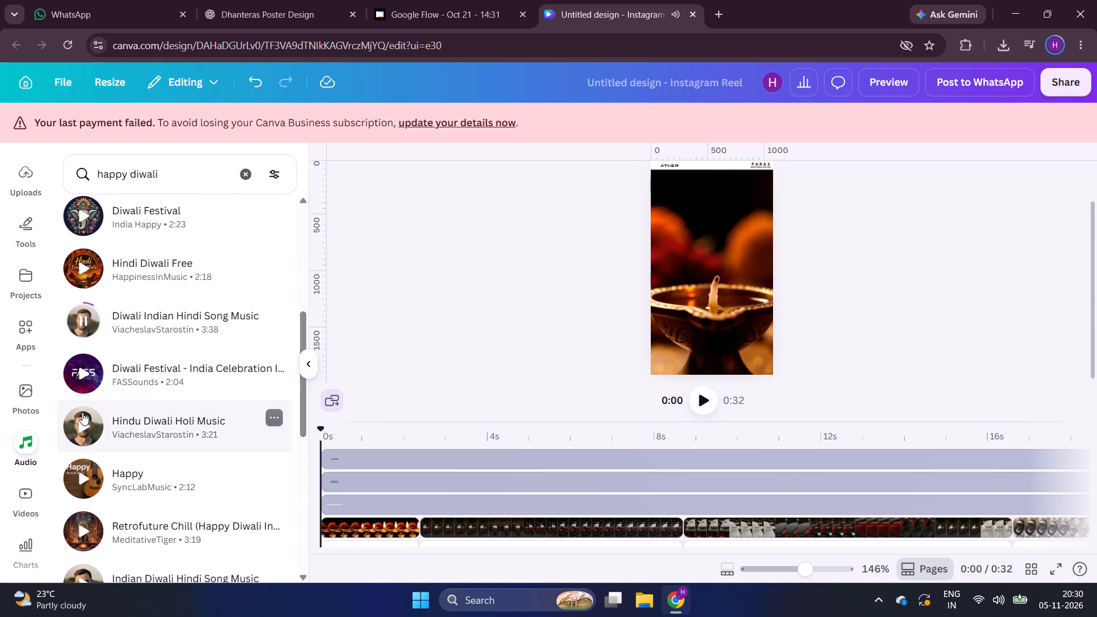
left_click(82, 424)
scroll(82, 424, "down", 1)
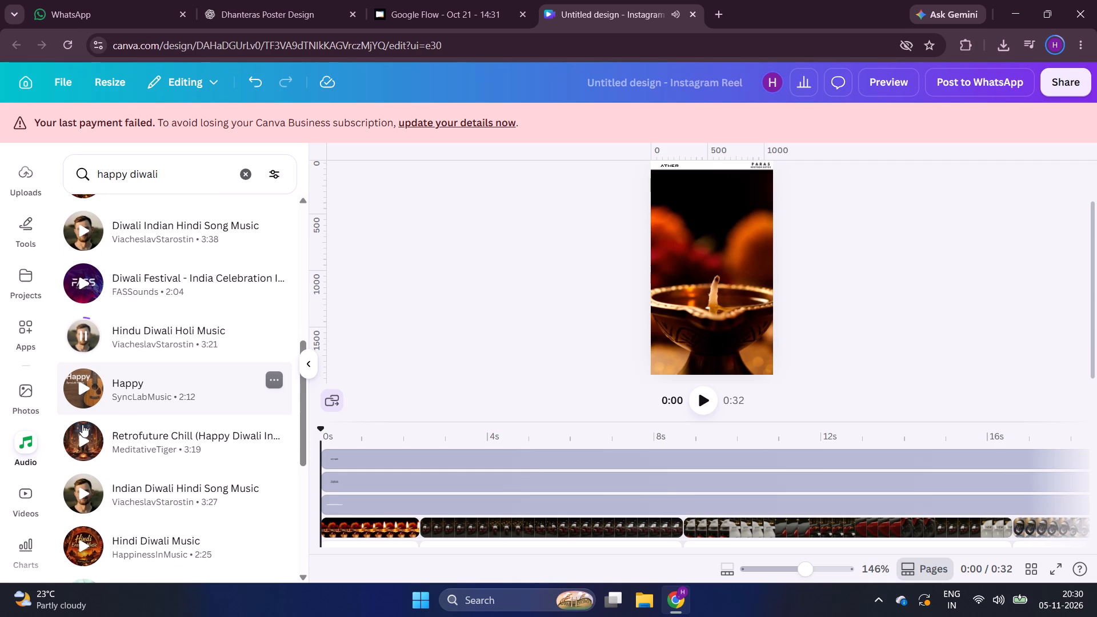
scroll(82, 424, "down", 1)
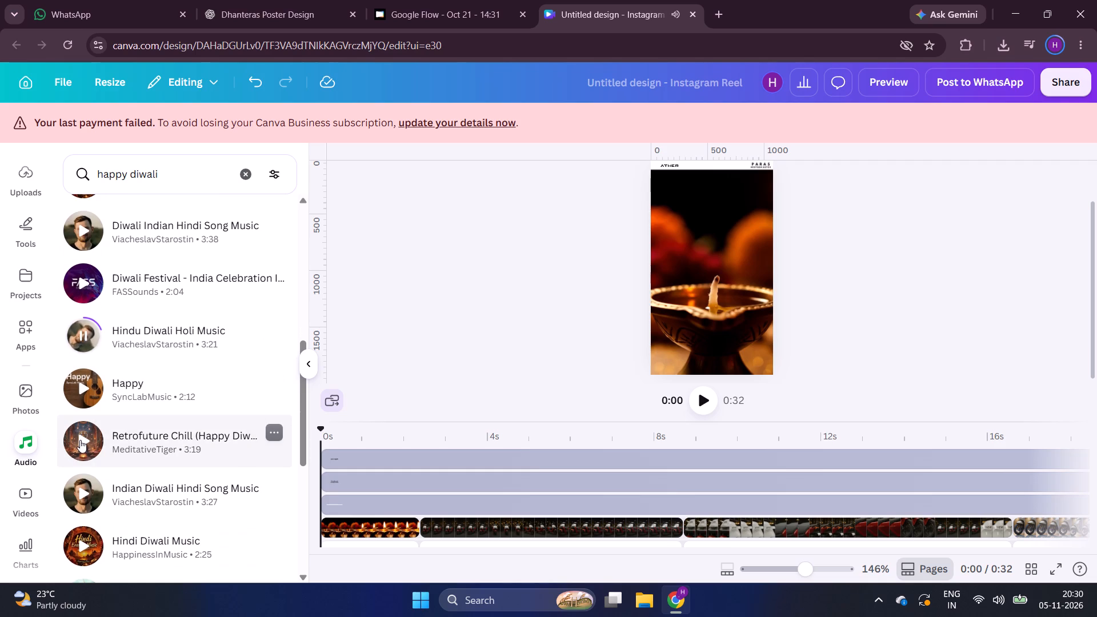
Search the audio library for "happy diwali songs" and look over the tracks and suggested related searches.
left_click(178, 169)
key("space")
type("songe")
key("BackSpace")
key("s")
key("Return")
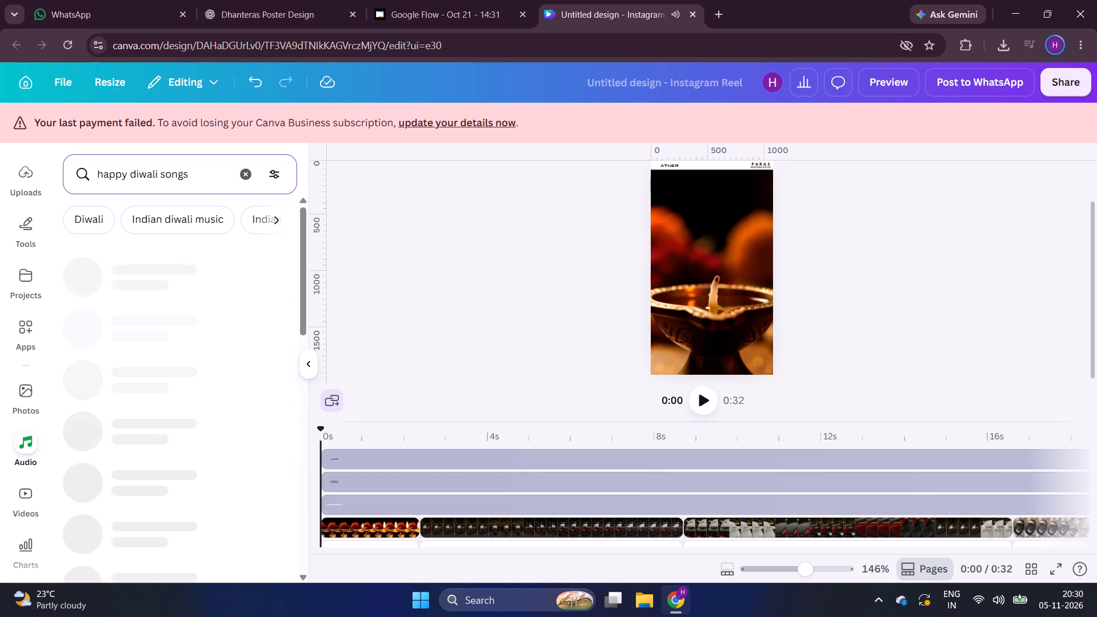
scroll(206, 218, "left", 1)
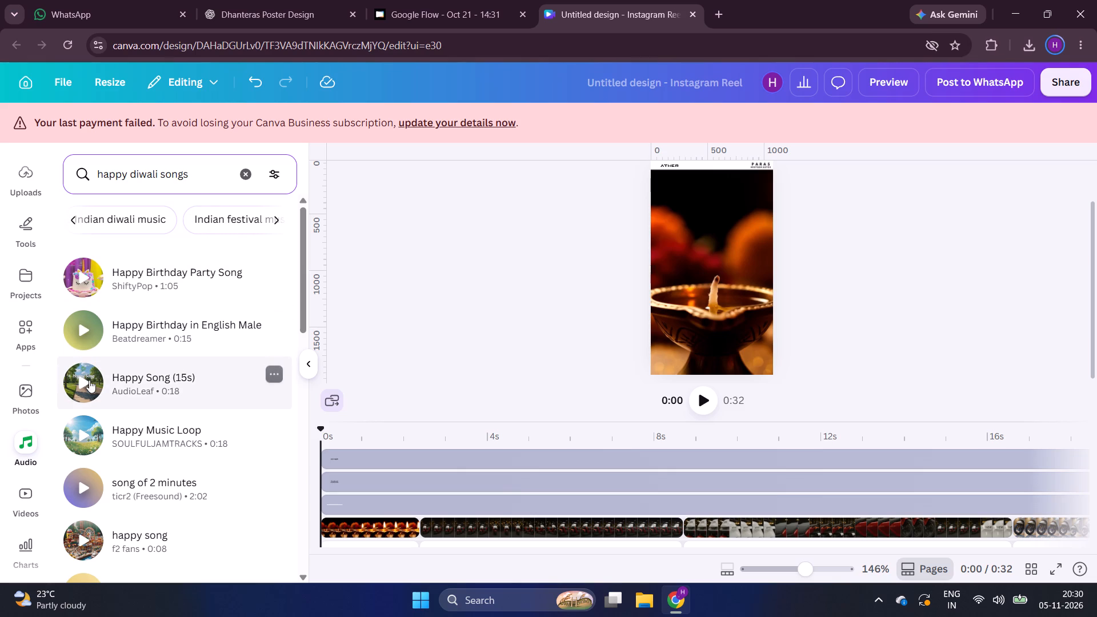
scroll(183, 222, "right", 1)
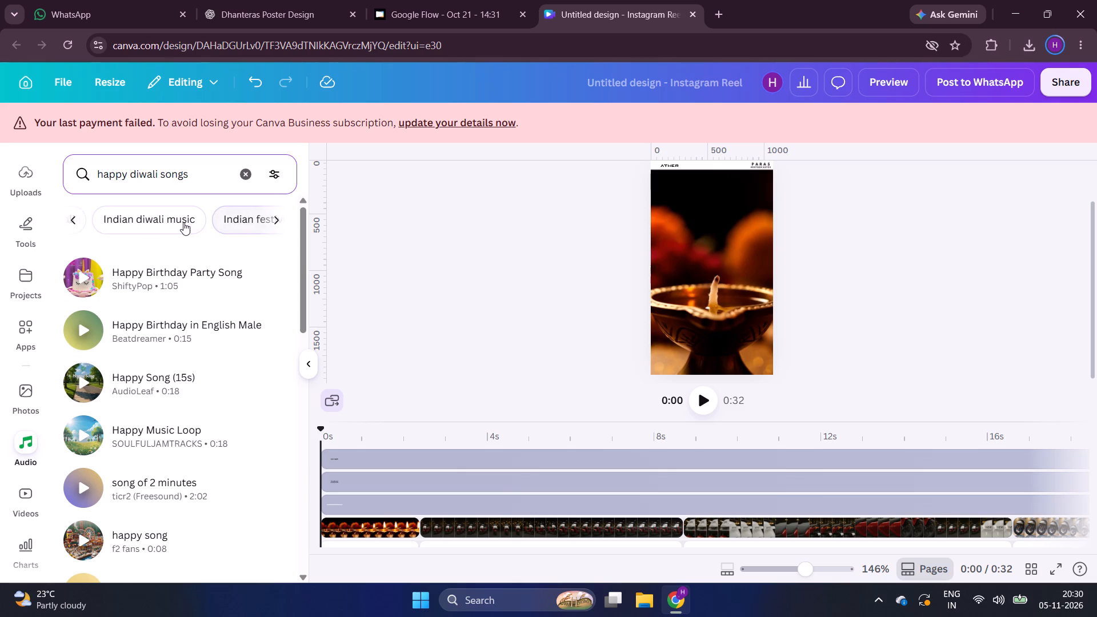
scroll(183, 222, "right", 1)
Shorten the audio search to "diwali songs".
double_click(115, 176)
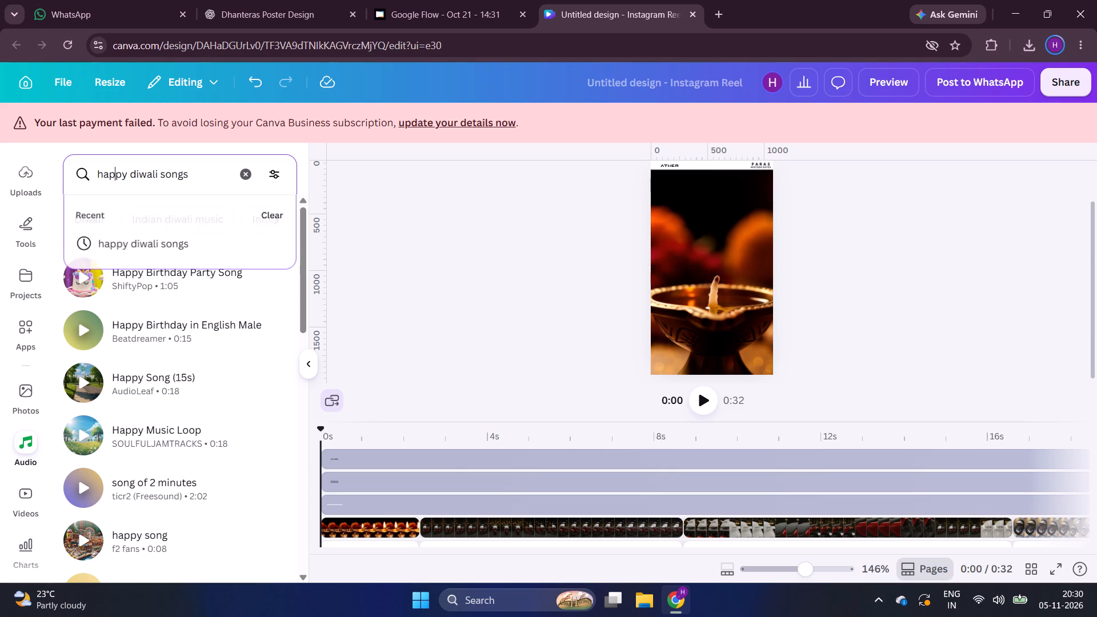
key("BackSpace")
key("Return")
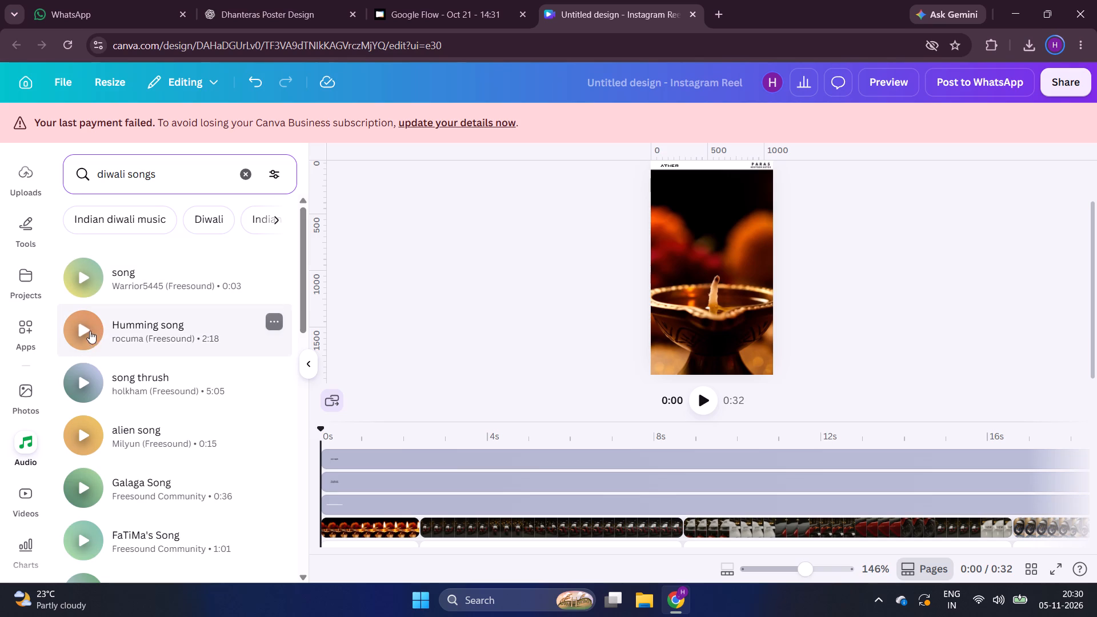
Switch to the suggested Diwali audio search, audition Hindi Krishna, Digital Ghost and Celebration, and close the audio library.
left_click(210, 230)
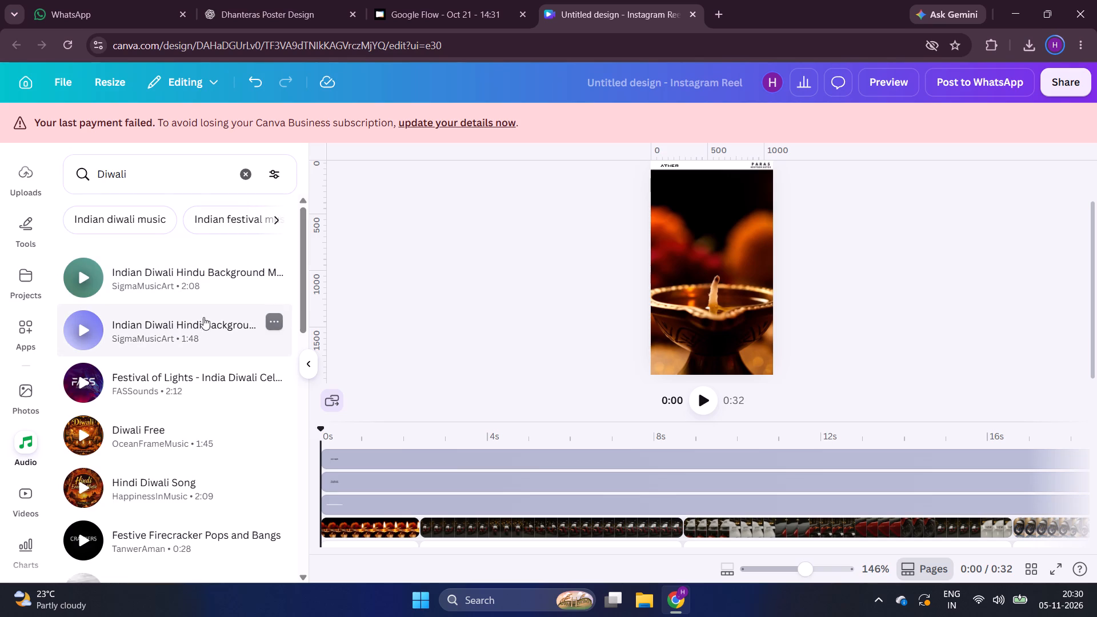
scroll(165, 492, "down", 12)
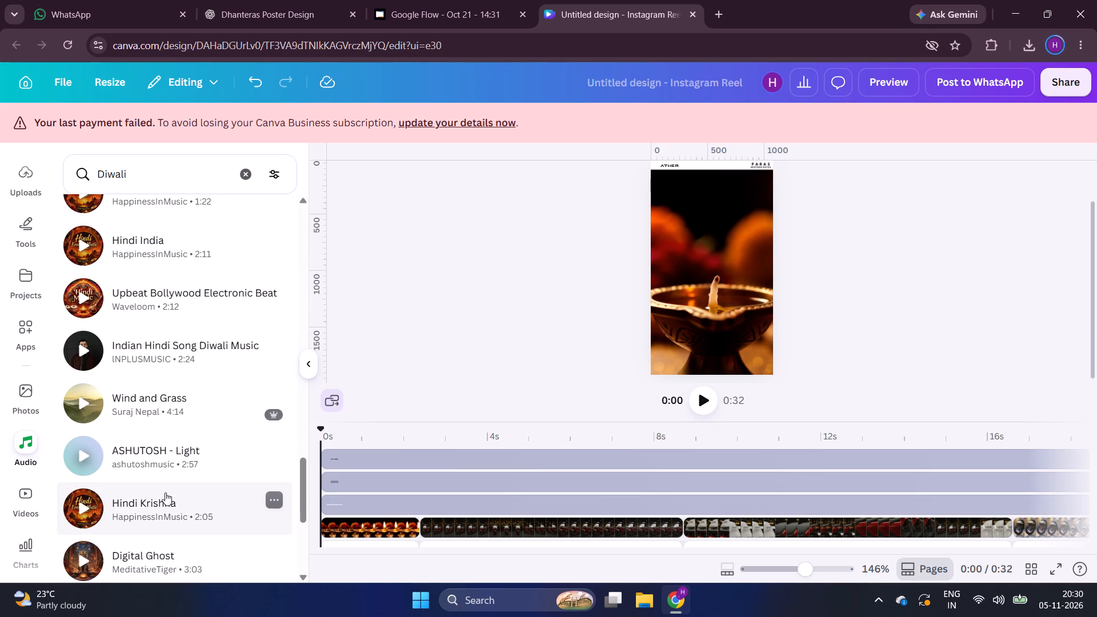
left_click(83, 507)
scroll(83, 507, "down", 3)
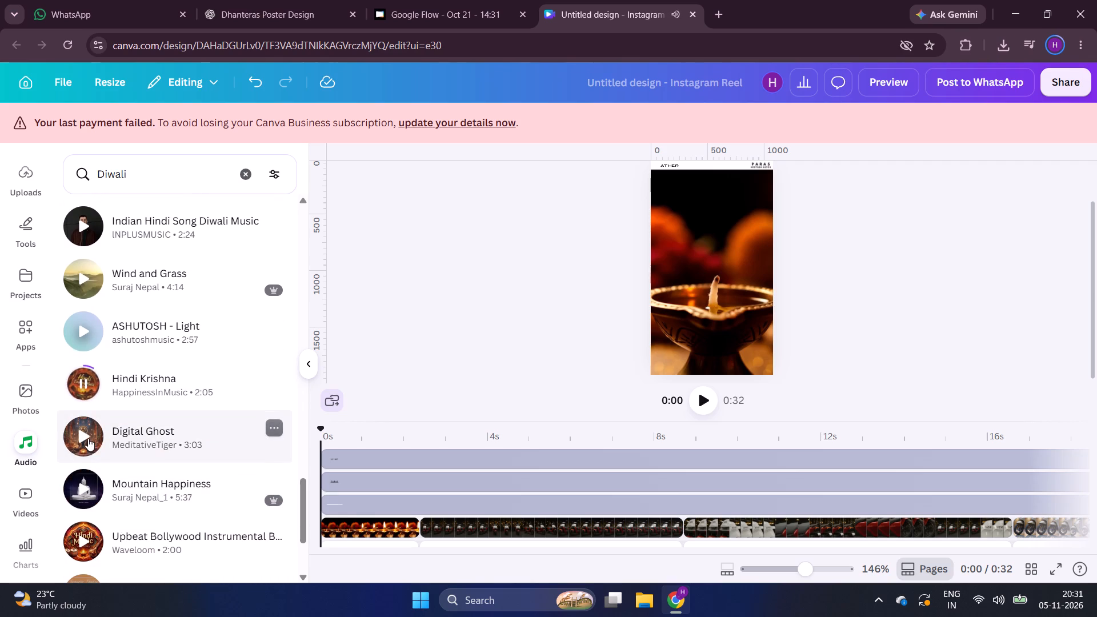
left_click(85, 436)
scroll(85, 436, "down", 3)
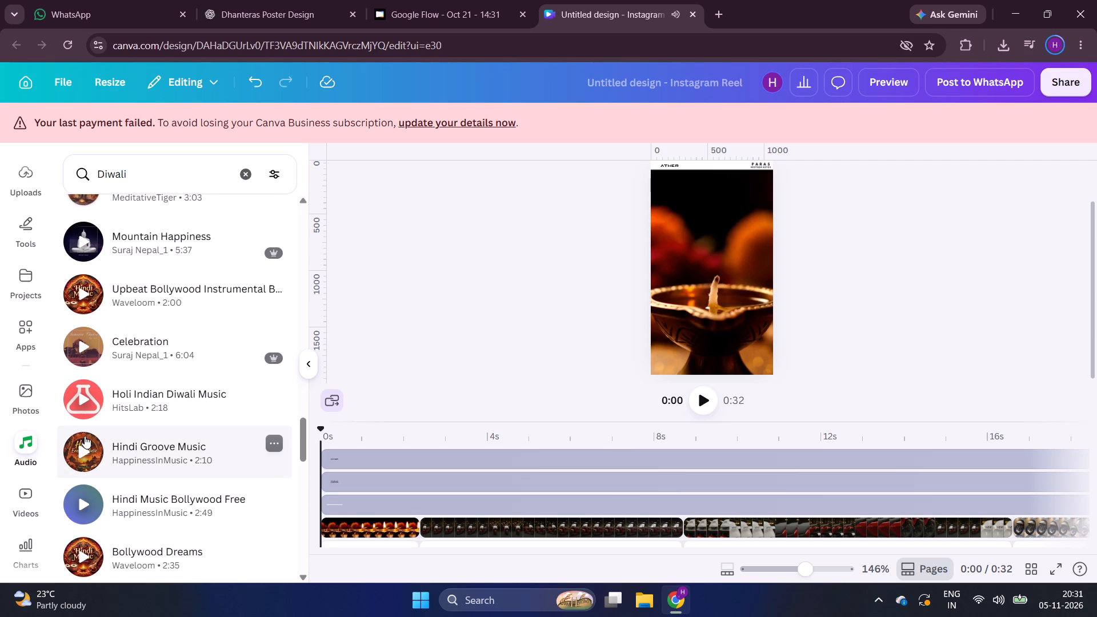
left_click(86, 346)
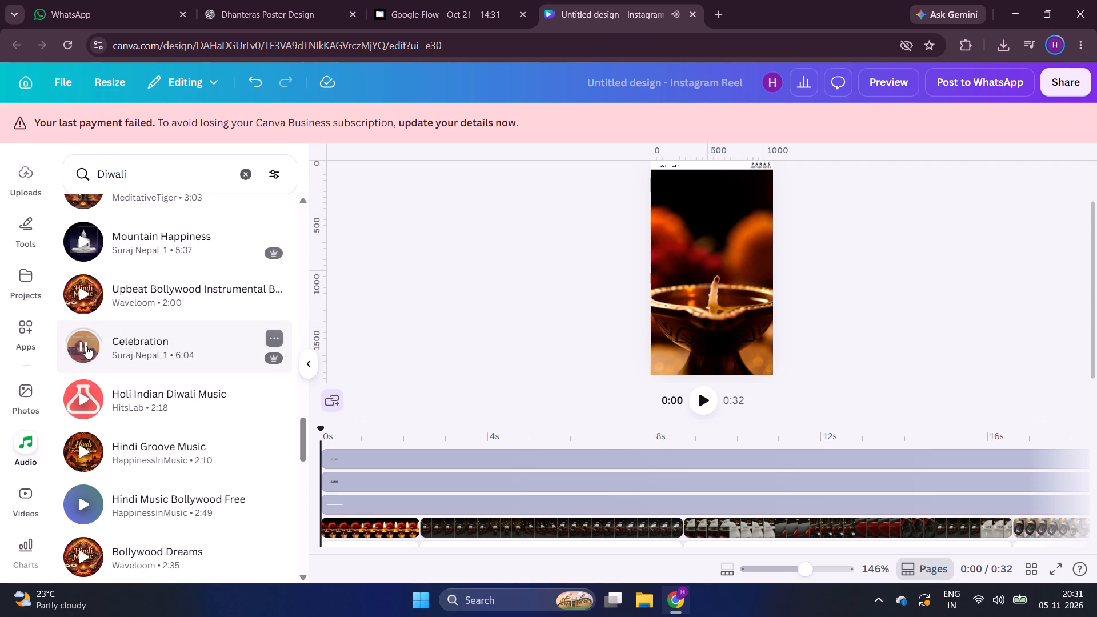
left_click(314, 371)
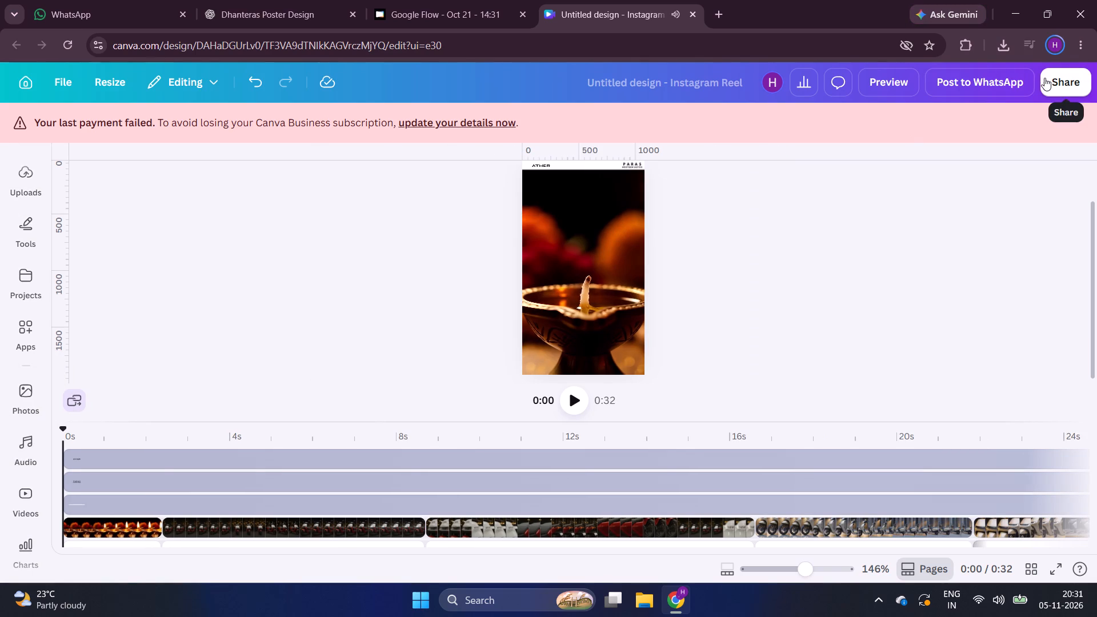
Download the reel as an MP4 video in 4K quality.
left_click(1047, 78)
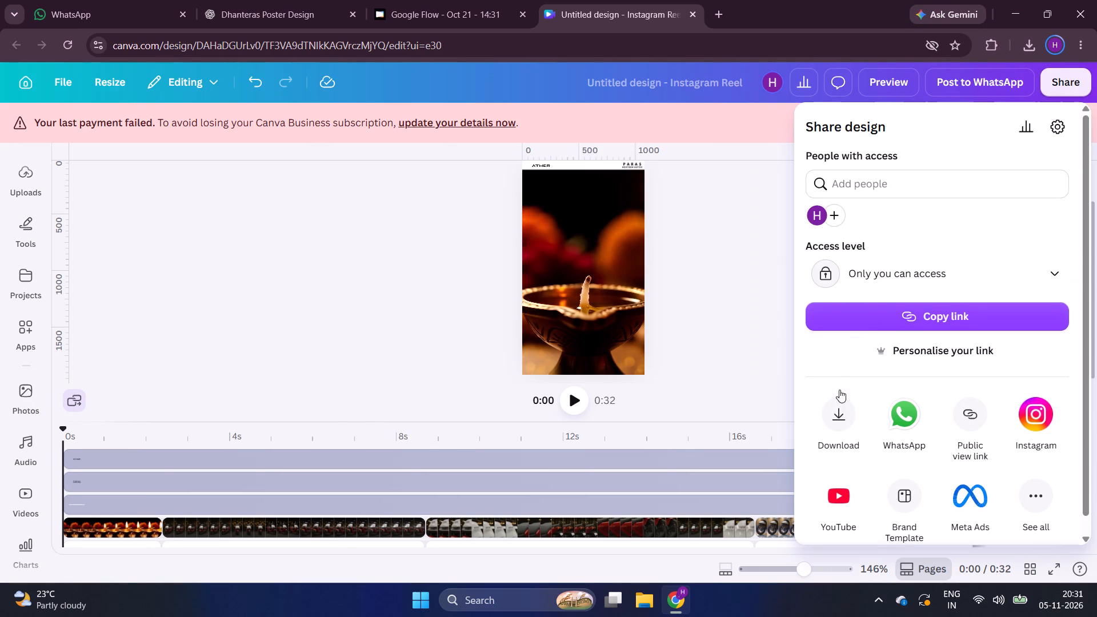
left_click(836, 411)
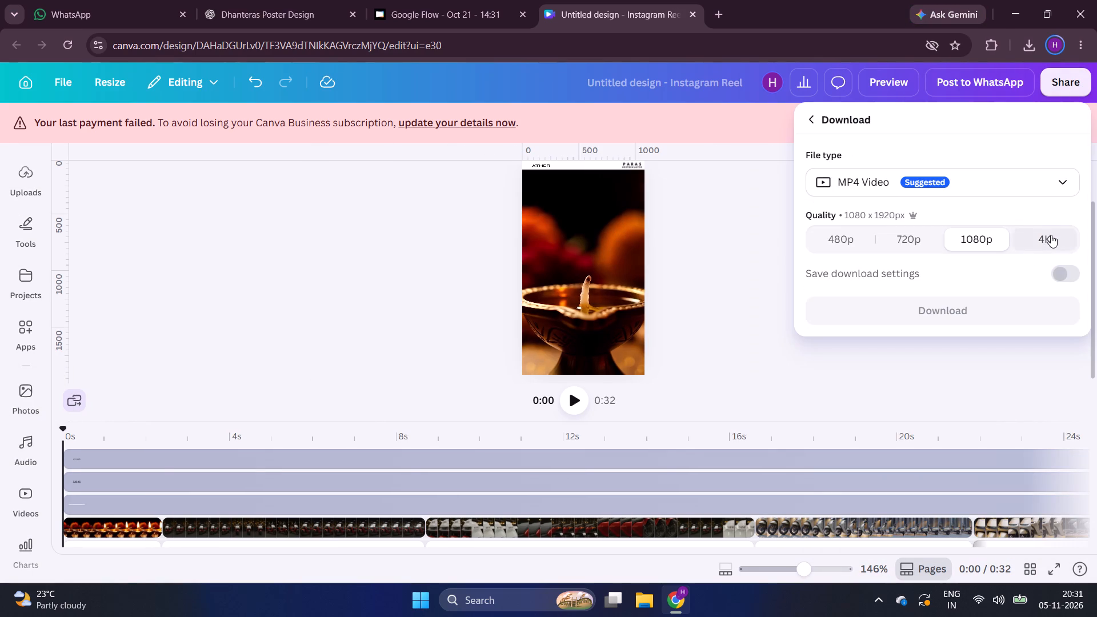
left_click(1051, 235)
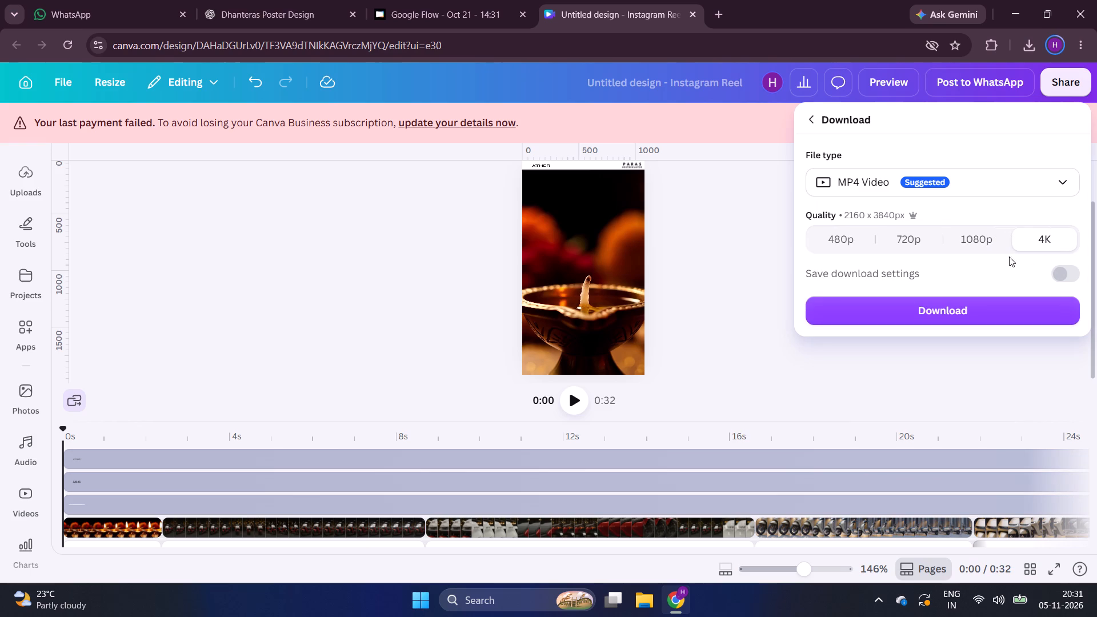
left_click(972, 310)
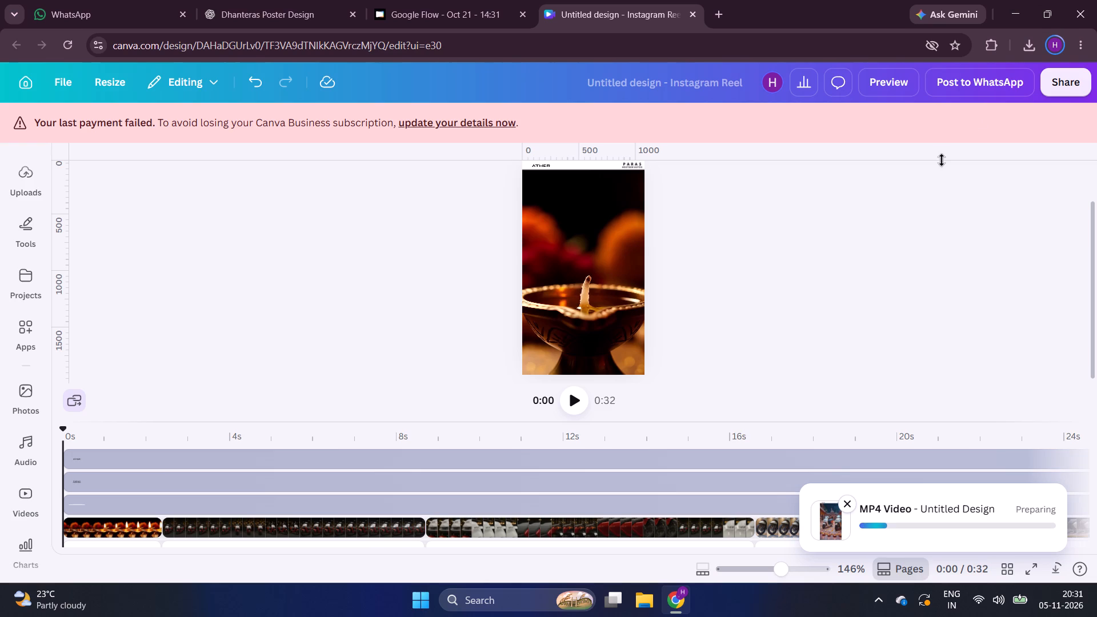
scroll(942, 160, "down", 3)
scroll(790, 395, "down", 2)
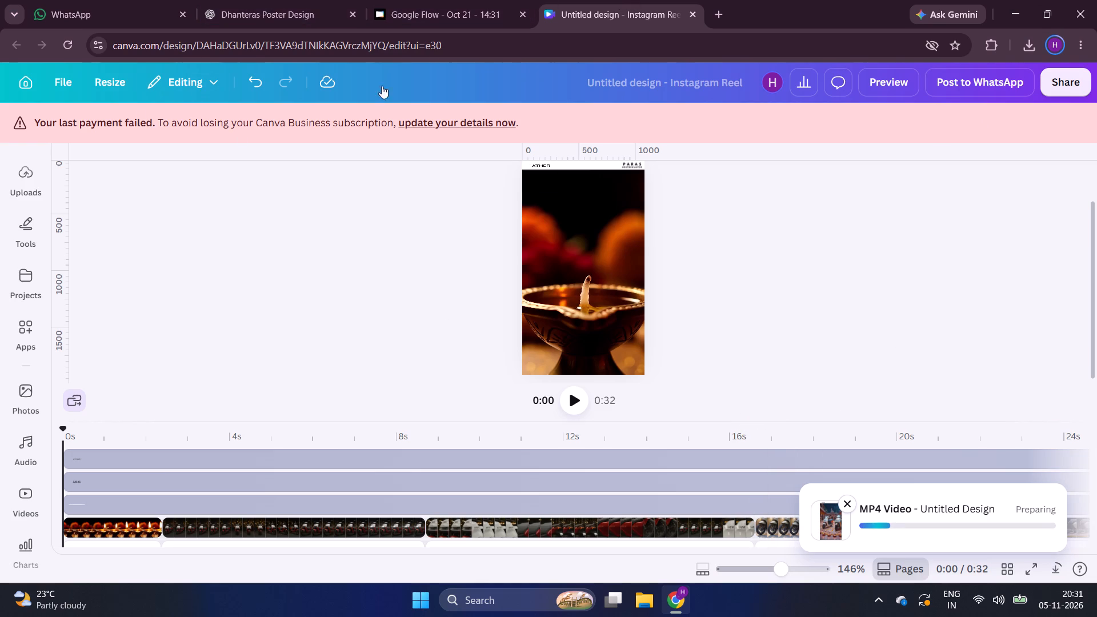
Open the Canva home page in a new browser tab while keeping the reel design open.
right_click(31, 82)
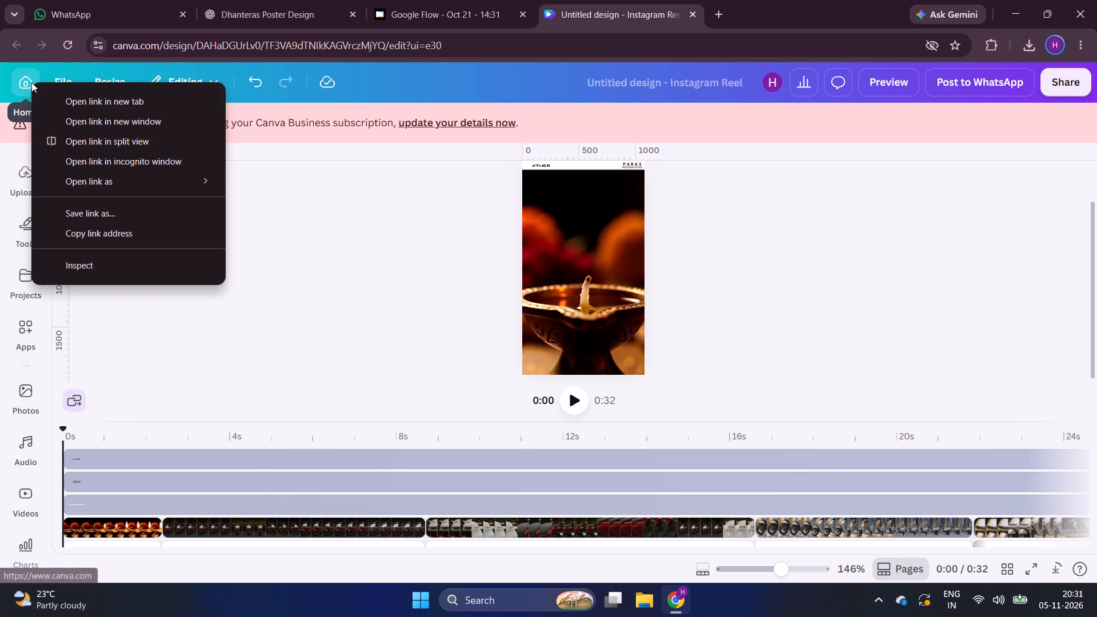
left_click(39, 98)
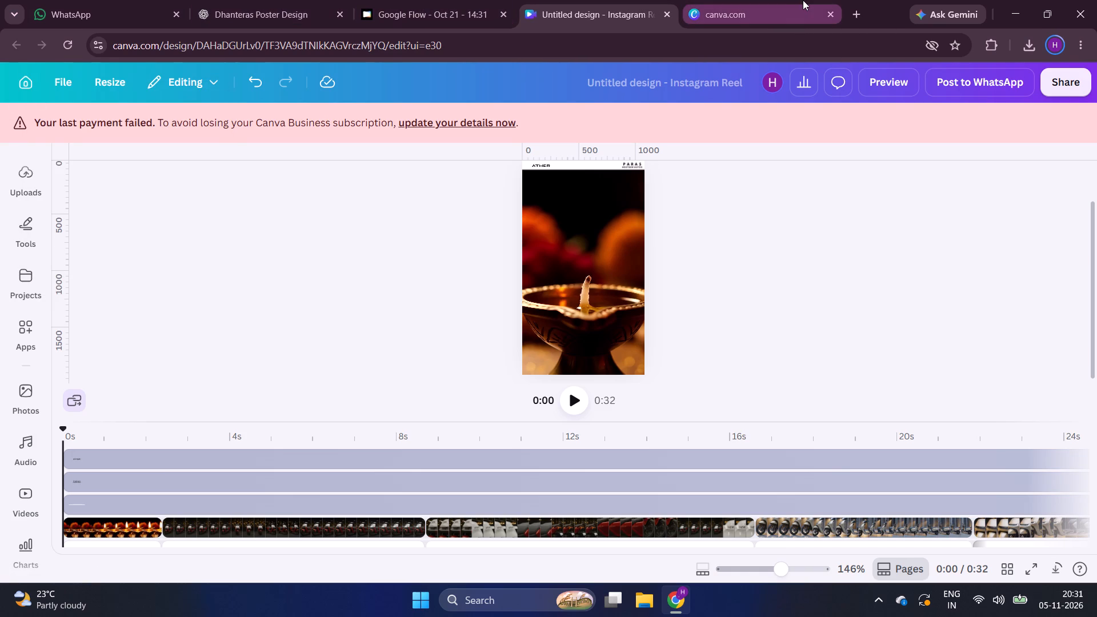
scroll(801, 325, "down", 5)
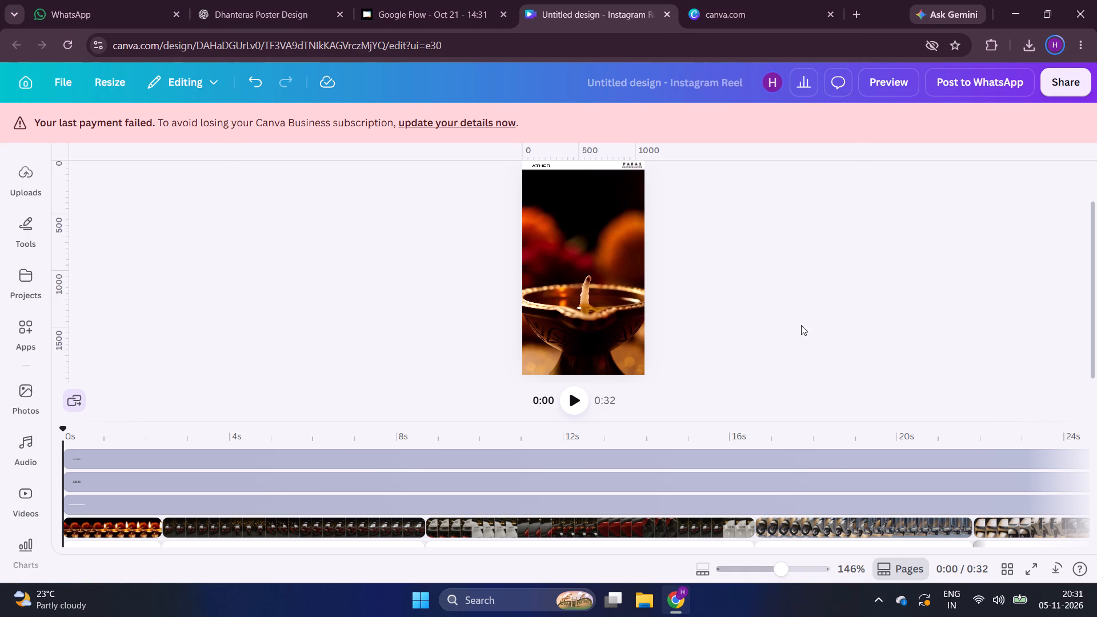
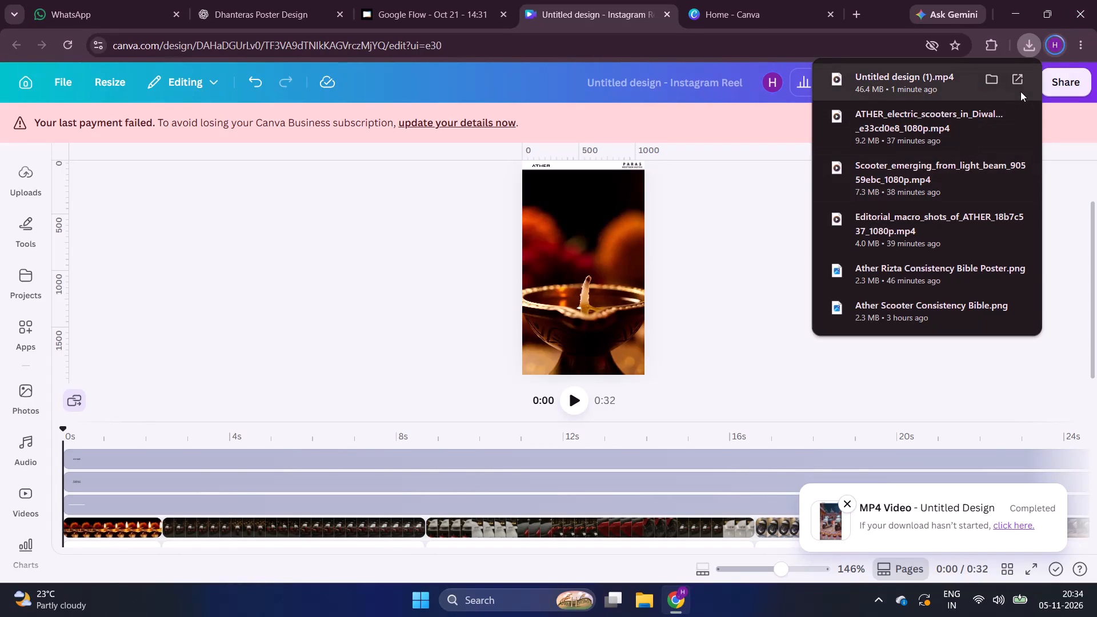
Open the downloaded video "Untitled design (1).mp4" in the media player to review it.
left_click(1020, 85)
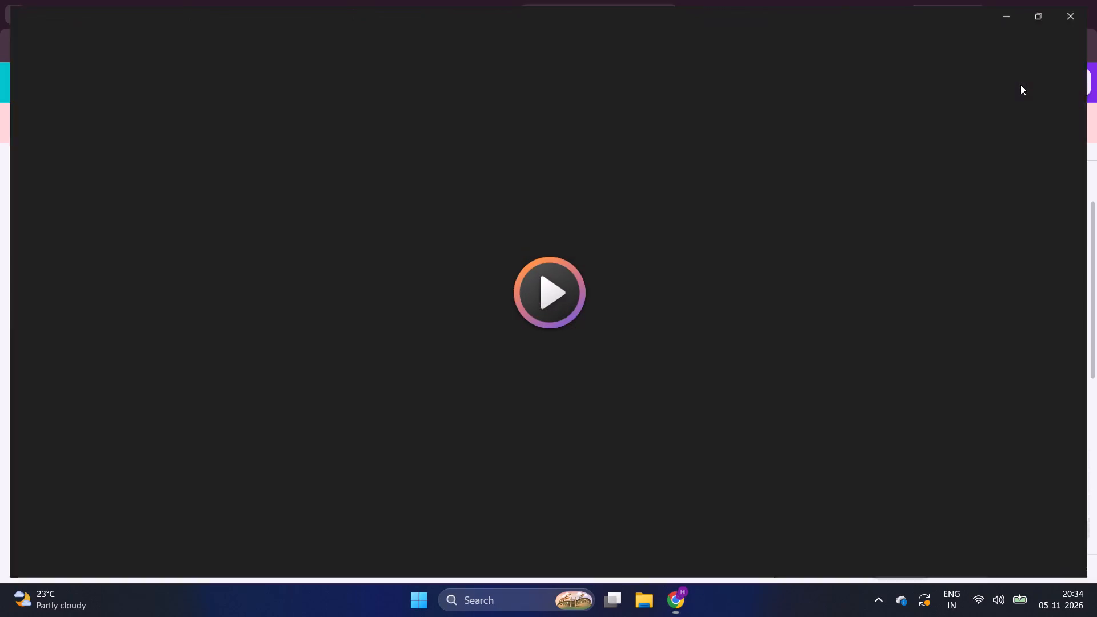